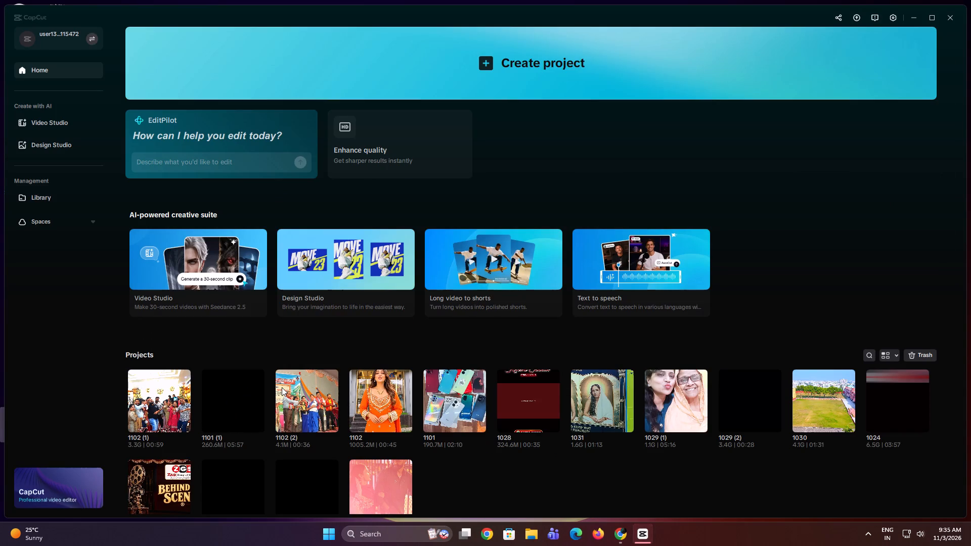
# Open the existing 45-second project named 1102 from the project list.
pyautogui.click(394, 389)
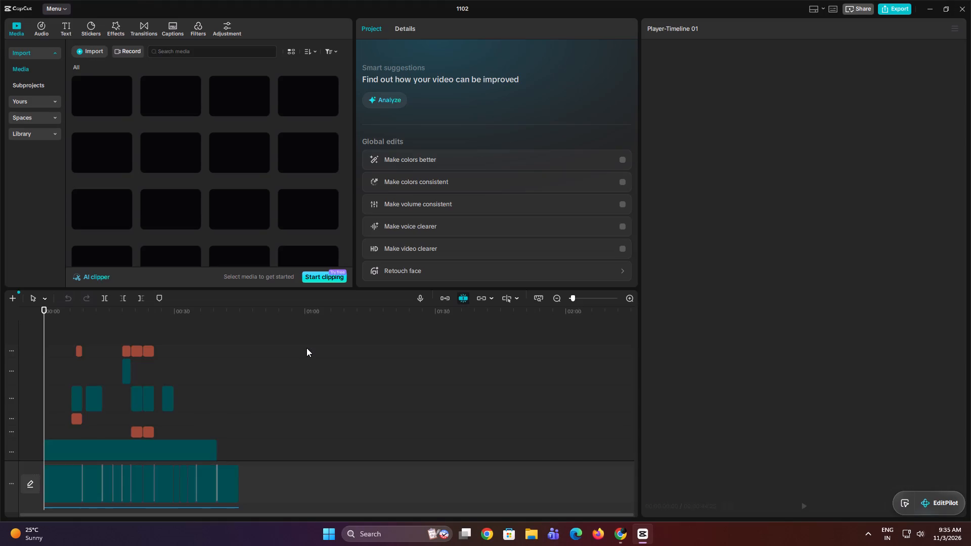
# Play back the opening second of the HG Jewellers video to check its start.
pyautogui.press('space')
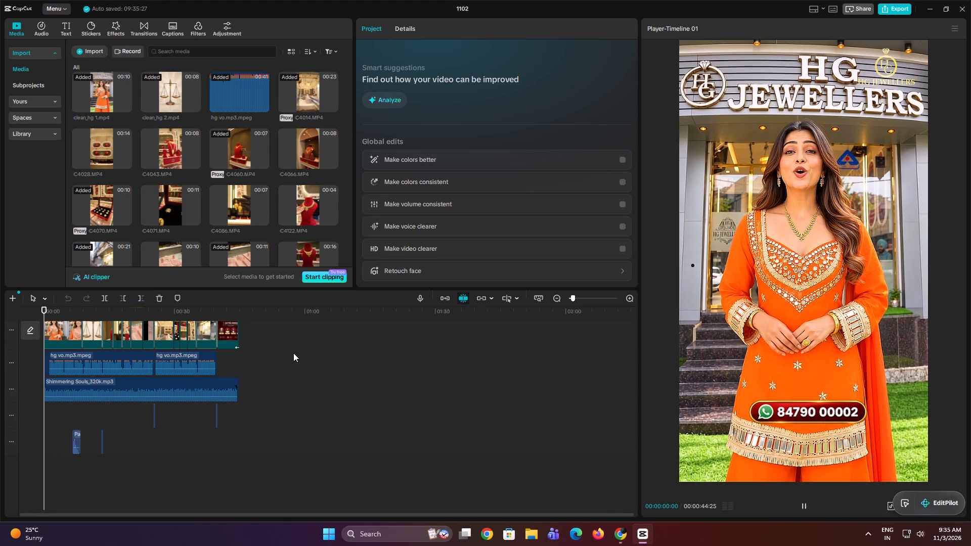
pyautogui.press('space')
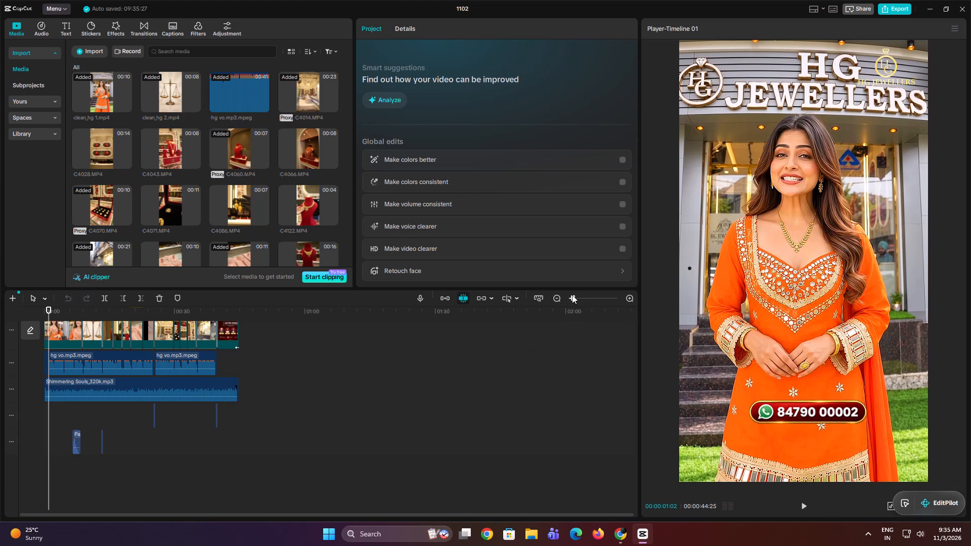
# Turn on linkage between the clips in the timeline.
pyautogui.moveTo(572, 295); pyautogui.dragTo(586, 294)
pyautogui.moveTo(573, 296); pyautogui.dragTo(588, 294)
pyautogui.click(482, 300)
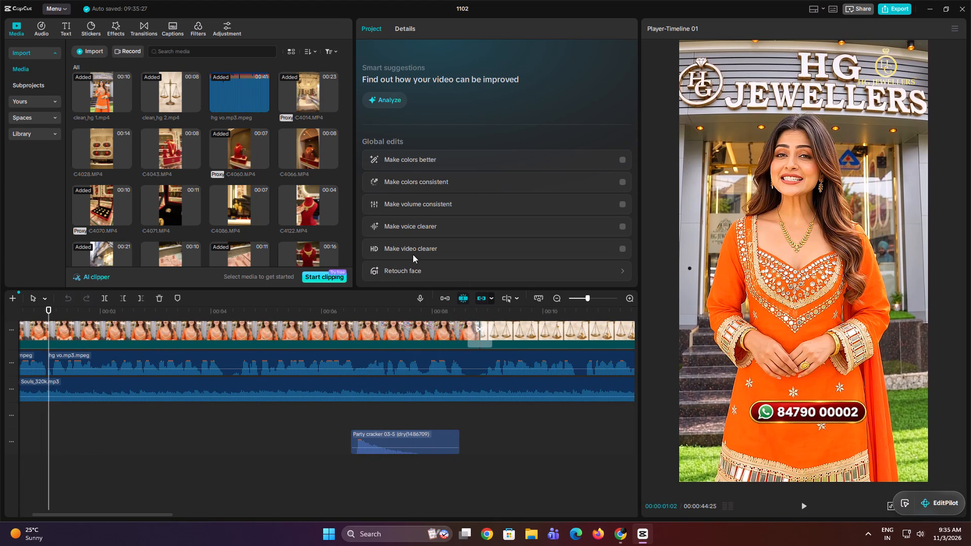
pyautogui.click(589, 294)
pyautogui.click(588, 294)
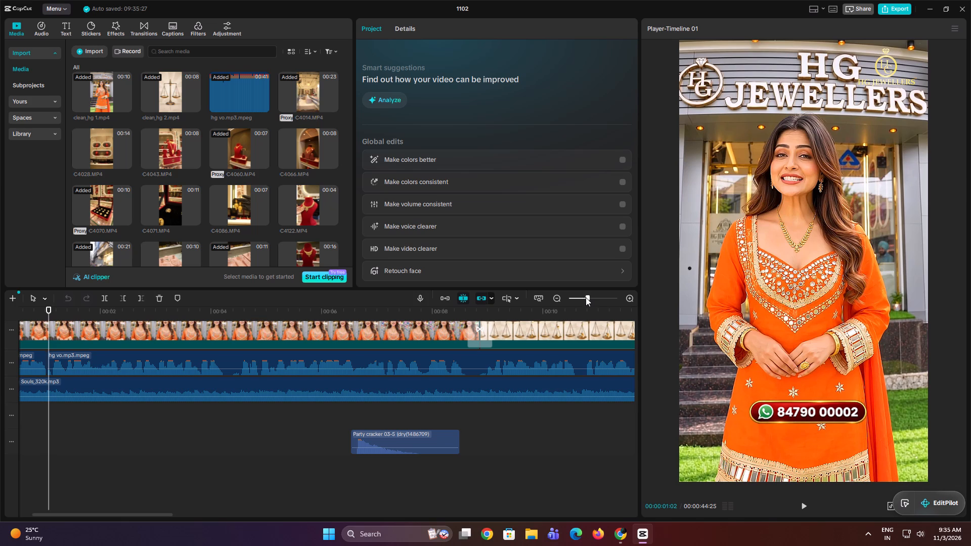
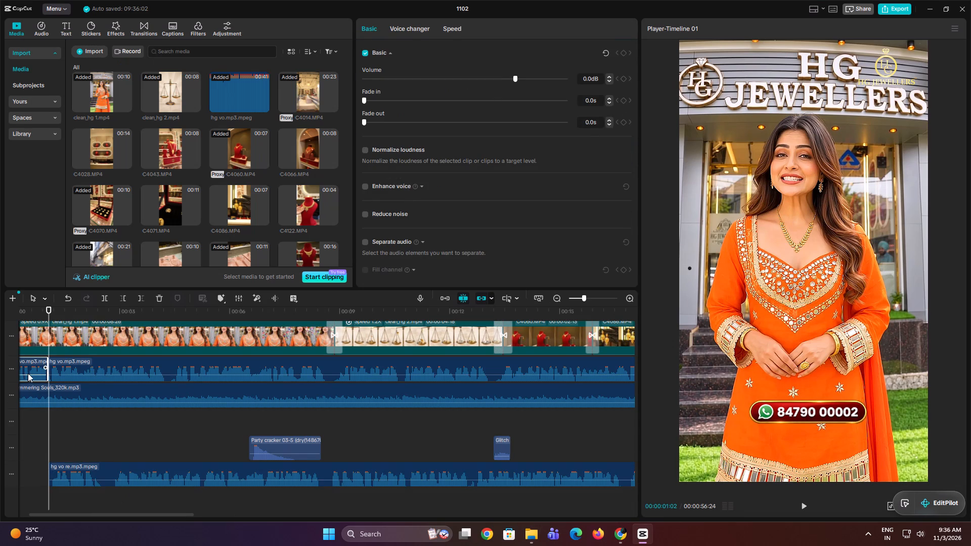
# Delete both segments of the original hg vo.mp3.mpeg voice-over from the timeline, keeping the hg vo re.mp3.mpeg track.
pyautogui.press('BackSpace')
pyautogui.click(63, 372)
pyautogui.press('BackSpace')
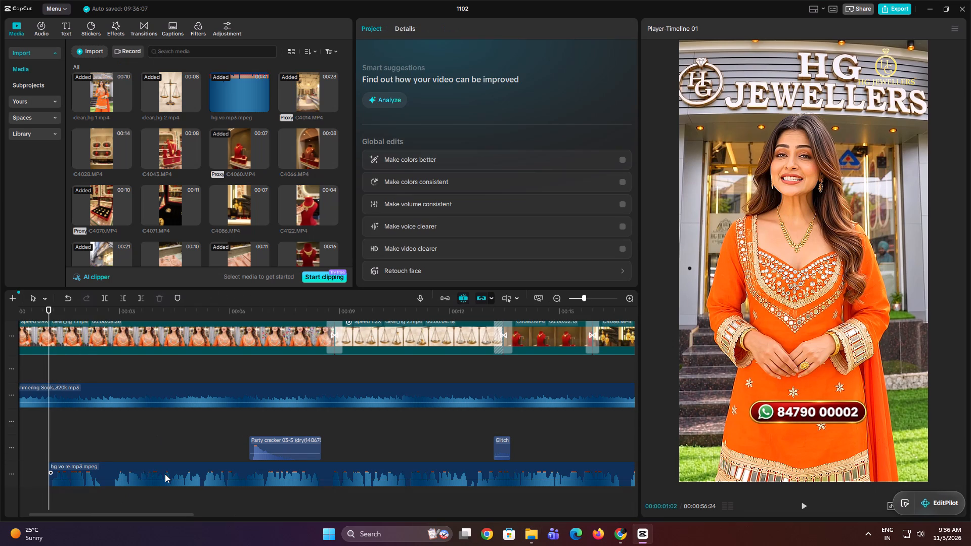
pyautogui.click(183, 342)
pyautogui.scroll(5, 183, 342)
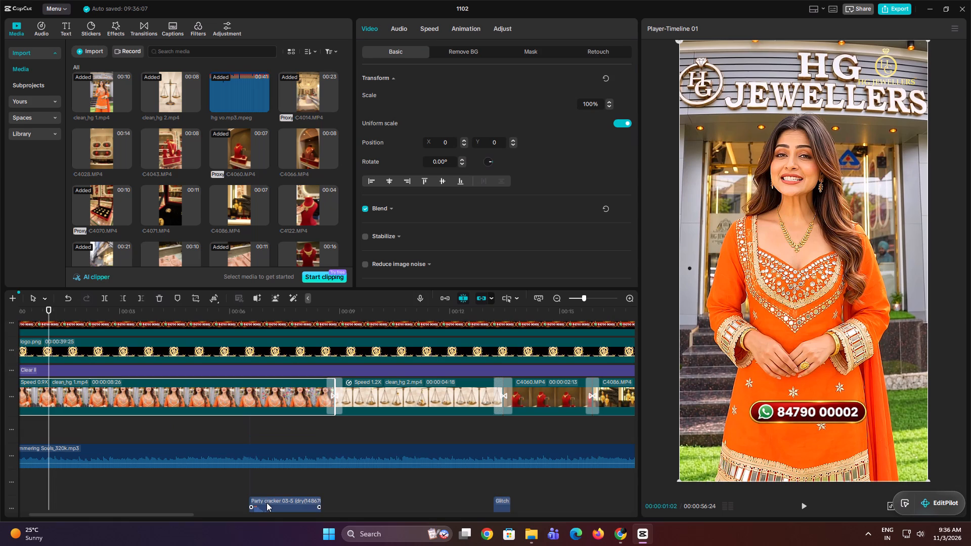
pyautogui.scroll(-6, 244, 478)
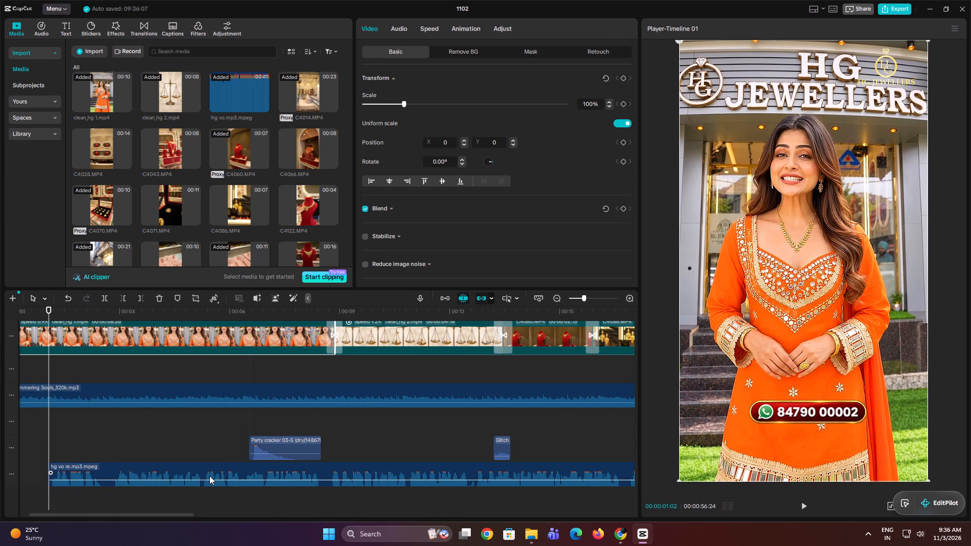
# Move the hg vo re.mp3.mpeg voiceover to the very start of the timeline, on a track directly above the Shimmering Souls music.
pyautogui.moveTo(209, 476); pyautogui.dragTo(97, 369)
pyautogui.click(98, 451)
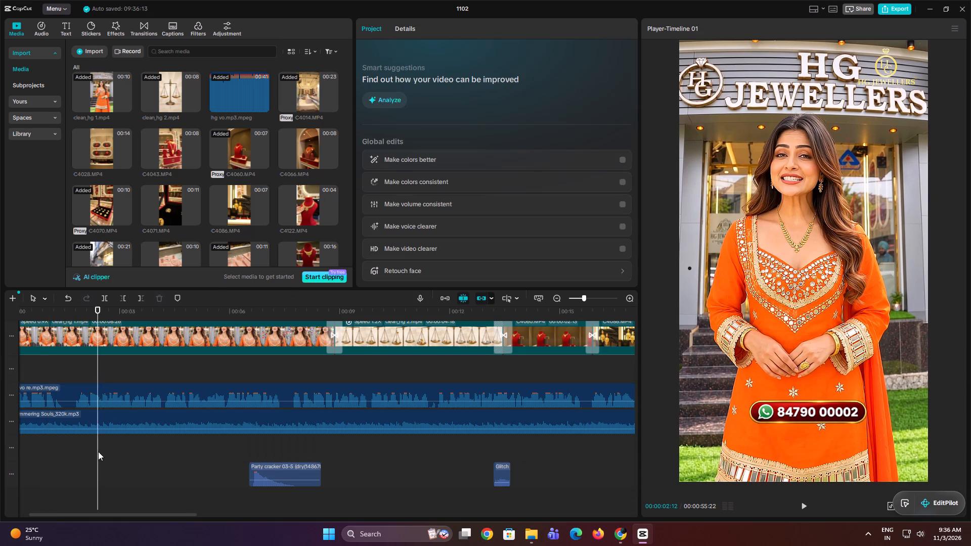
# Return the playhead to the start and delete the opening clean_hg 1.mp4 clip from the main video track.
pyautogui.moveTo(98, 451); pyautogui.dragTo(0, 456)
pyautogui.click(152, 345)
pyautogui.press('BackSpace')
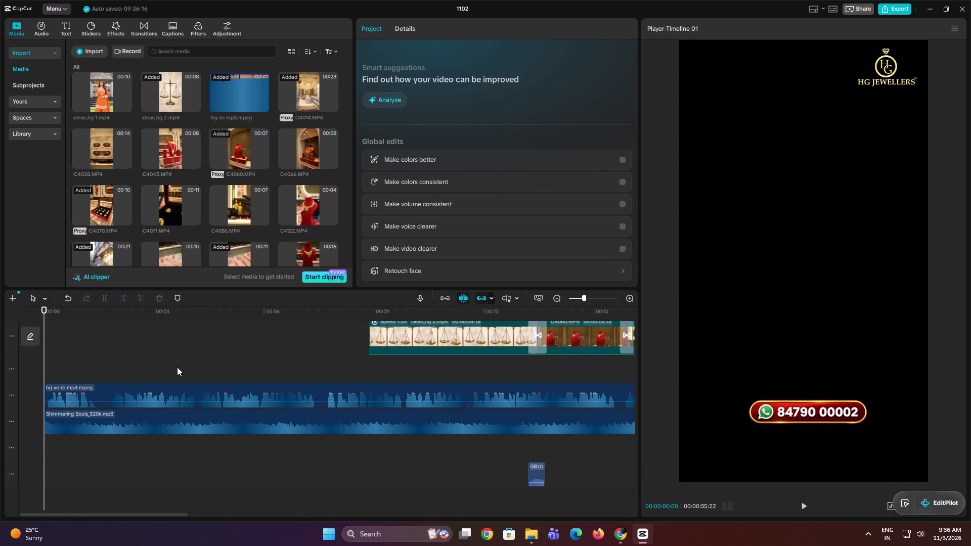
# Preview the opening section with the new voiceover, and undo the deletion of the opening clean_hg 1.mp4 clip.
pyautogui.scroll(5, 203, 381)
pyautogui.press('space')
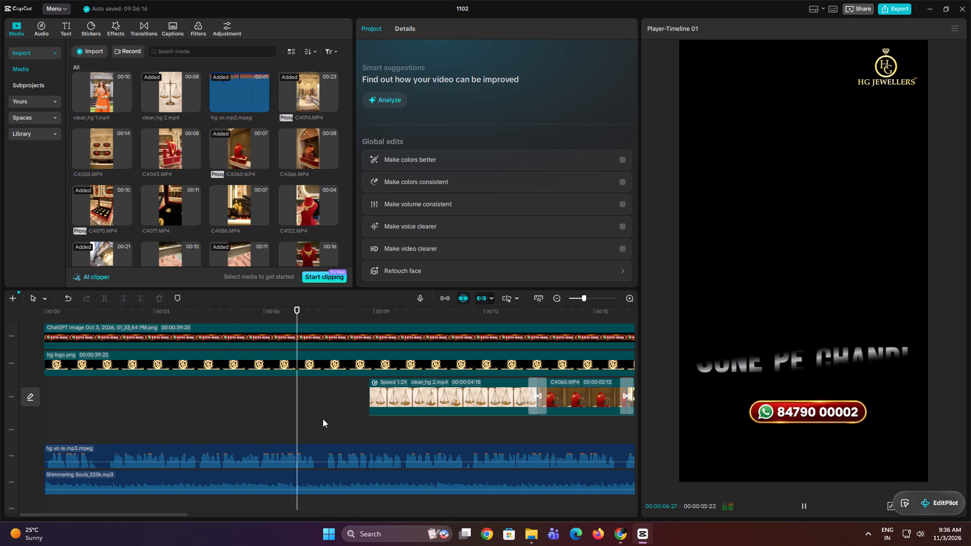
pyautogui.scroll(6, 323, 418)
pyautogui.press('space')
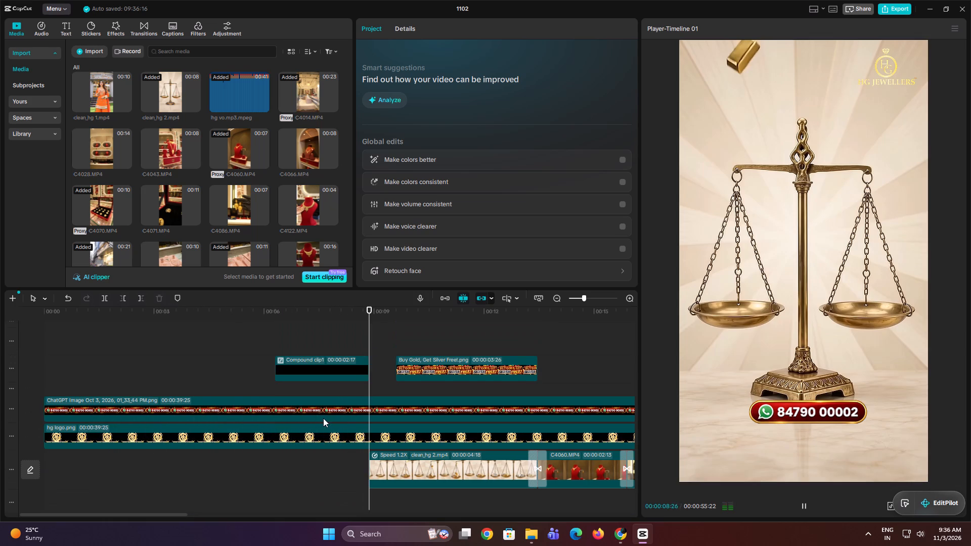
pyautogui.scroll(6, 323, 418)
pyautogui.hotkey('ctrl', 'z')
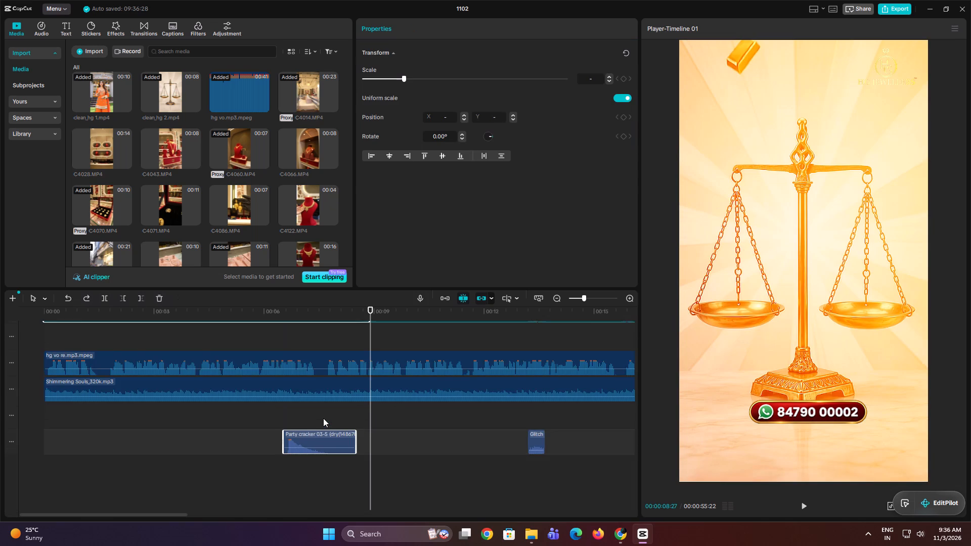
# Move the Free Offer title, Compound clip1 and Sone Pe Chandi title together past the end of the video, starting at about 00:49.
pyautogui.scroll(17, 323, 418)
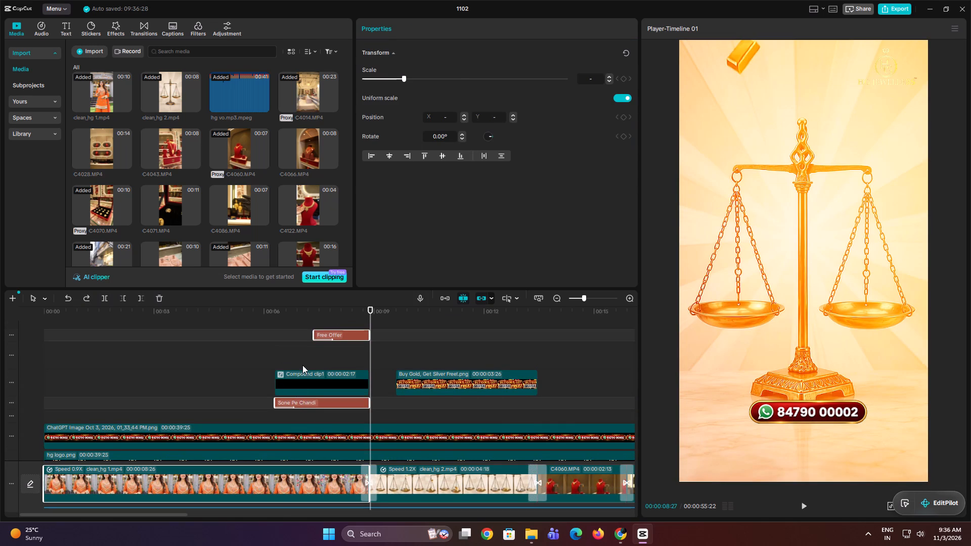
pyautogui.click(302, 365)
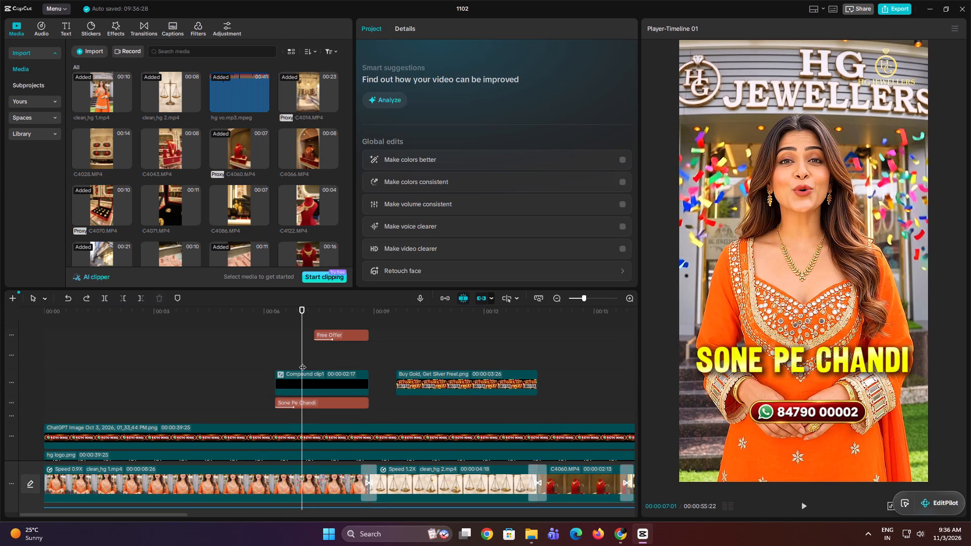
pyautogui.moveTo(302, 362); pyautogui.dragTo(312, 360)
pyautogui.moveTo(372, 327); pyautogui.dragTo(343, 393)
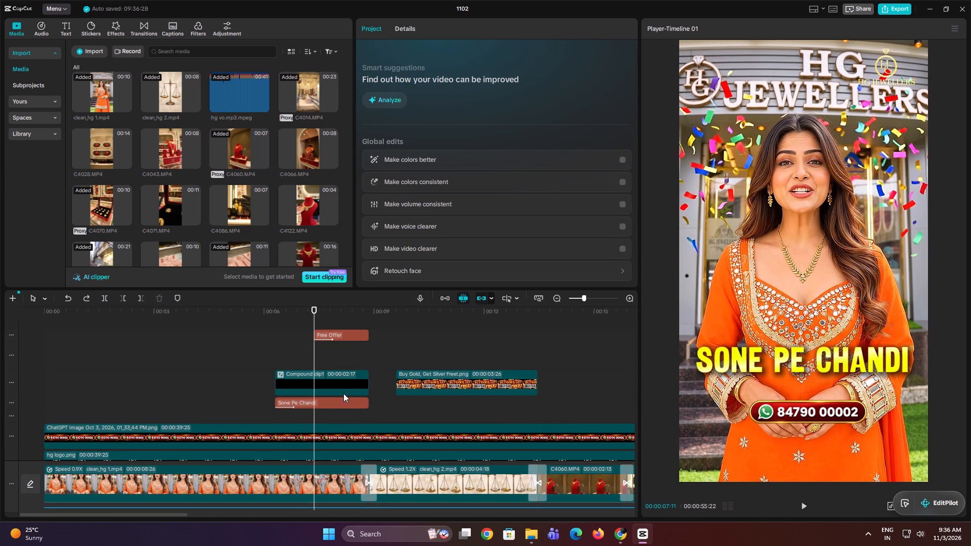
pyautogui.moveTo(343, 393); pyautogui.dragTo(334, 402)
pyautogui.moveTo(347, 377); pyautogui.dragTo(552, 363)
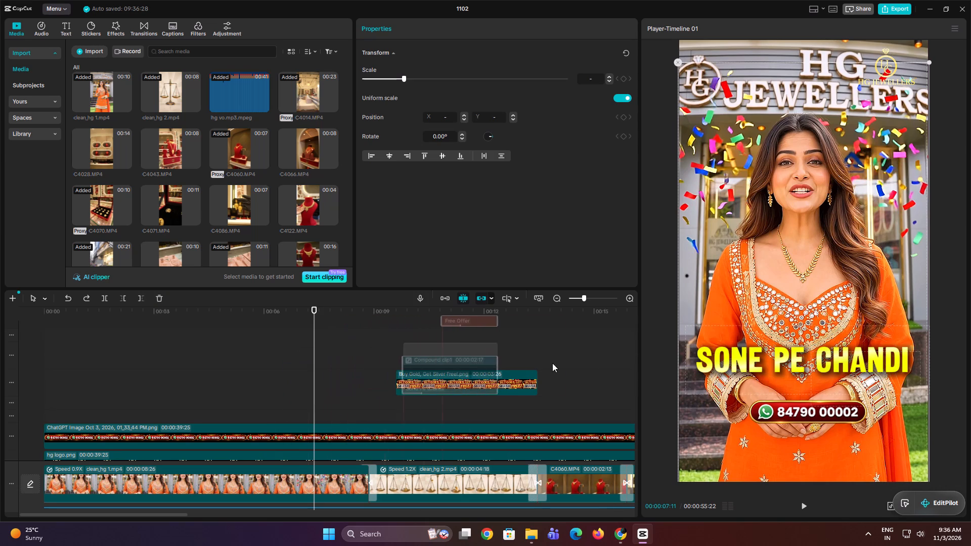
pyautogui.moveTo(552, 363); pyautogui.dragTo(683, 366)
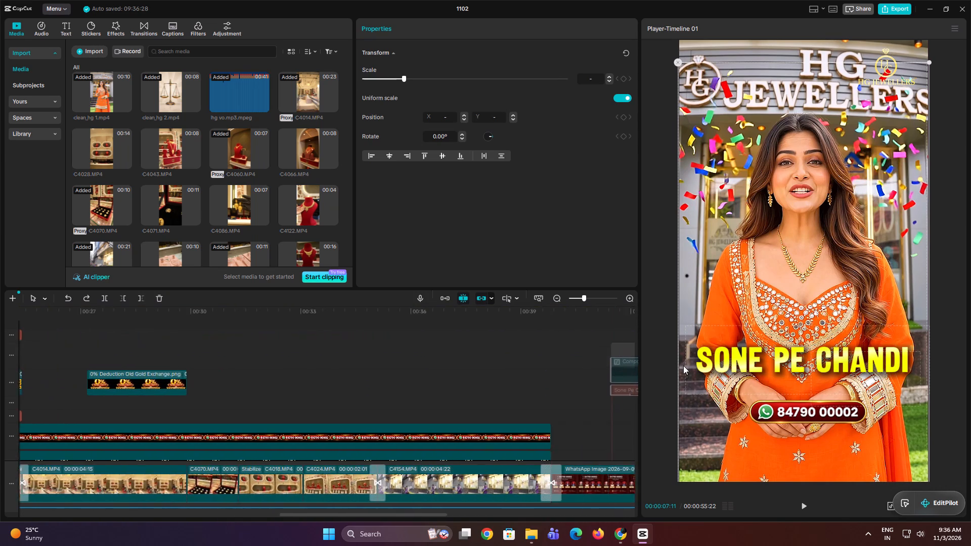
pyautogui.moveTo(683, 366); pyautogui.dragTo(416, 457)
# Return the playhead to the start of the timeline and play the opening clean_hg 1.mp4 clip with the new voiceover.
pyautogui.click(299, 390)
pyautogui.moveTo(299, 390); pyautogui.dragTo(57, 395)
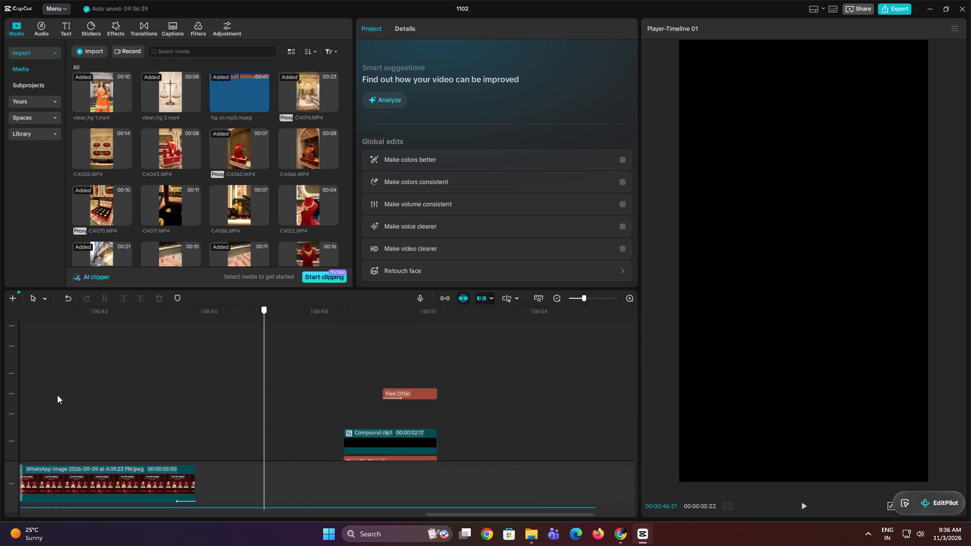
pyautogui.moveTo(57, 395); pyautogui.dragTo(0, 371)
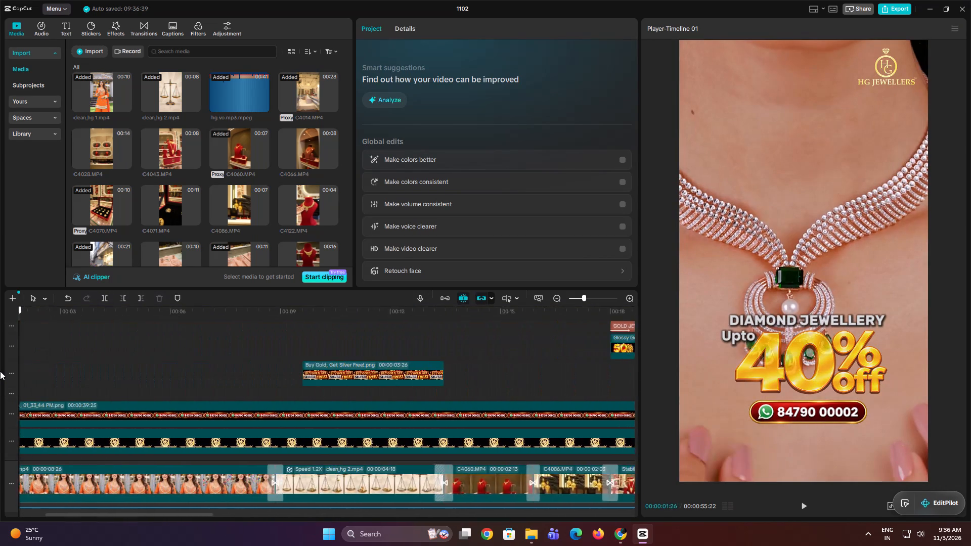
pyautogui.moveTo(0, 371); pyautogui.dragTo(0, 372)
pyautogui.scroll(-4, 235, 373)
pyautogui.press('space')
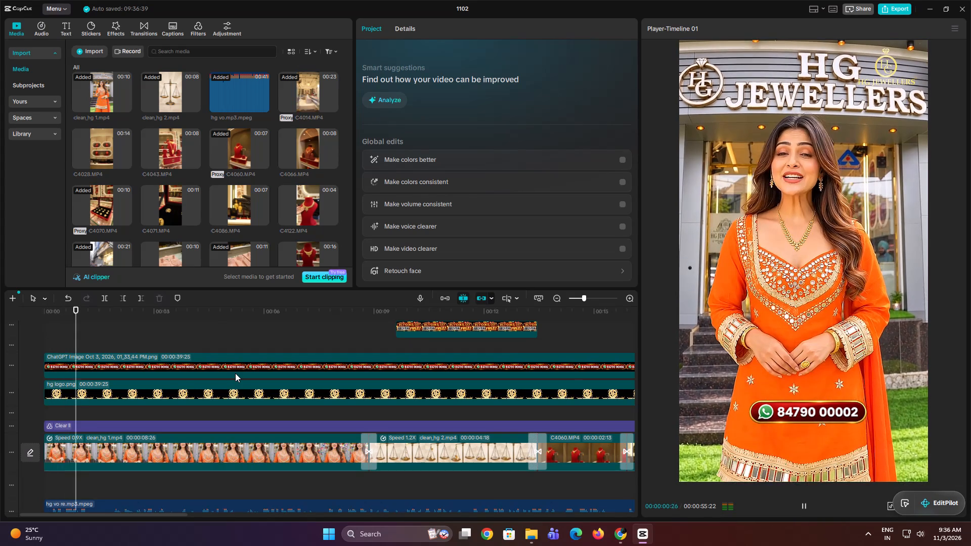
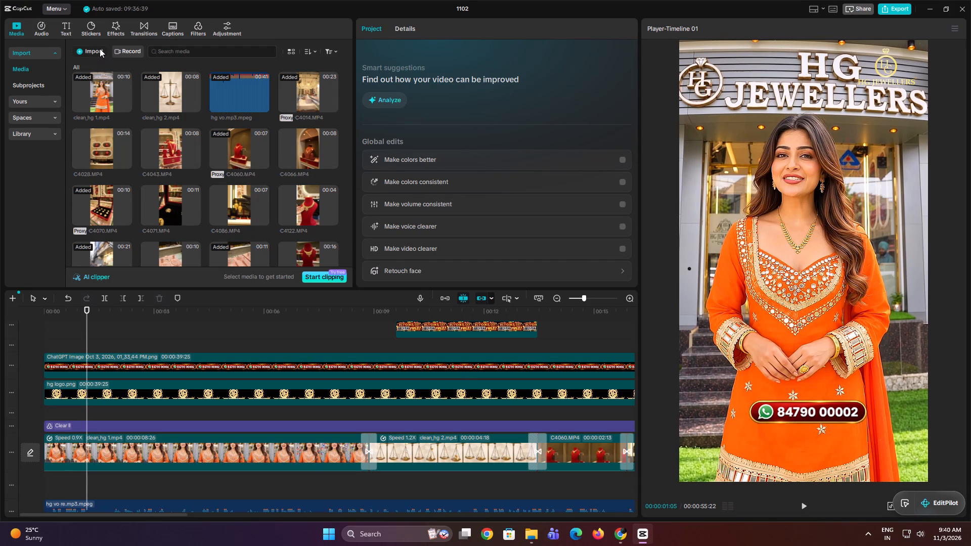
pyautogui.click(100, 49)
pyautogui.click(113, 72)
pyautogui.click(47, 306)
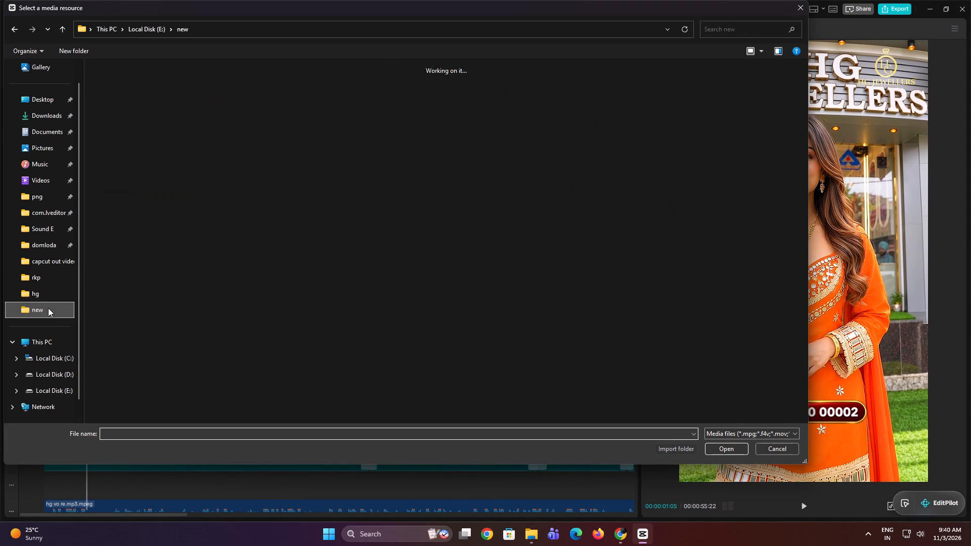
pyautogui.scroll(-12, 448, 259)
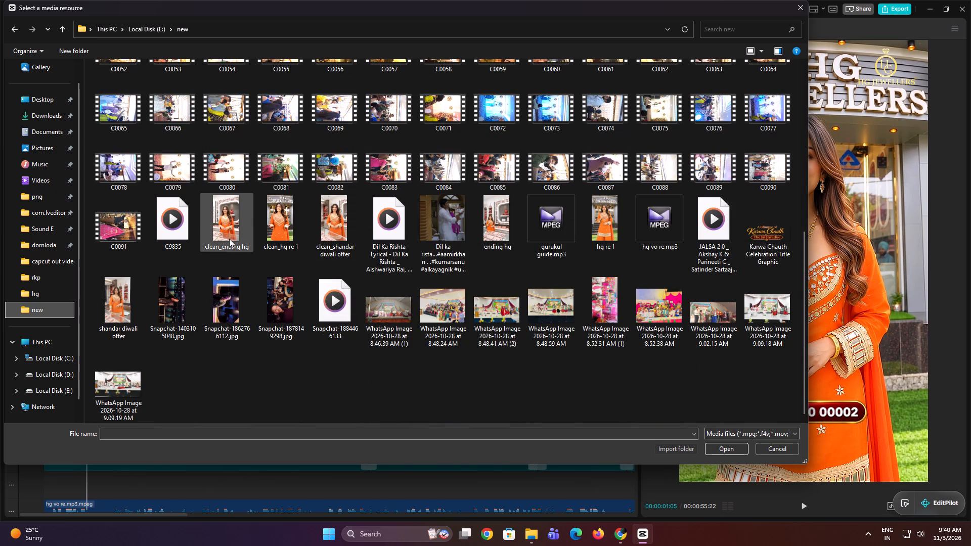
pyautogui.click(214, 229)
pyautogui.keyDown('shift'); pyautogui.click(333, 227); pyautogui.keyUp('shift')
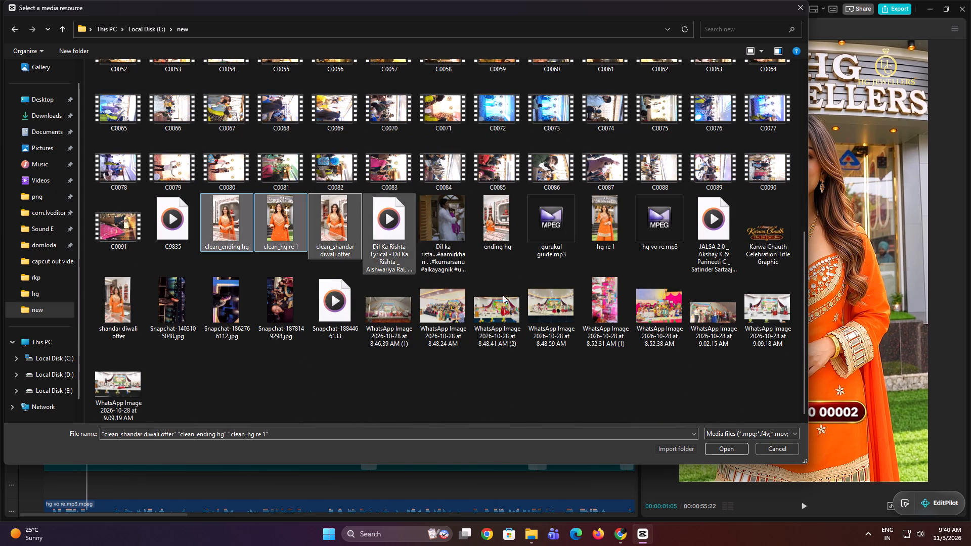
pyautogui.click(728, 453)
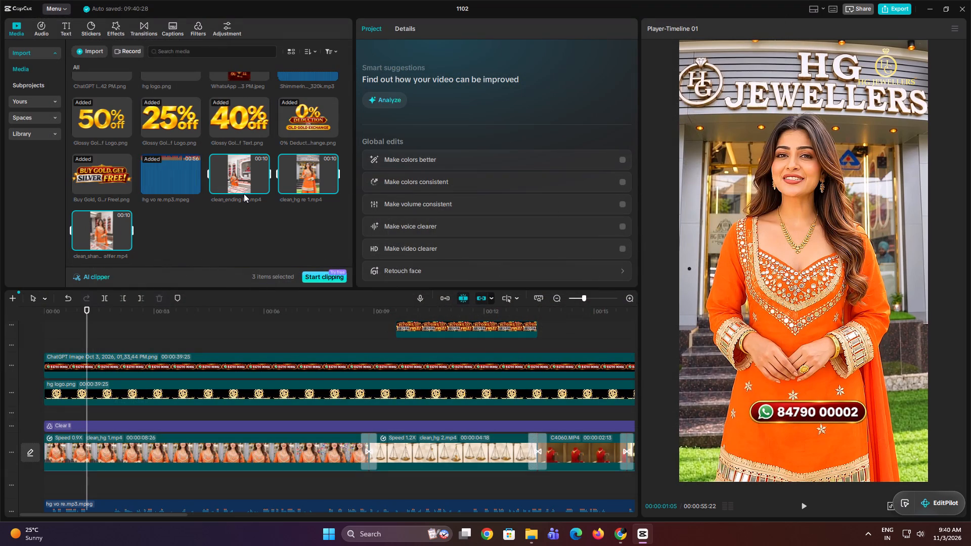
# Replace the opening clip clean_hg 1.mp4 on the main track with clean_hg re 1.mp4 and play the timeline from its start.
pyautogui.click(315, 182)
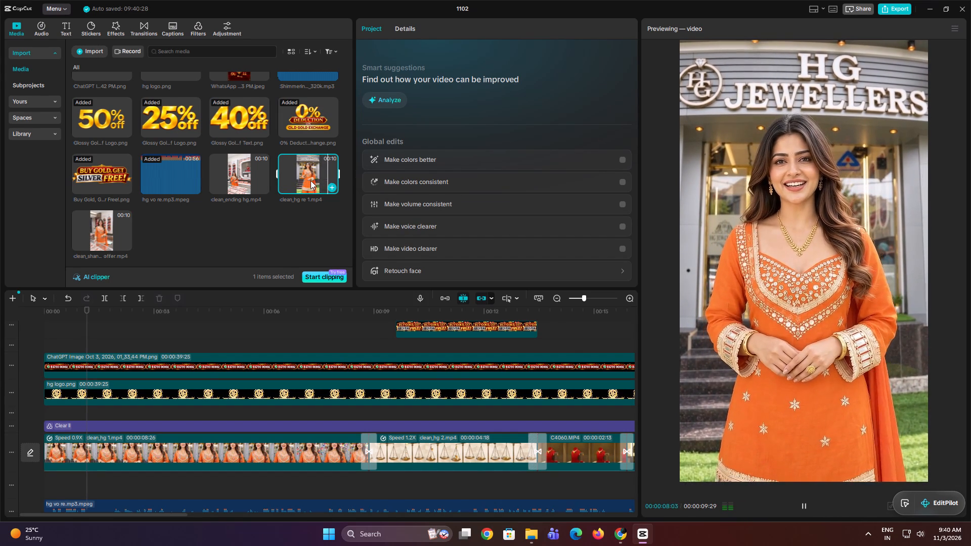
pyautogui.moveTo(311, 178); pyautogui.dragTo(200, 457)
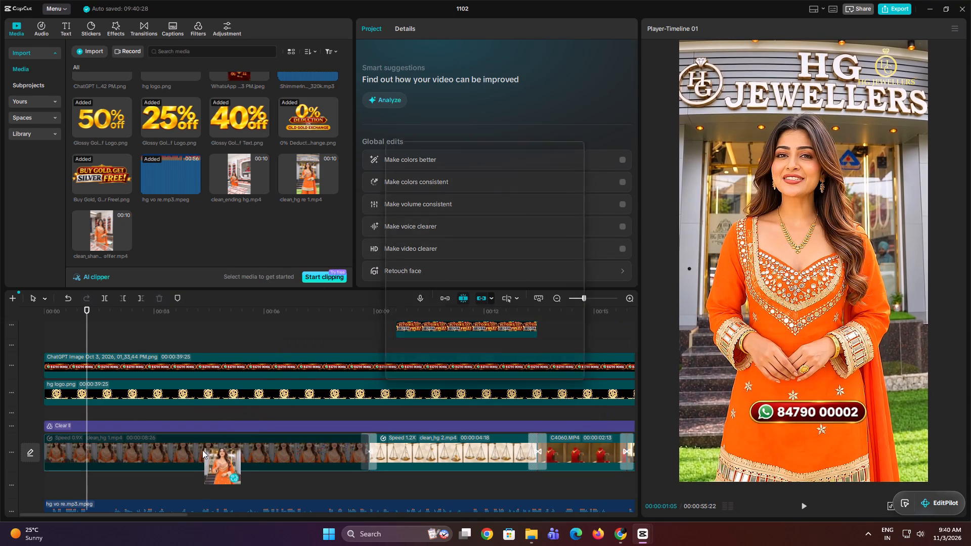
pyautogui.click(525, 373)
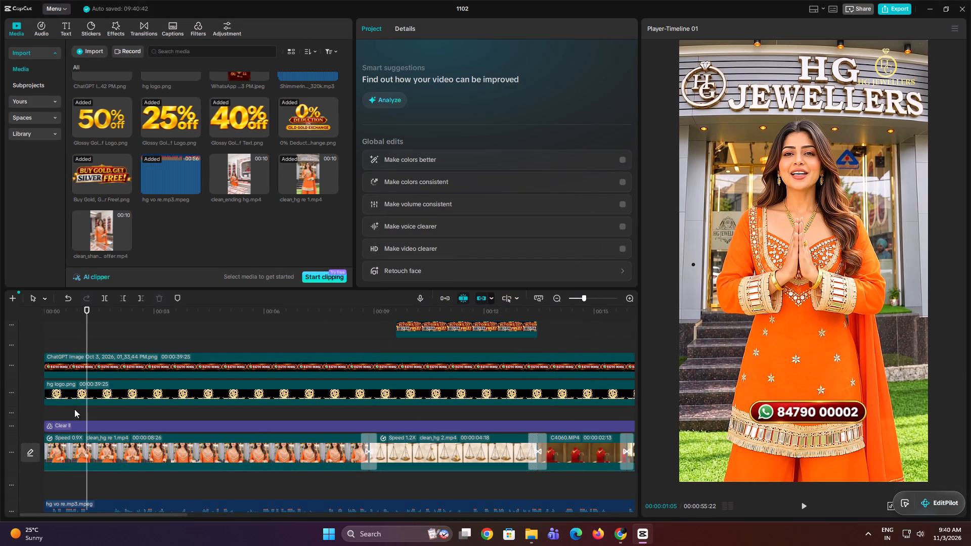
pyautogui.scroll(-5, 101, 328)
pyautogui.moveTo(83, 311); pyautogui.dragTo(0, 334)
pyautogui.press('space')
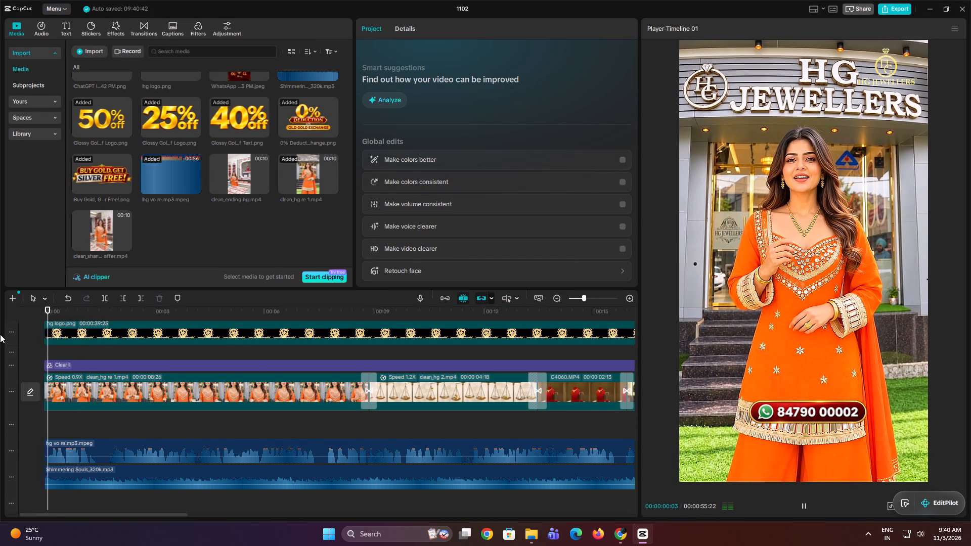
pyautogui.press('space')
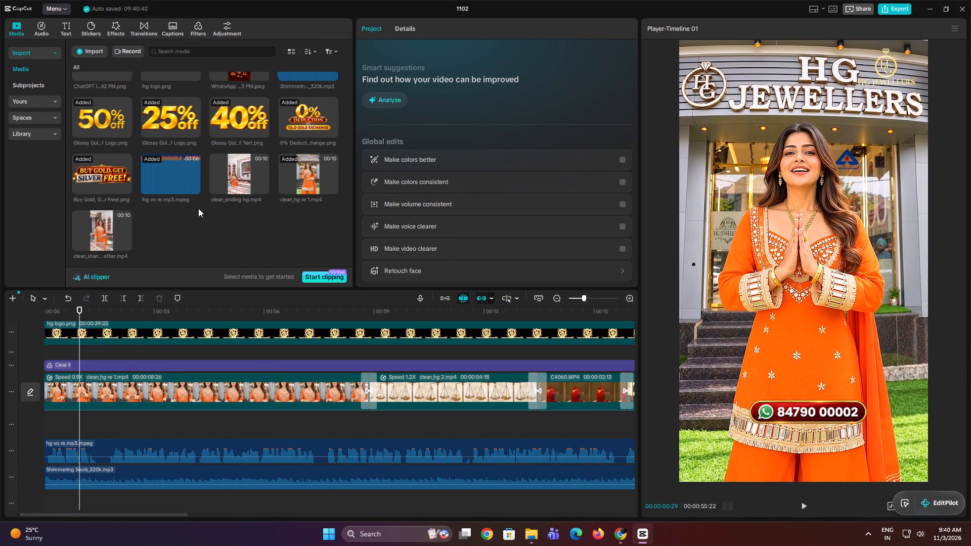
# Place clean_hg re 1.mp4 on a new track above the opening presenter clip, starting at the beginning of the timeline.
pyautogui.moveTo(307, 173); pyautogui.dragTo(32, 379)
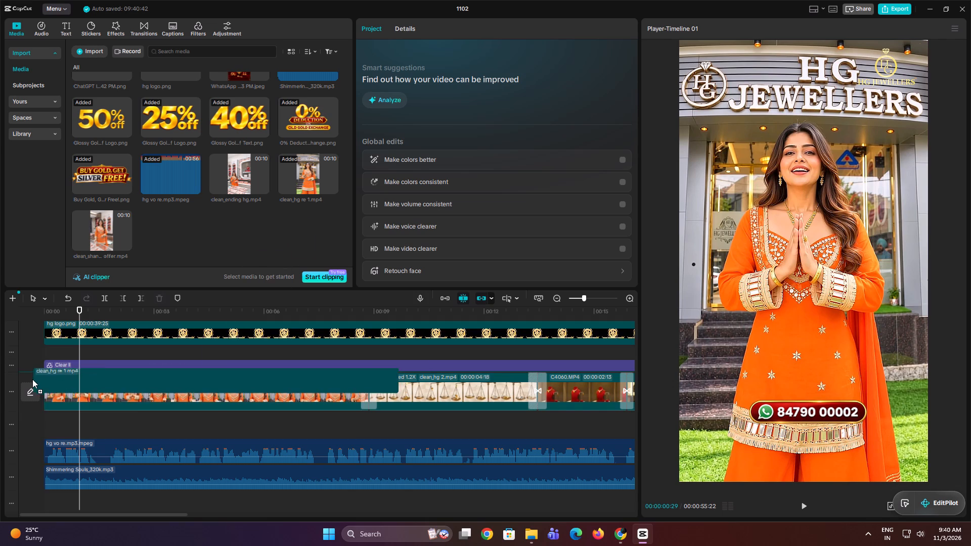
pyautogui.moveTo(32, 379); pyautogui.dragTo(32, 376)
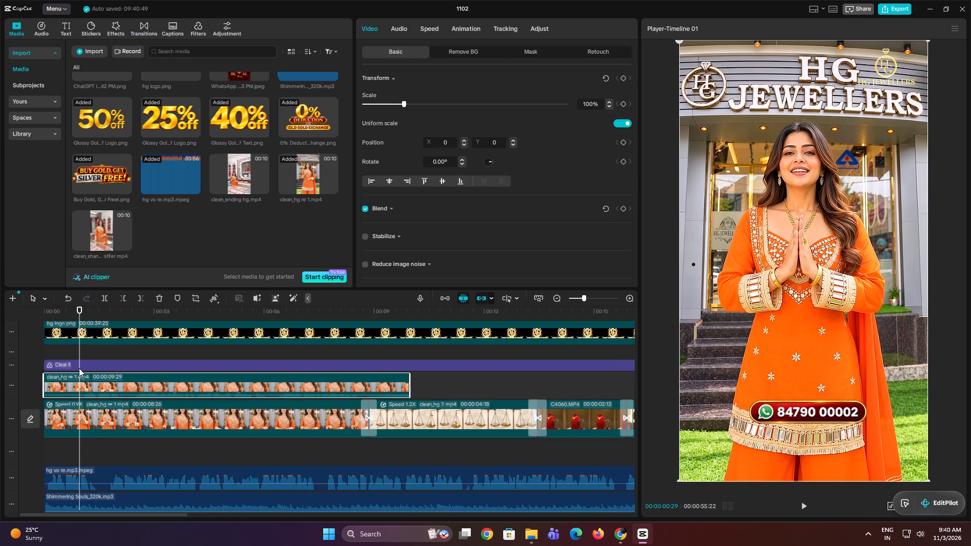
# Trim the overlaid clip's start up to 00:00:00:29, move it back to the timeline's beginning and play it against the voiceover.
pyautogui.moveTo(45, 383); pyautogui.dragTo(65, 382)
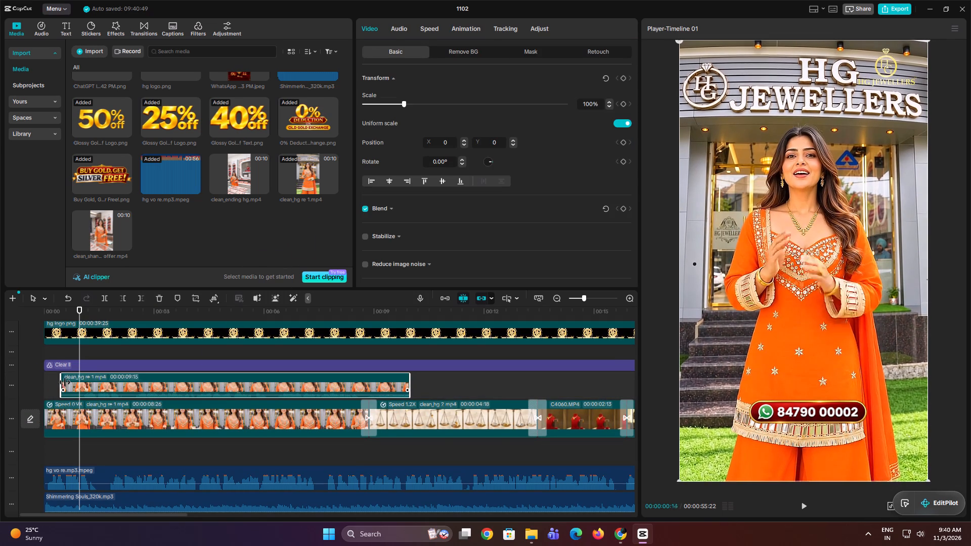
pyautogui.moveTo(65, 382); pyautogui.dragTo(65, 382)
pyautogui.moveTo(586, 295); pyautogui.dragTo(590, 296)
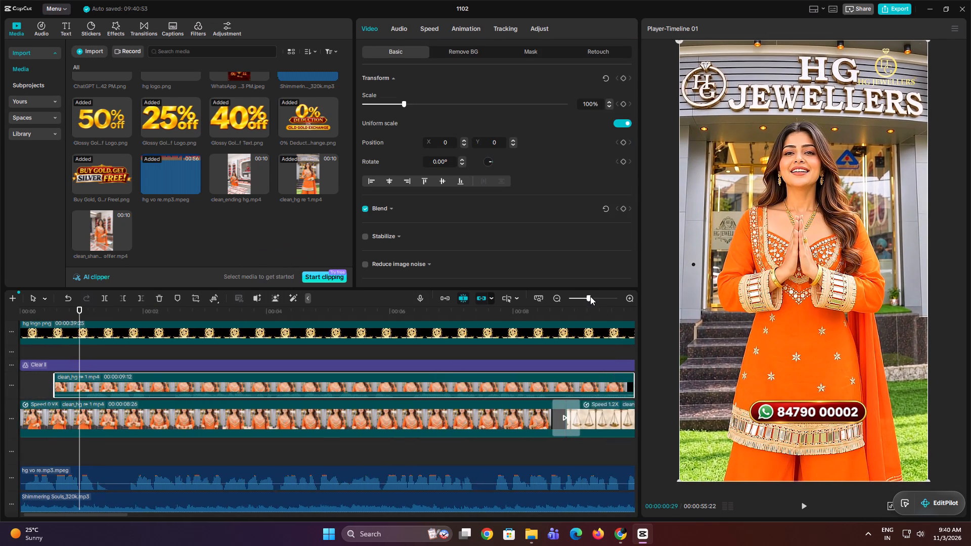
pyautogui.moveTo(590, 296); pyautogui.dragTo(593, 296)
pyautogui.press('q')
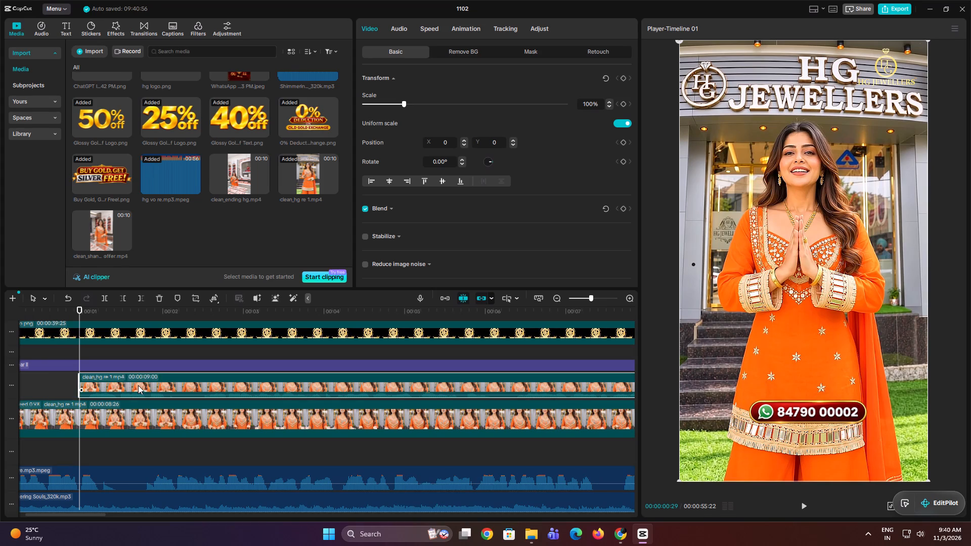
pyautogui.moveTo(138, 385); pyautogui.dragTo(34, 389)
pyautogui.moveTo(82, 310); pyautogui.dragTo(0, 323)
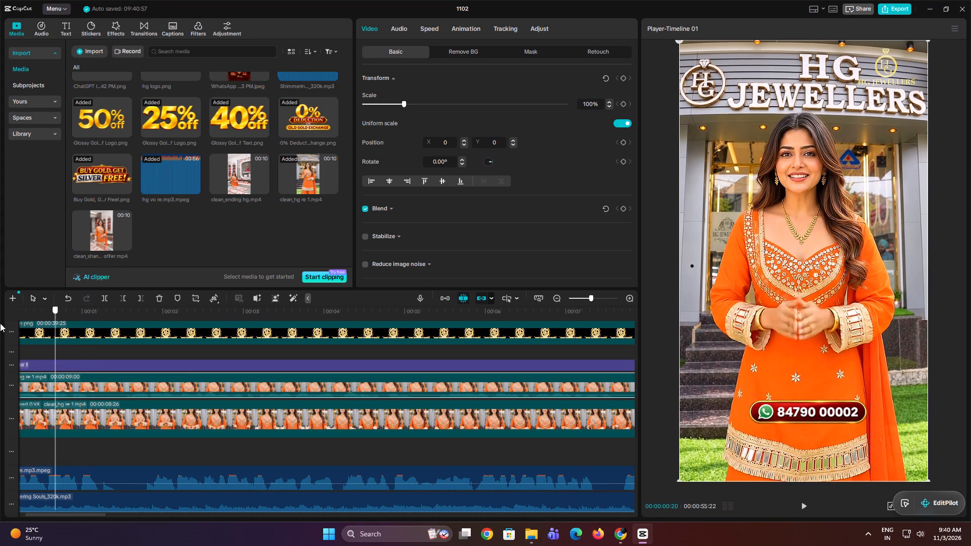
pyautogui.moveTo(0, 323); pyautogui.dragTo(0, 334)
pyautogui.press('space')
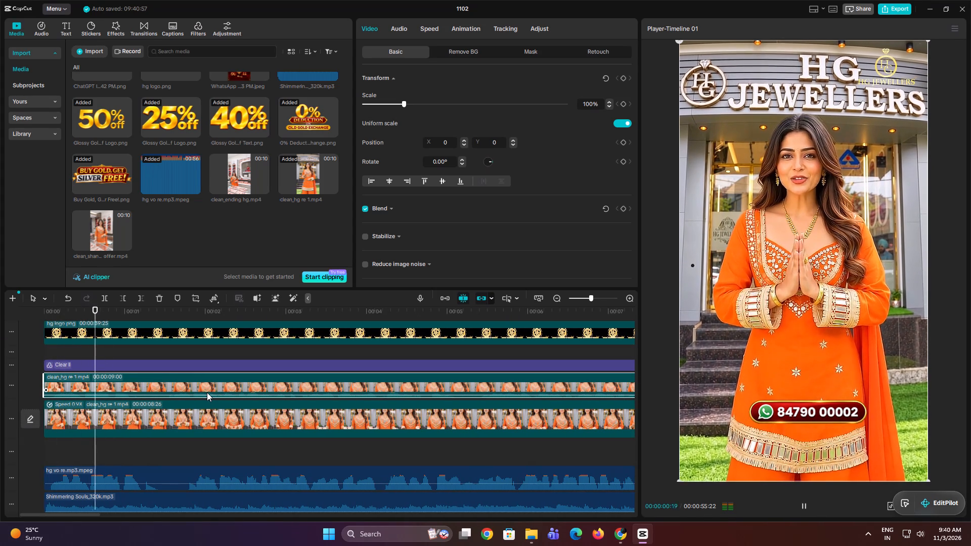
pyautogui.press('space')
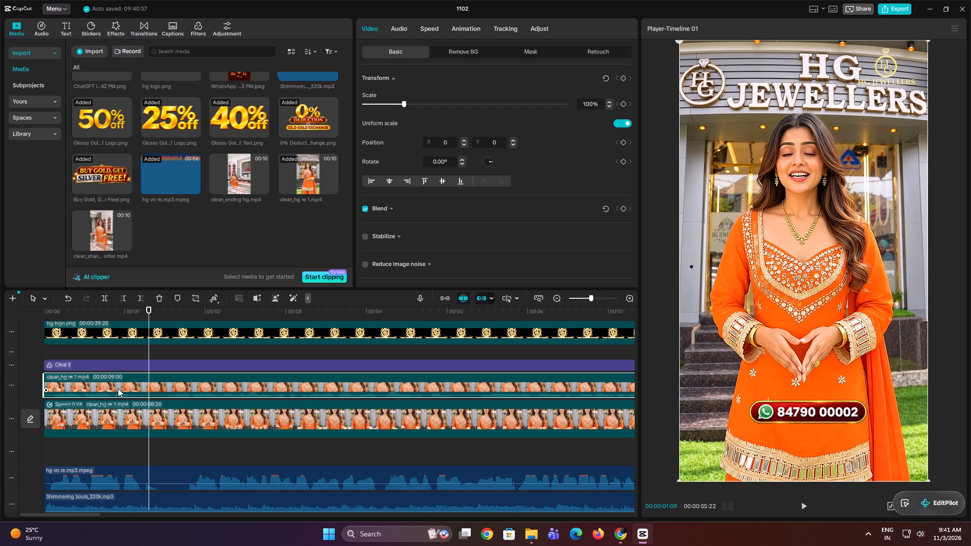
pyautogui.press('space')
pyautogui.press('space')
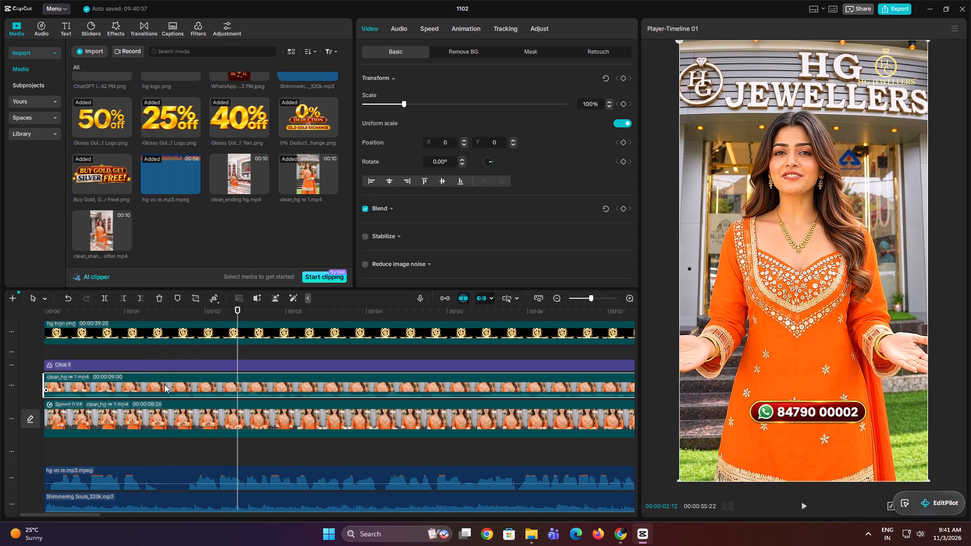
# Shift the overlaid presenter clip slightly later, extend its start back to the timeline's beginning for a 00:00:09:07 duration, and play it.
pyautogui.moveTo(151, 383); pyautogui.dragTo(161, 383)
pyautogui.moveTo(161, 383); pyautogui.dragTo(172, 383)
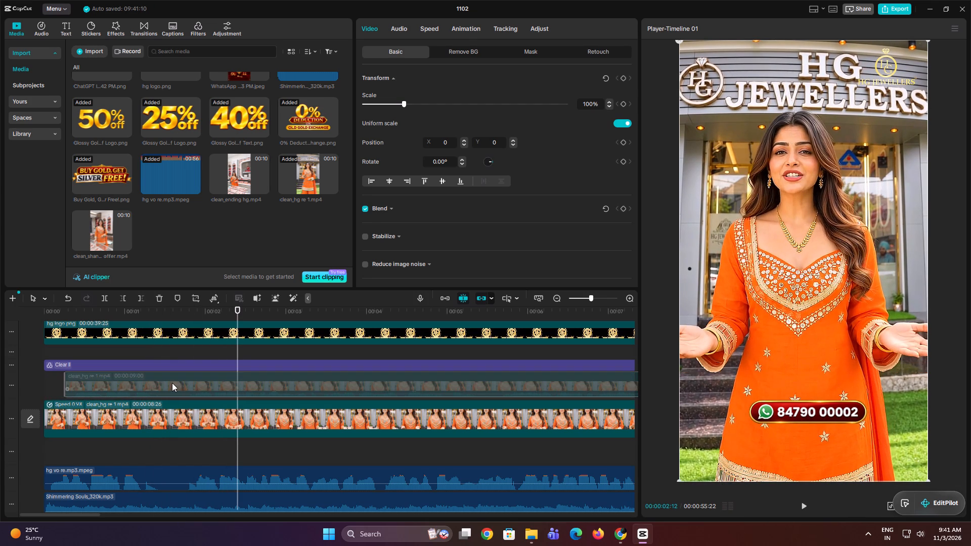
pyautogui.moveTo(172, 383); pyautogui.dragTo(170, 383)
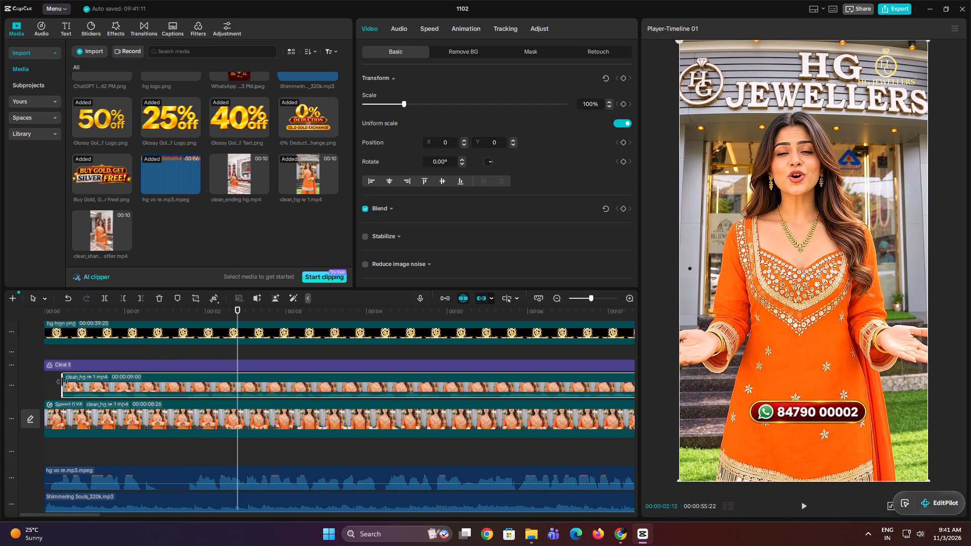
pyautogui.moveTo(62, 381); pyautogui.dragTo(37, 384)
pyautogui.doubleClick(55, 309)
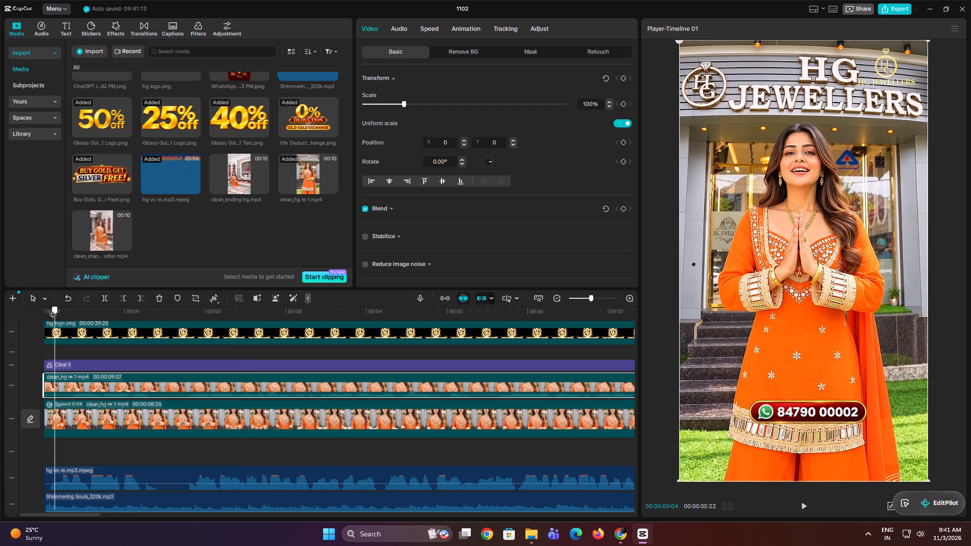
pyautogui.press('space')
pyautogui.press('space')
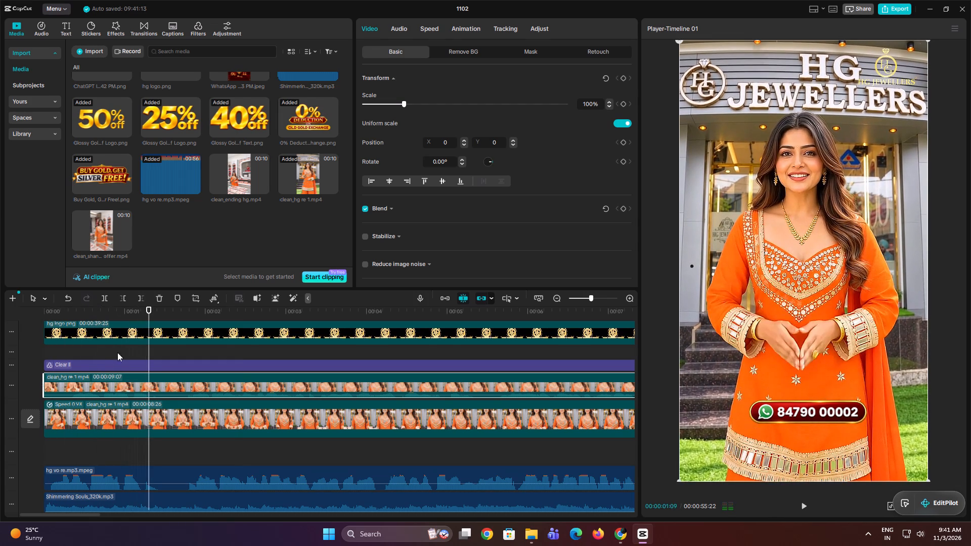
pyautogui.moveTo(169, 395); pyautogui.dragTo(175, 418)
pyautogui.press('space')
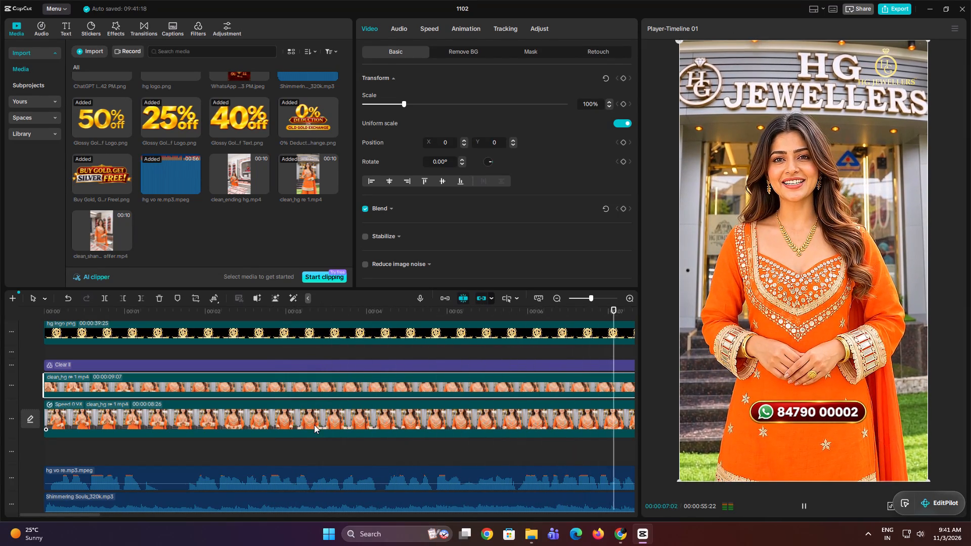
pyautogui.press('space')
# Play from the start, split the overlaid presenter clip at 00:00:05:09, and set the second part's volume to 0.0 dB.
pyautogui.scroll(-2, 454, 438)
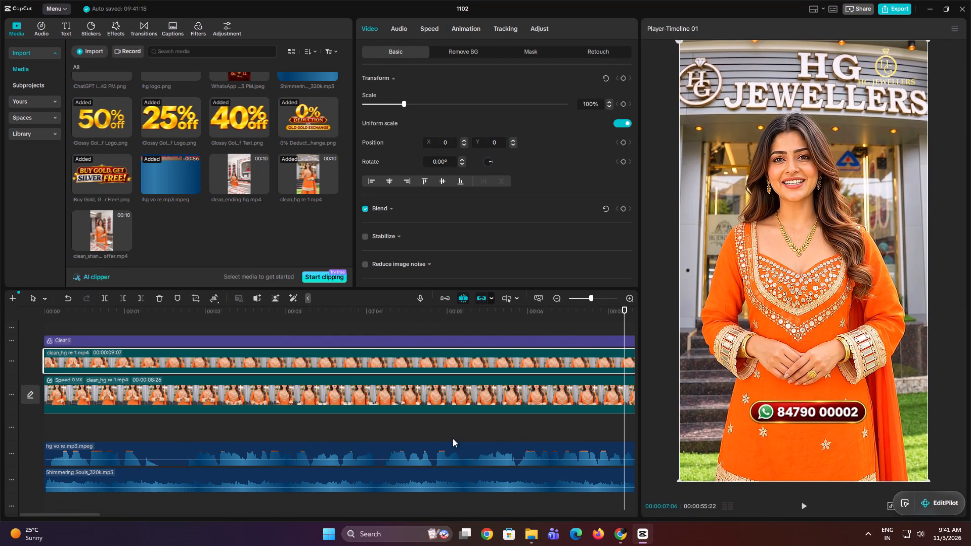
pyautogui.click(74, 321)
pyautogui.moveTo(74, 321); pyautogui.dragTo(10, 331)
pyautogui.press('space')
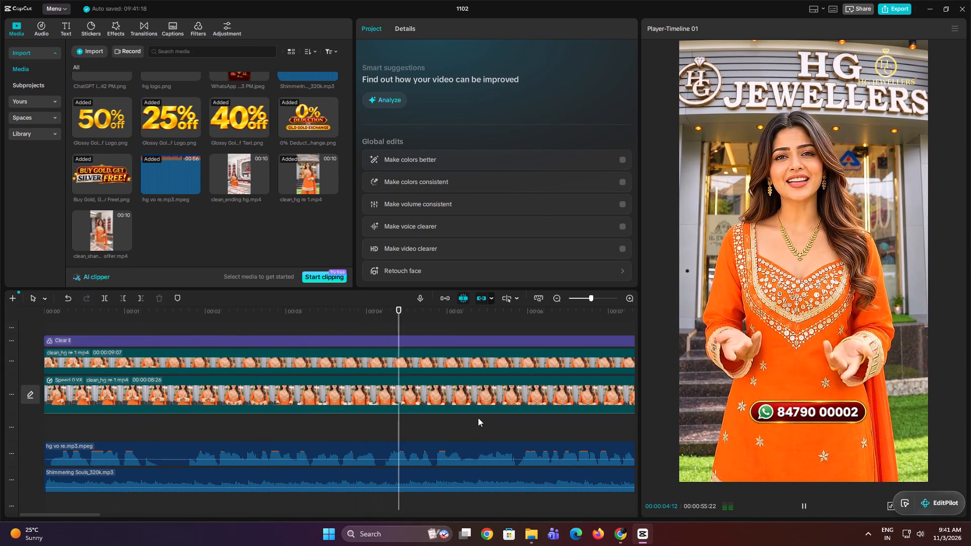
pyautogui.press('space')
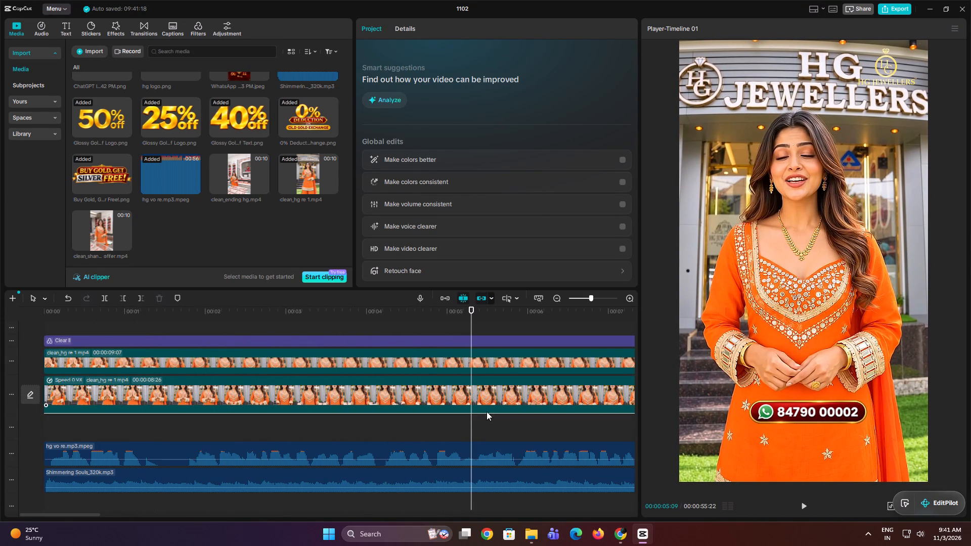
pyautogui.click(481, 370)
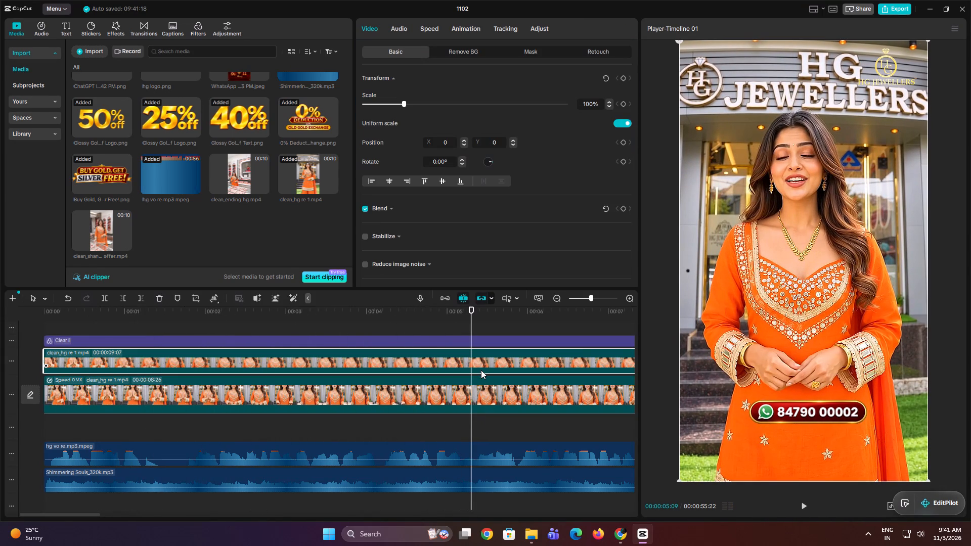
pyautogui.hotkey('ctrl', 'b')
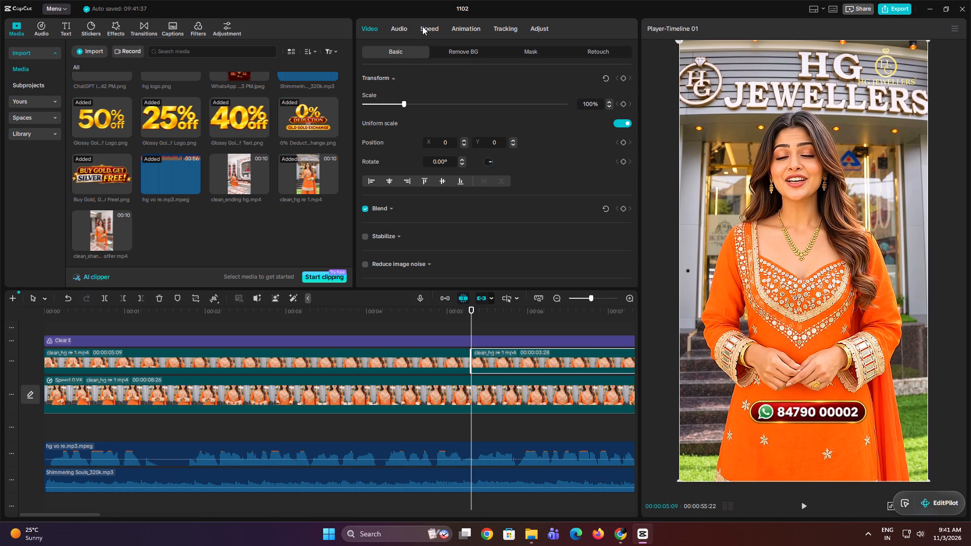
pyautogui.click(398, 26)
pyautogui.moveTo(480, 102); pyautogui.dragTo(507, 102)
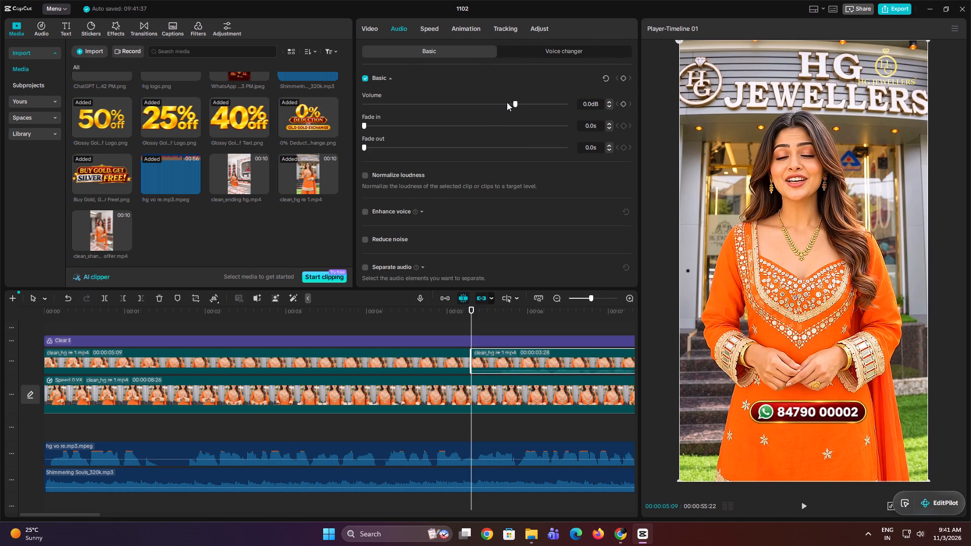
pyautogui.moveTo(507, 102); pyautogui.dragTo(511, 102)
pyautogui.press('space')
pyautogui.press('space')
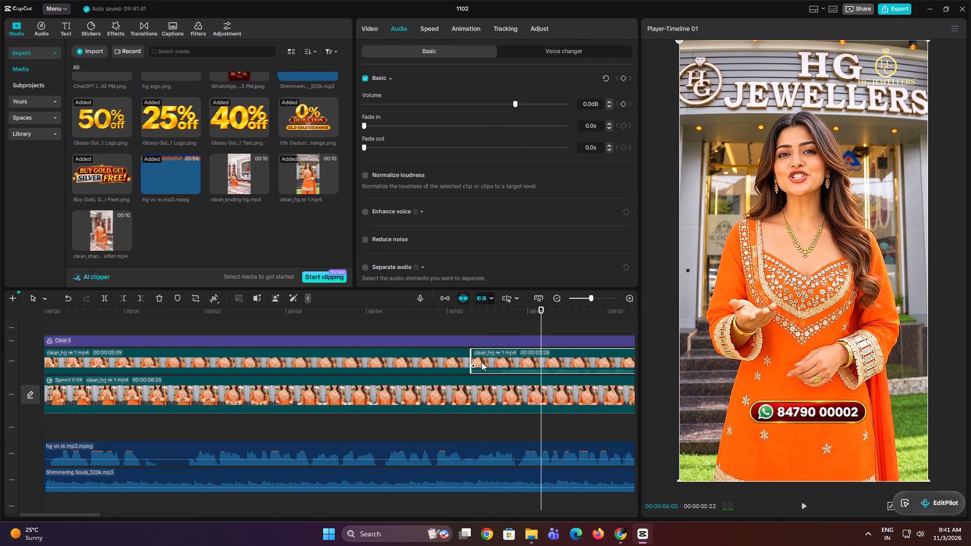
# Trim the second overlaid part's start to leave 00:00:03:22, close the gap to the first part and play the join.
pyautogui.moveTo(473, 352); pyautogui.dragTo(488, 351)
pyautogui.moveTo(502, 356); pyautogui.dragTo(488, 356)
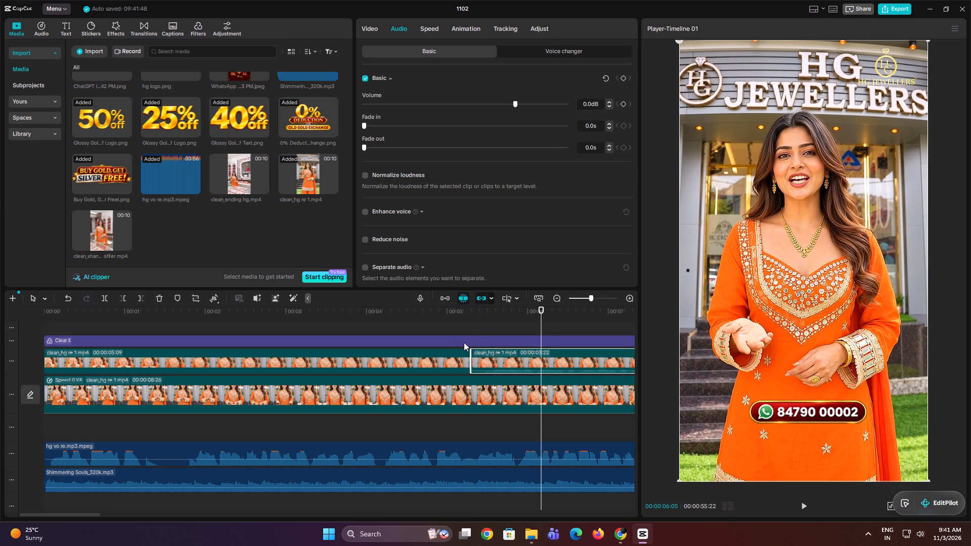
pyautogui.click(462, 322)
pyautogui.press('space')
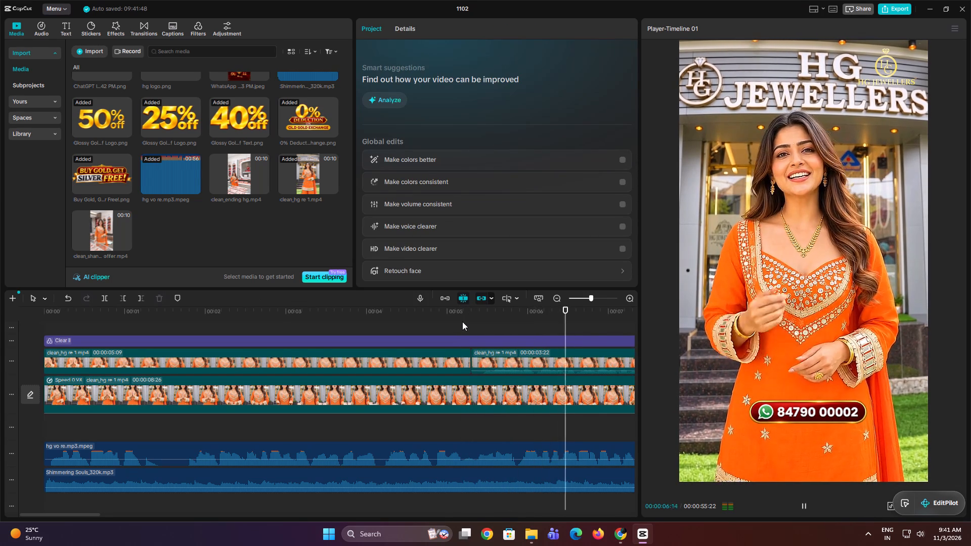
pyautogui.press('space')
pyautogui.press('space')
pyautogui.press('space')
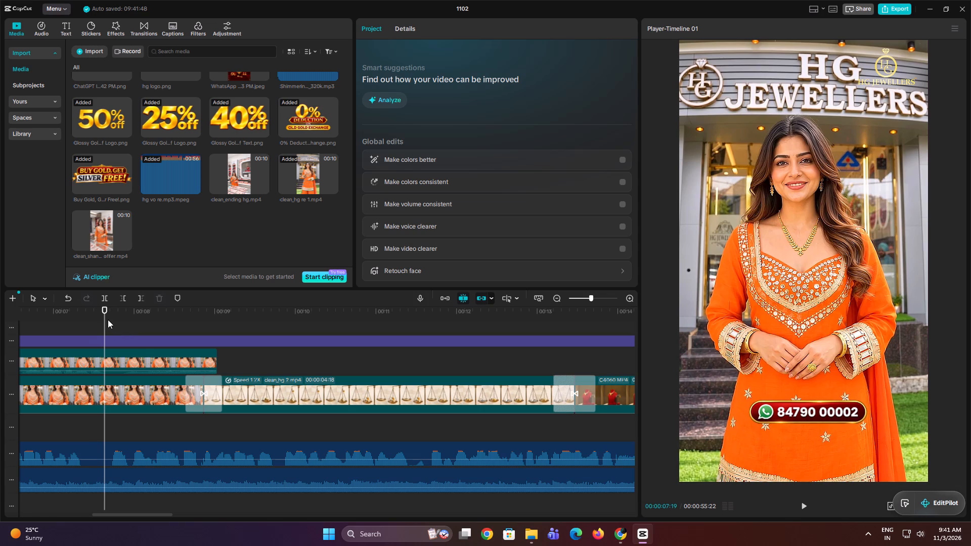
# Trim the second overlaid part's start up to 00:00:05:12, move it back against the first part and play the join.
pyautogui.moveTo(105, 317); pyautogui.dragTo(175, 336)
pyautogui.click(180, 361)
pyautogui.press('q')
pyautogui.moveTo(185, 361); pyautogui.dragTo(178, 362)
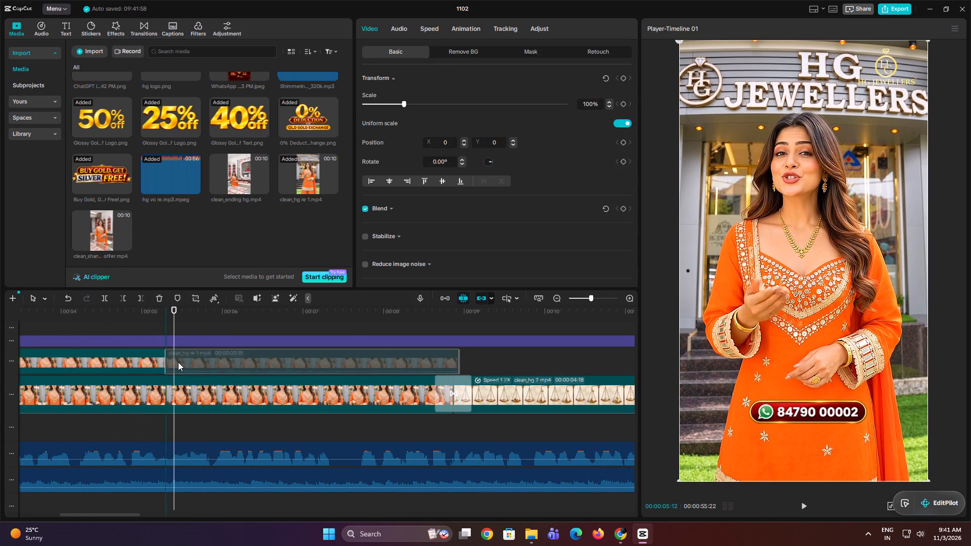
pyautogui.moveTo(178, 362); pyautogui.dragTo(177, 362)
pyautogui.press('space')
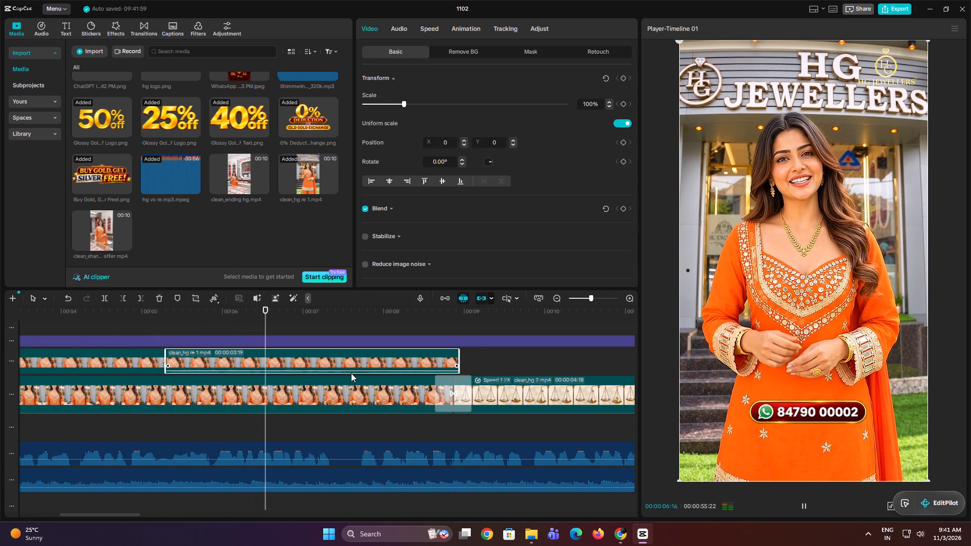
pyautogui.press('space')
# Delete the Party cracker sound effect beneath the opening presenter clip.
pyautogui.moveTo(359, 371); pyautogui.dragTo(362, 410)
pyautogui.scroll(-4, 357, 426)
pyautogui.click(306, 486)
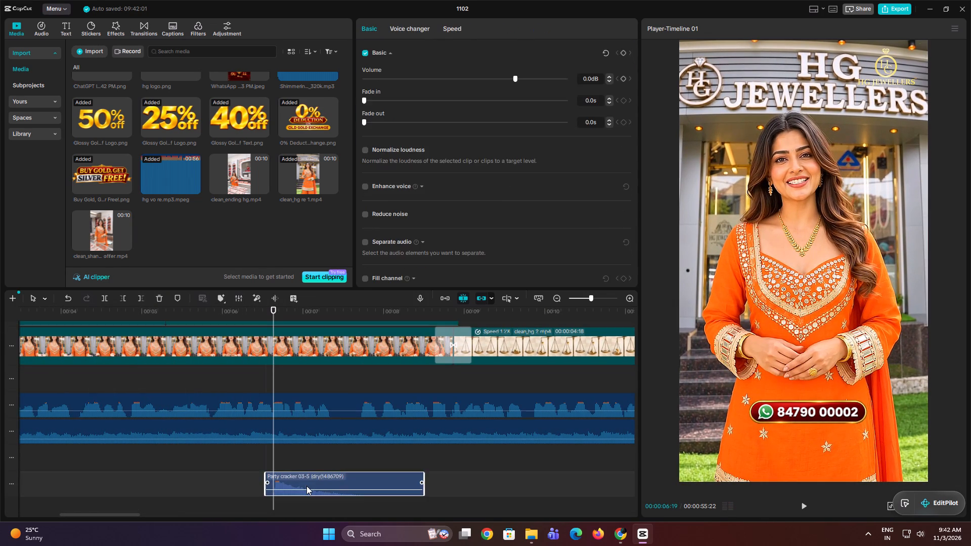
pyautogui.press('BackSpace')
# Play the presenter section and following product clips to check them against the voiceover, and return the playhead to 00:00:07:20.
pyautogui.click(143, 380)
pyautogui.moveTo(143, 380); pyautogui.dragTo(27, 385)
pyautogui.press('space')
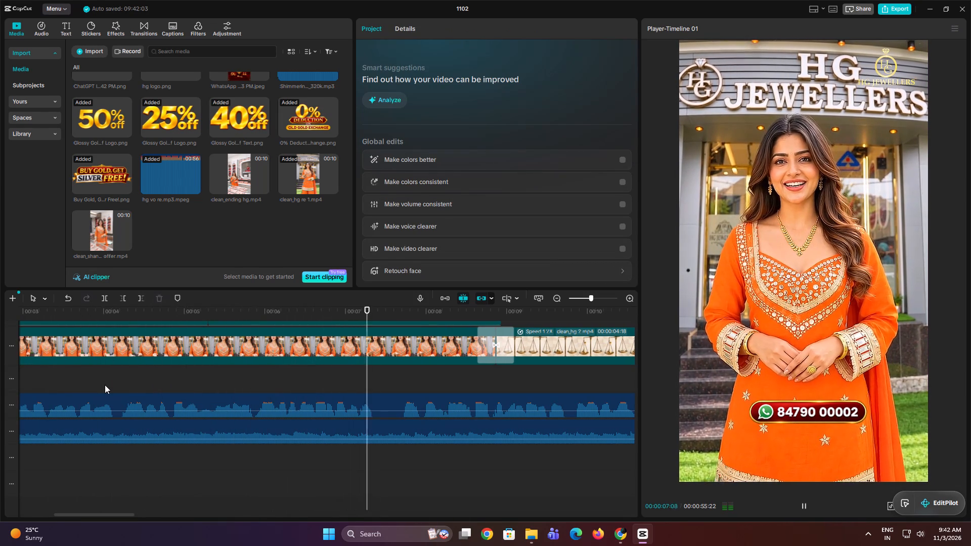
pyautogui.press('space')
pyautogui.scroll(3, 416, 405)
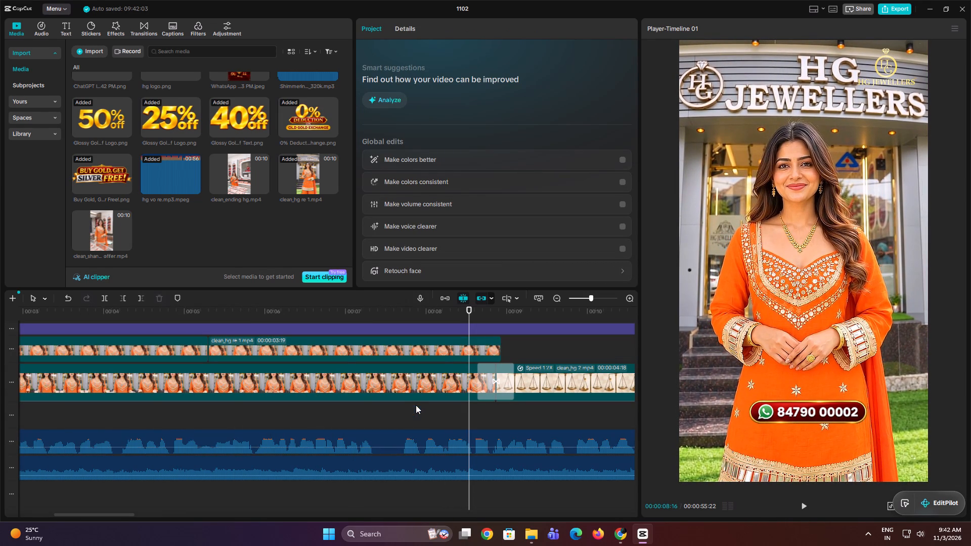
pyautogui.click(391, 428)
pyautogui.press('space')
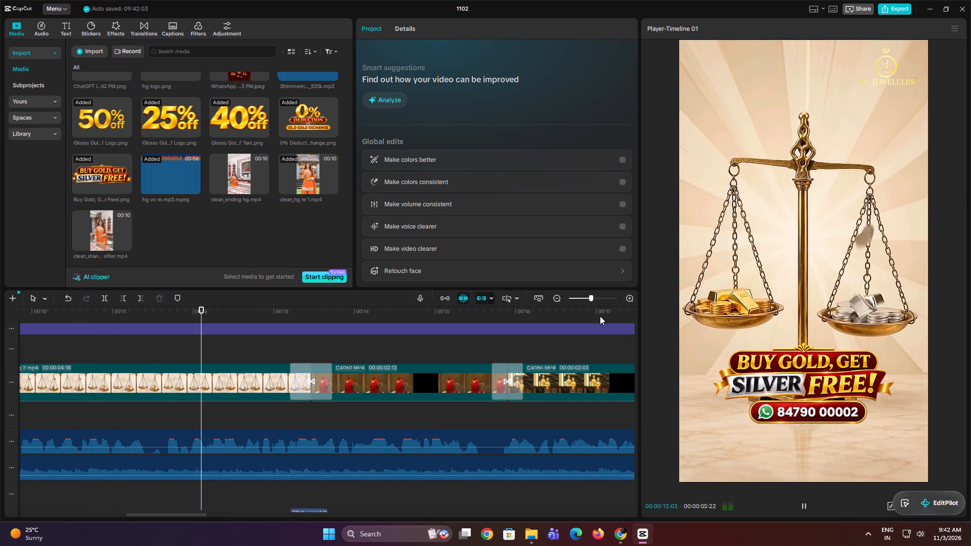
pyautogui.moveTo(590, 296); pyautogui.dragTo(584, 299)
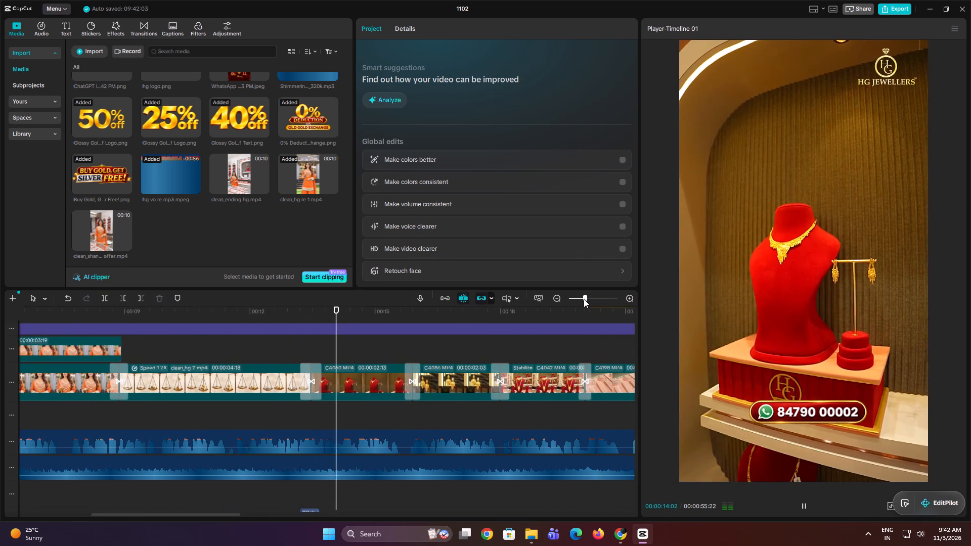
pyautogui.moveTo(584, 299); pyautogui.dragTo(581, 300)
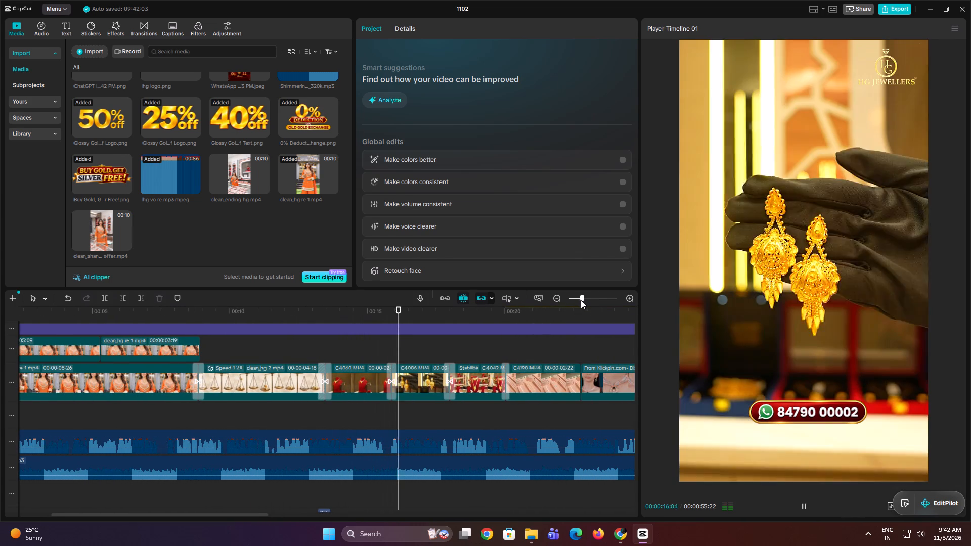
pyautogui.moveTo(581, 300); pyautogui.dragTo(580, 300)
pyautogui.press('space')
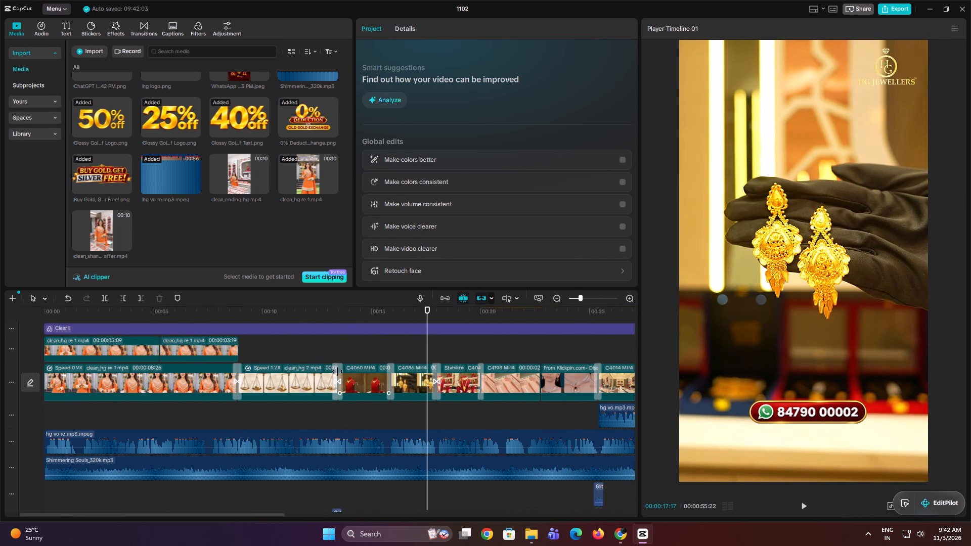
pyautogui.click(203, 308)
pyautogui.moveTo(203, 308); pyautogui.dragTo(211, 306)
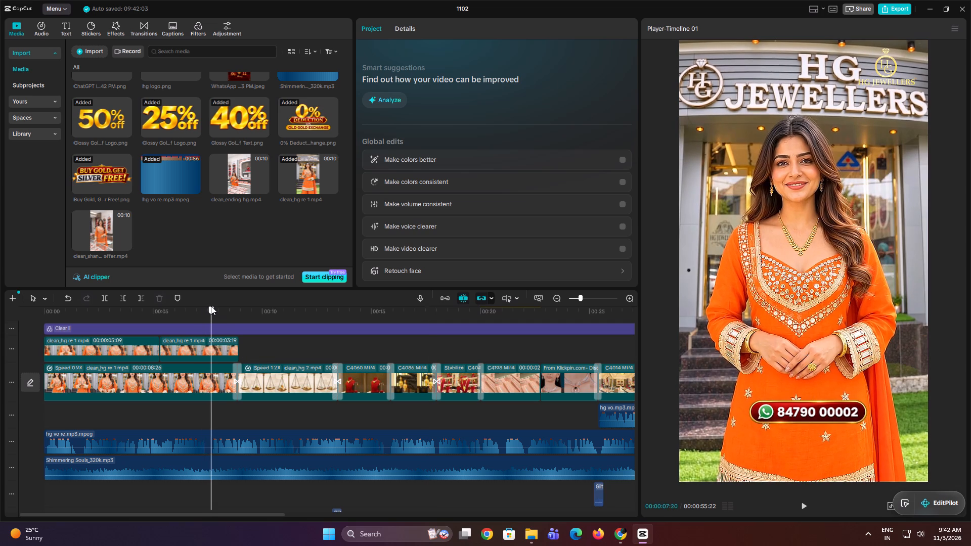
# Trim the ends of the overlaid second presenter part and the opening clip beneath it back to 00:00:07:21, and play across the gap.
pyautogui.moveTo(211, 306); pyautogui.dragTo(212, 306)
pyautogui.moveTo(224, 409); pyautogui.dragTo(230, 347)
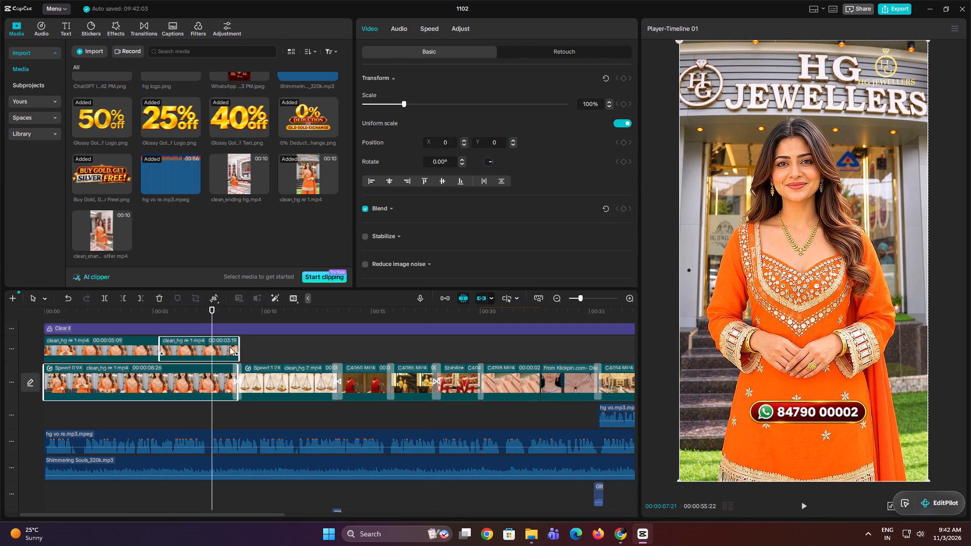
pyautogui.press('w')
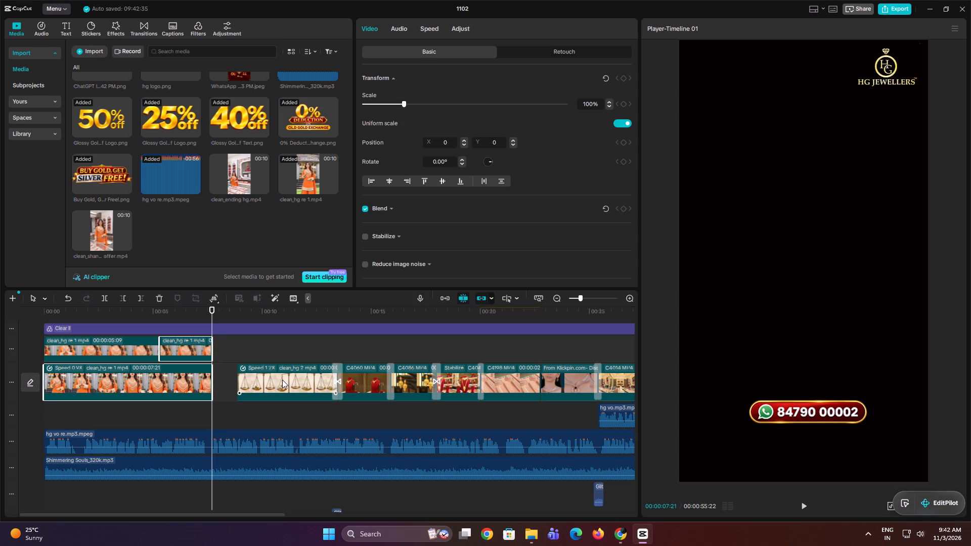
pyautogui.press('space')
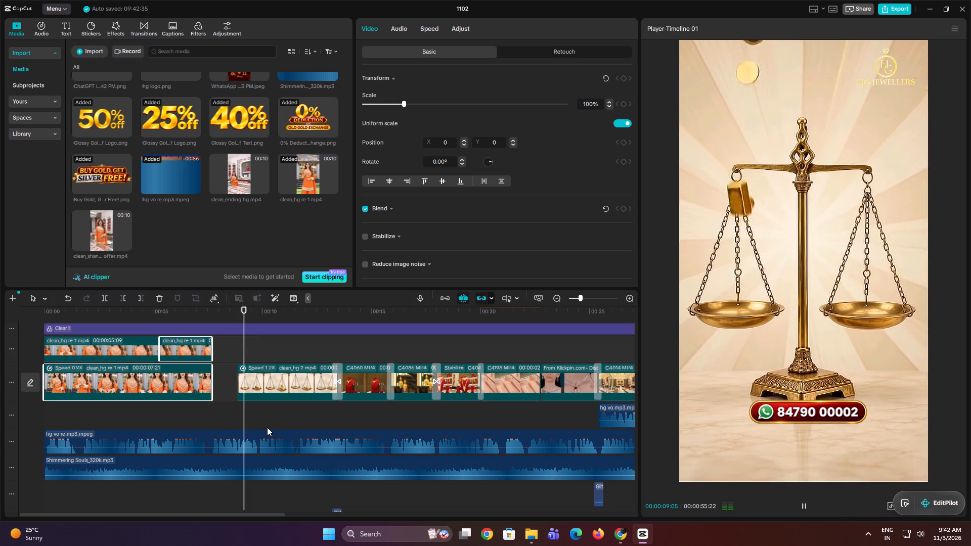
pyautogui.press('space')
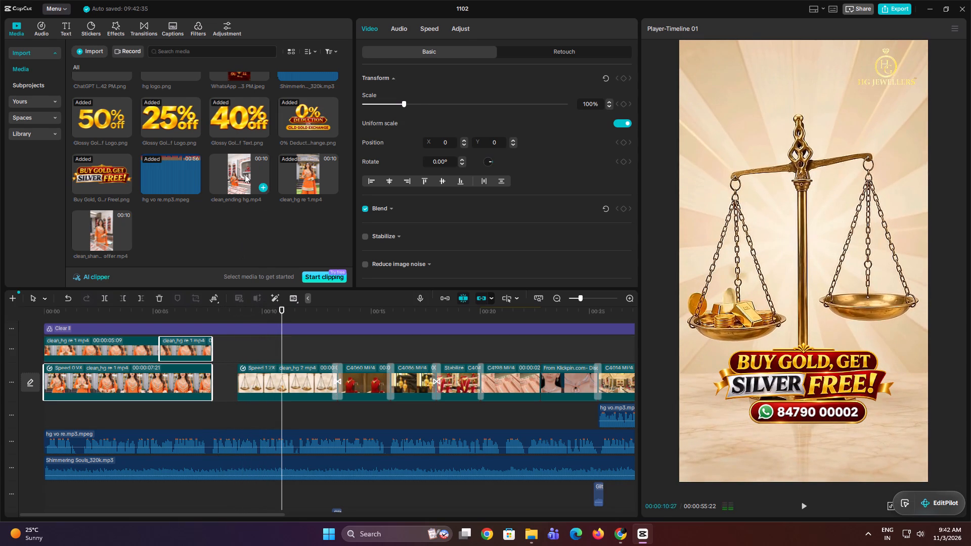
# Preview the clean_ending hg and clean_shandar diwali offer clips and play the opening section to judge which presenter clip suits the gap.
pyautogui.click(242, 172)
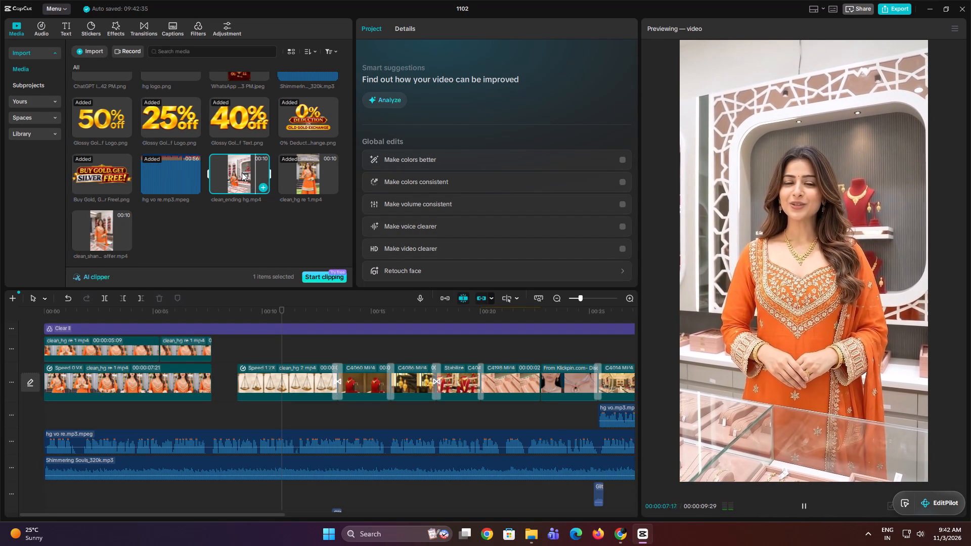
pyautogui.click(108, 234)
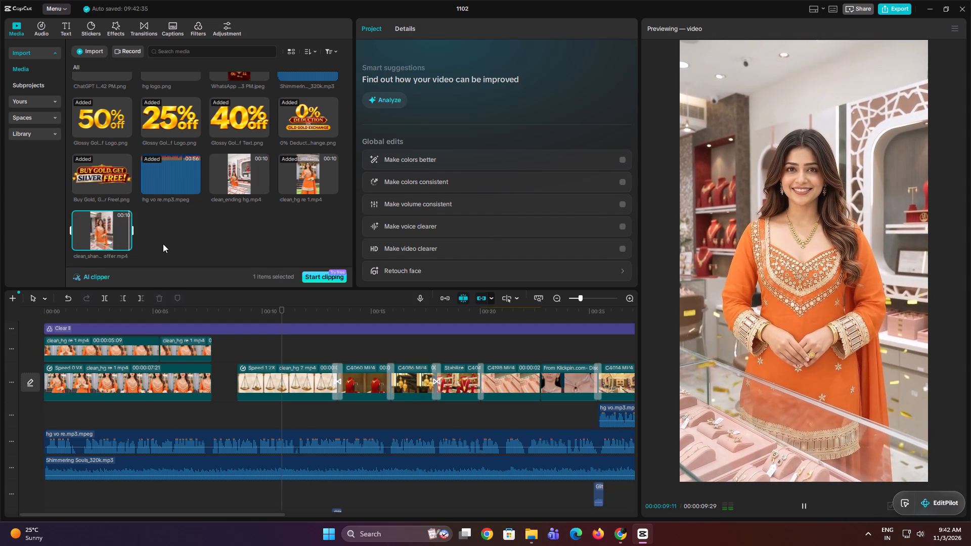
pyautogui.click(210, 312)
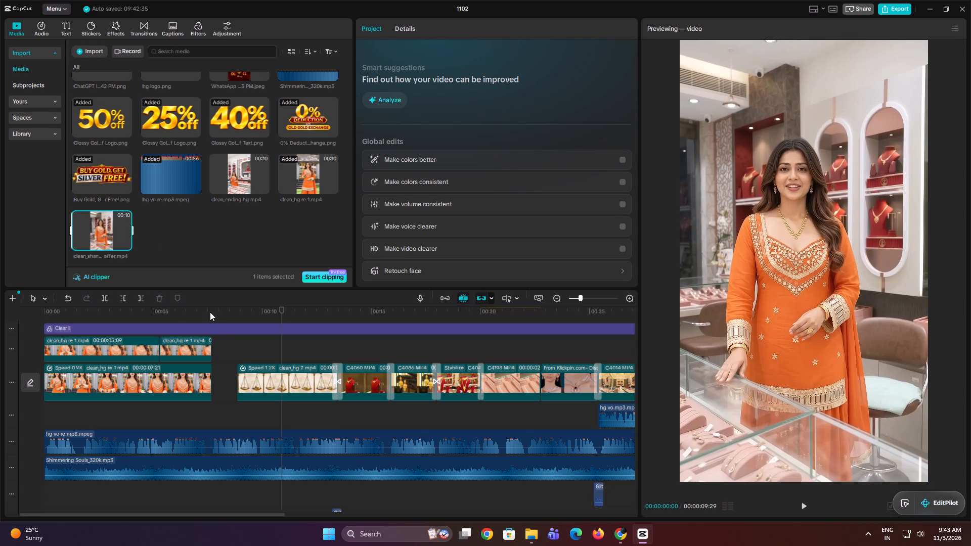
pyautogui.click(212, 317)
pyautogui.click(237, 358)
pyautogui.moveTo(237, 358); pyautogui.dragTo(0, 416)
pyautogui.press('space')
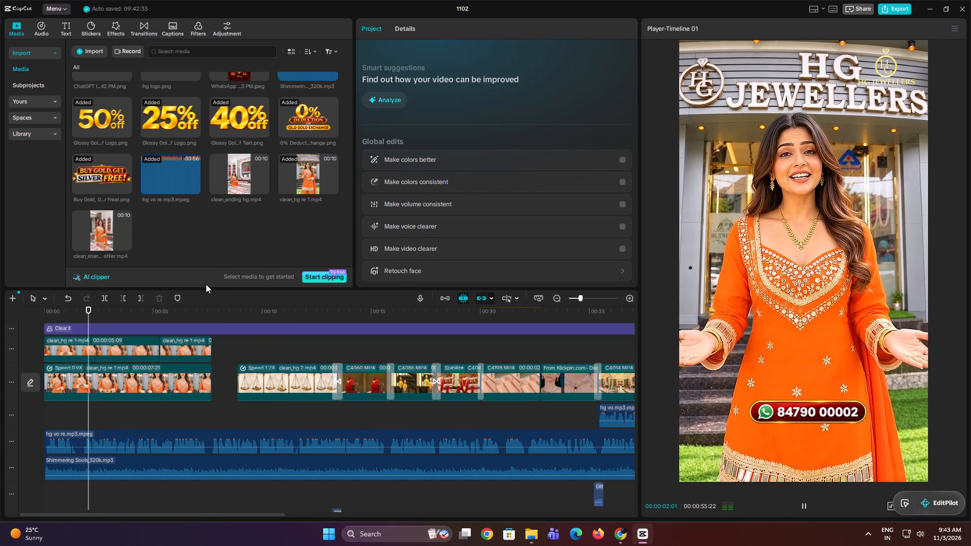
pyautogui.click(102, 239)
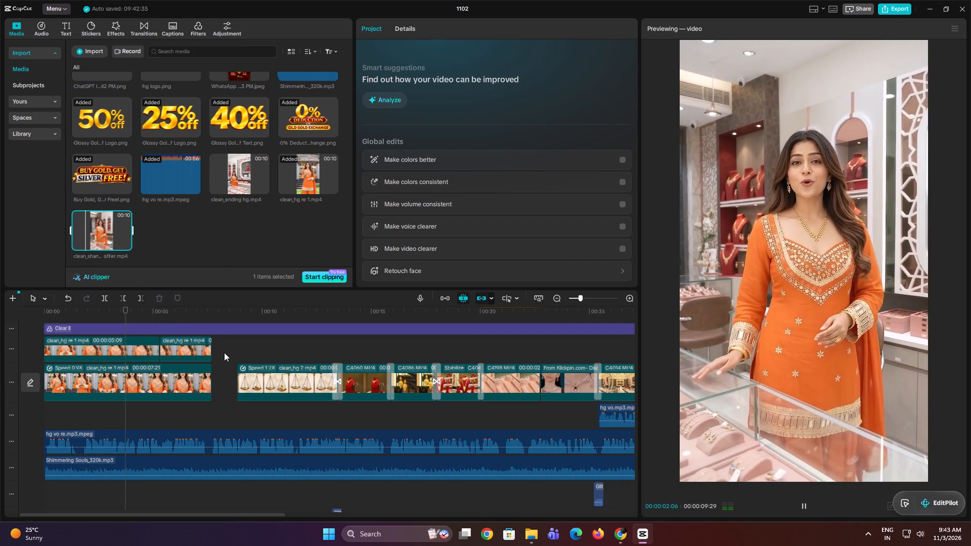
pyautogui.click(225, 352)
pyautogui.moveTo(225, 352); pyautogui.dragTo(215, 356)
pyautogui.press('space')
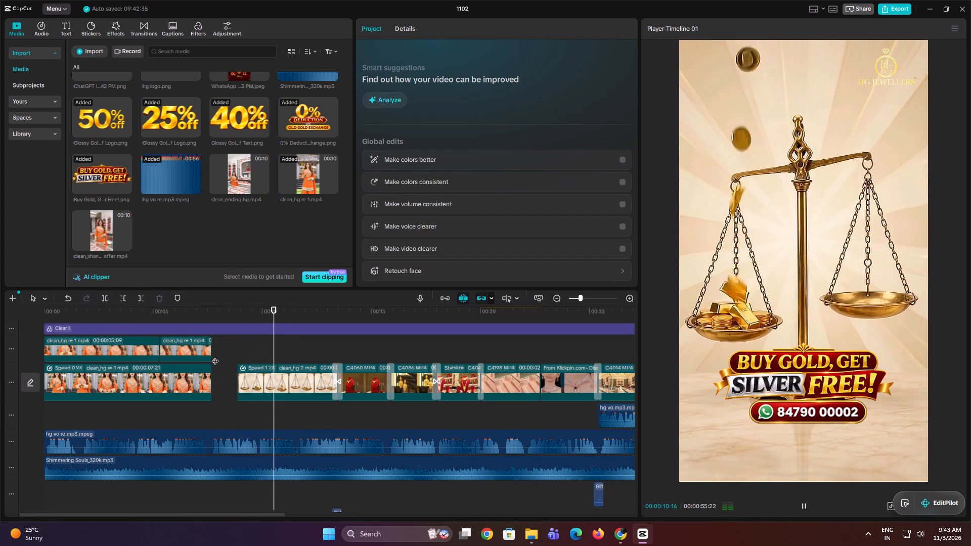
# Move the clean_hg 2 scales clip off the main track onto an overlay track above the product clips, starting at about 00:00:16:20.
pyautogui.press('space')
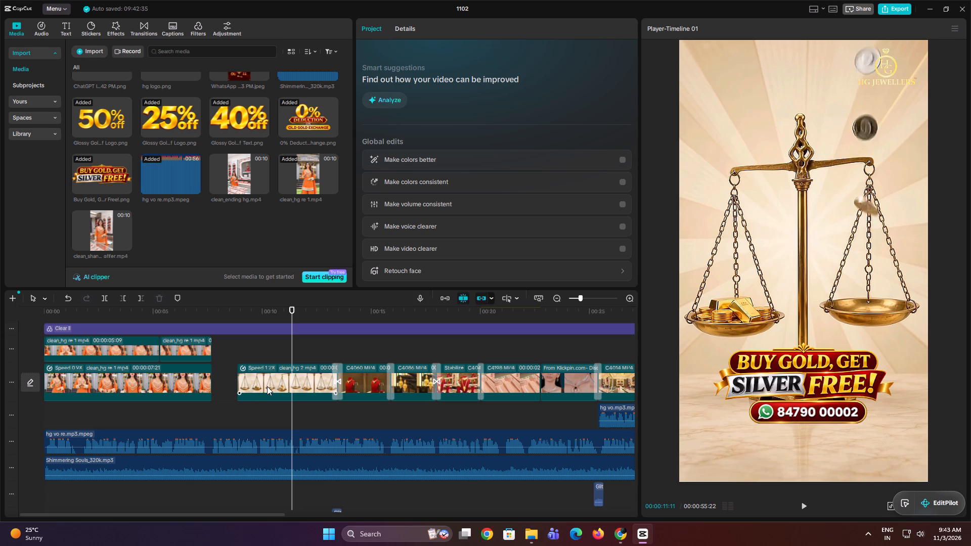
pyautogui.moveTo(267, 386); pyautogui.dragTo(437, 435)
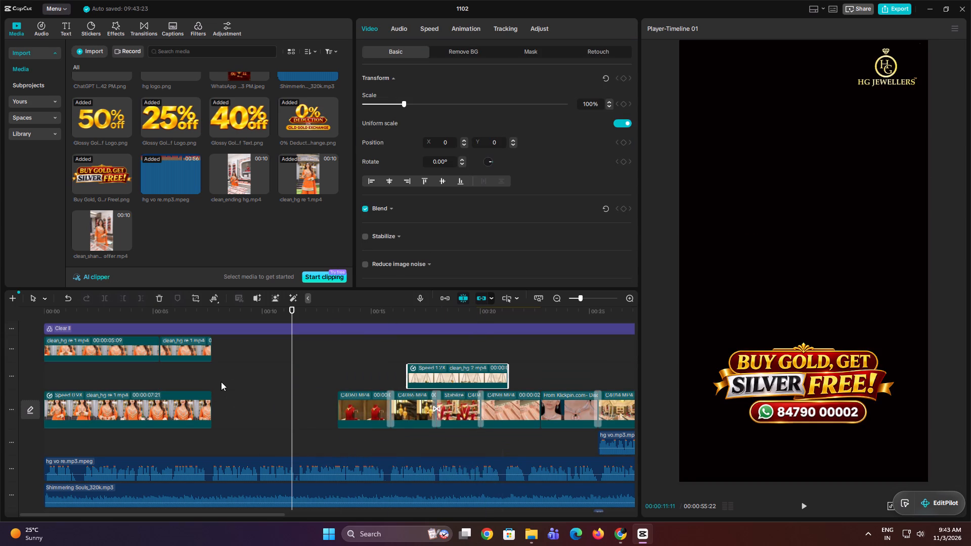
# Place the clean_shandar diwali offer clip on an overlay track above the gap, starting at about 00:00:07:11.
pyautogui.click(220, 379)
pyautogui.moveTo(220, 379); pyautogui.dragTo(214, 382)
pyautogui.moveTo(86, 225); pyautogui.dragTo(260, 384)
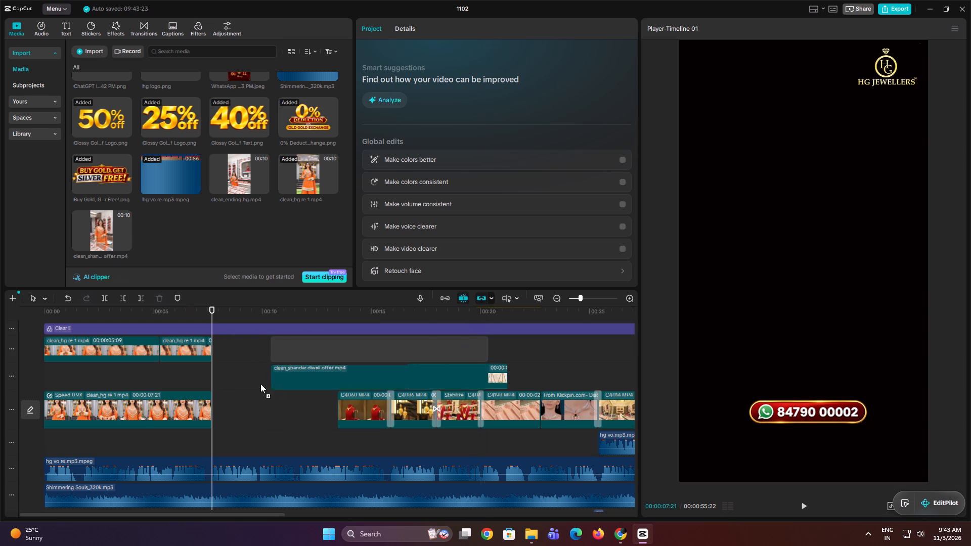
pyautogui.moveTo(260, 384); pyautogui.dragTo(195, 382)
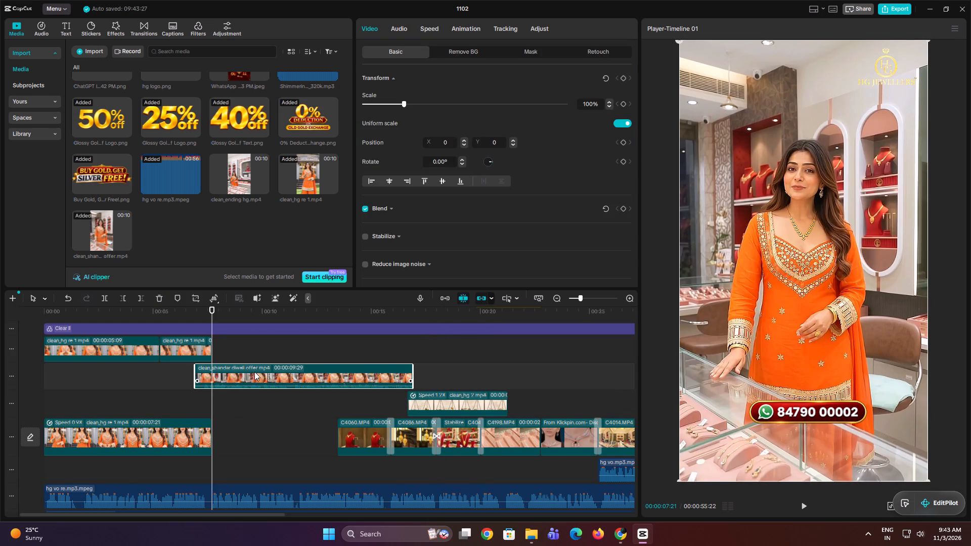
pyautogui.moveTo(256, 372); pyautogui.dragTo(268, 373)
# Play the clean_shandar diwali offer clip over the gap to check the presenter's speech against the voice-over.
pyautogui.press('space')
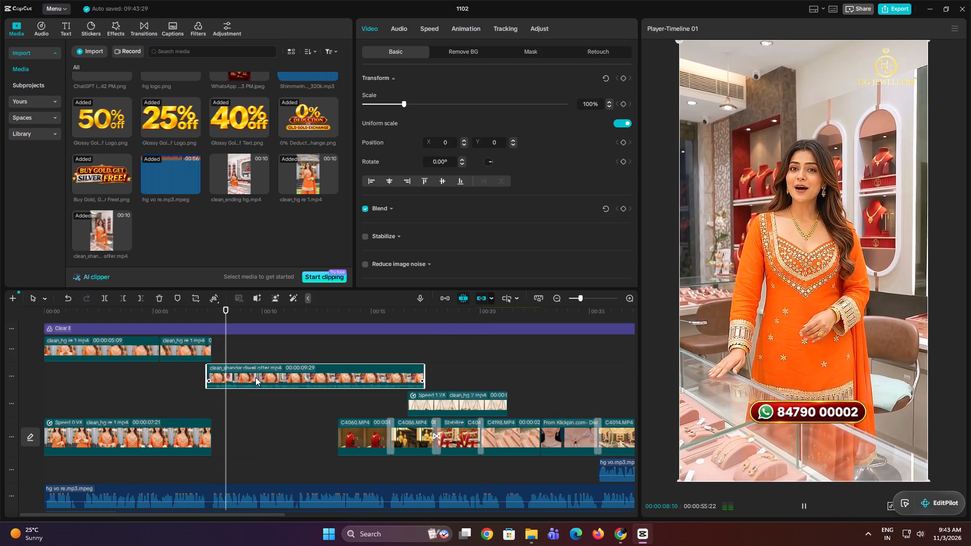
pyautogui.scroll(-3, 255, 377)
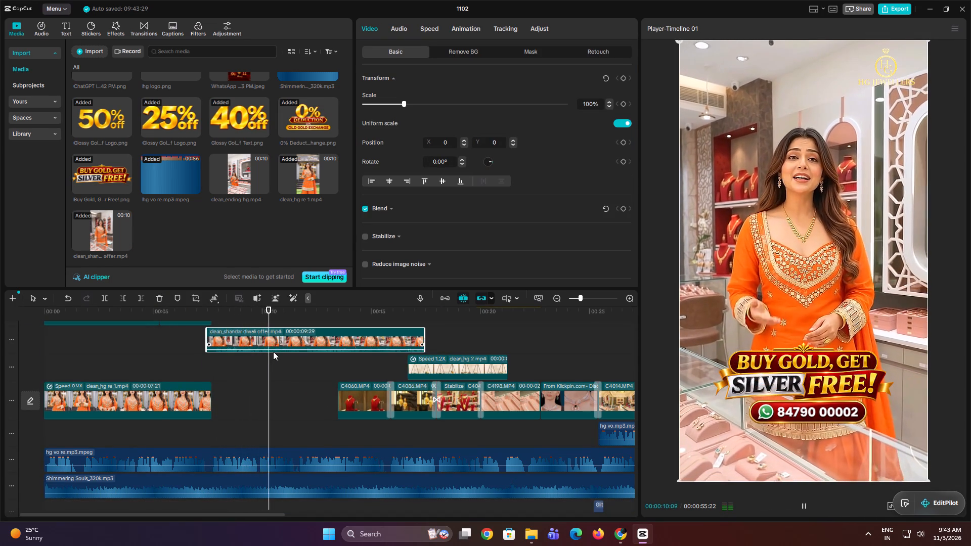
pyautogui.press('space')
pyautogui.click(283, 348)
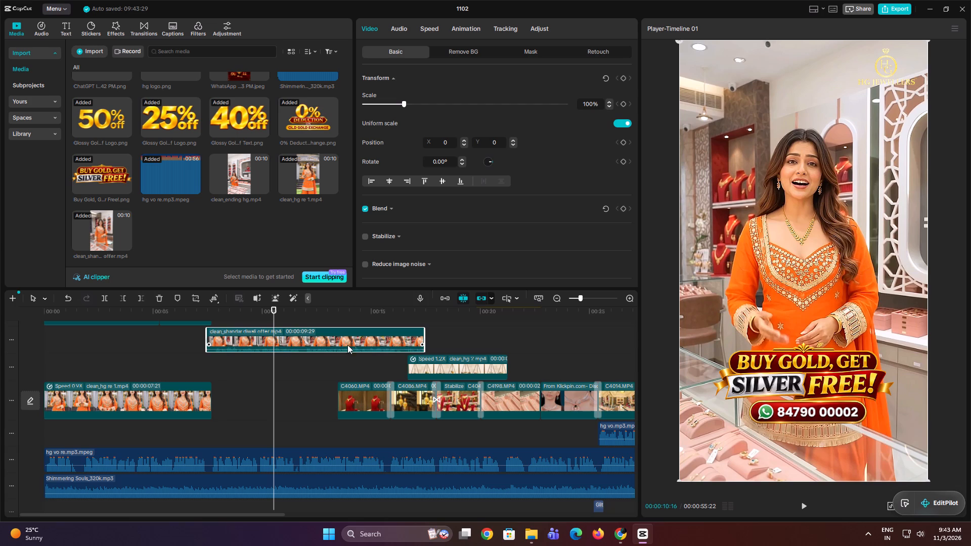
pyautogui.moveTo(581, 300); pyautogui.dragTo(584, 301)
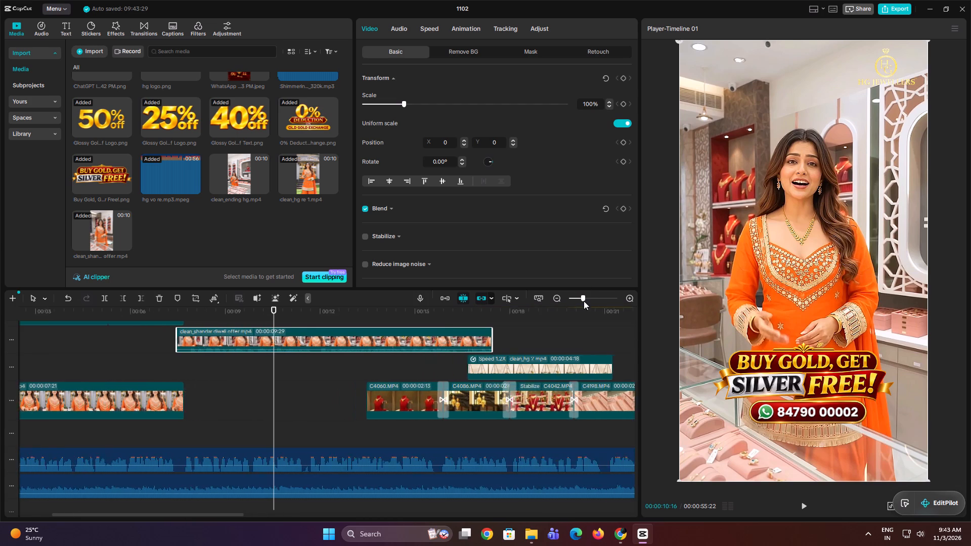
pyautogui.moveTo(584, 301); pyautogui.dragTo(586, 301)
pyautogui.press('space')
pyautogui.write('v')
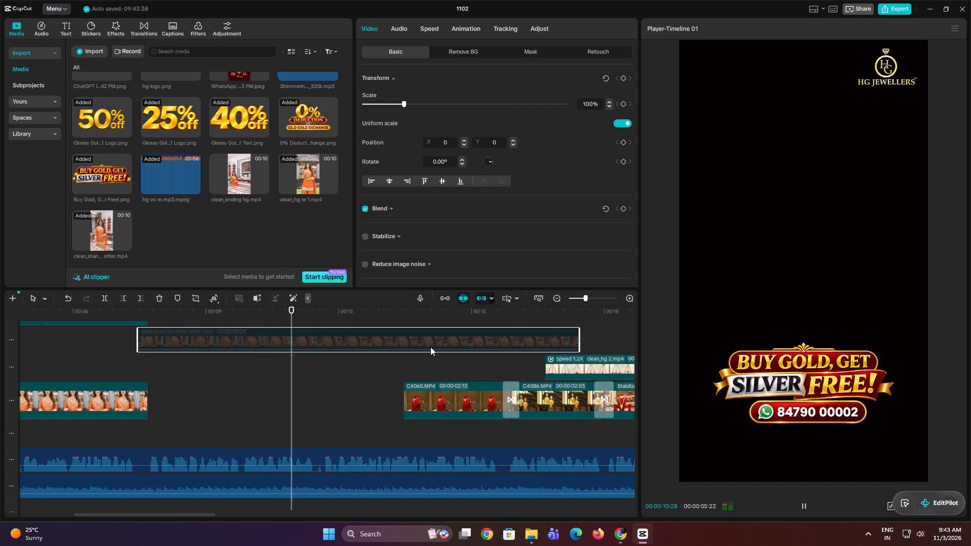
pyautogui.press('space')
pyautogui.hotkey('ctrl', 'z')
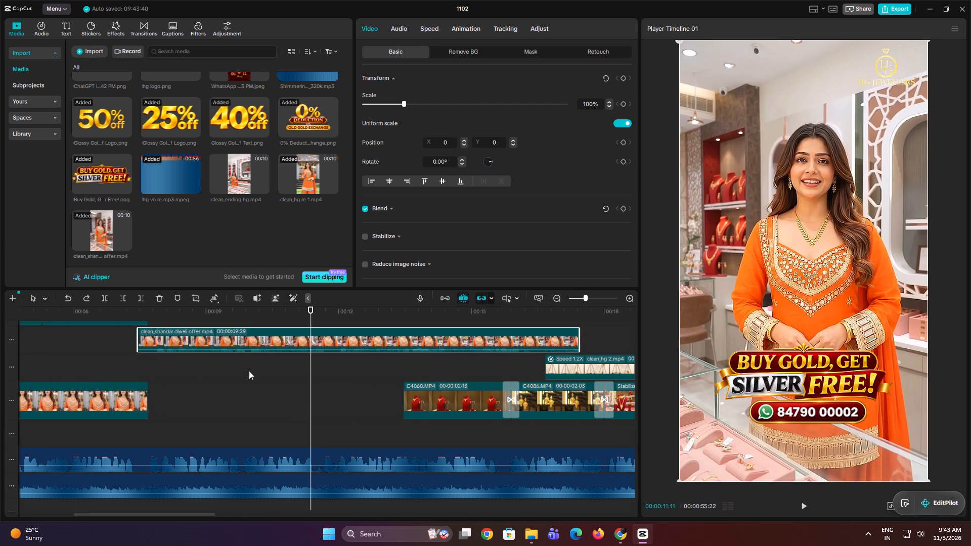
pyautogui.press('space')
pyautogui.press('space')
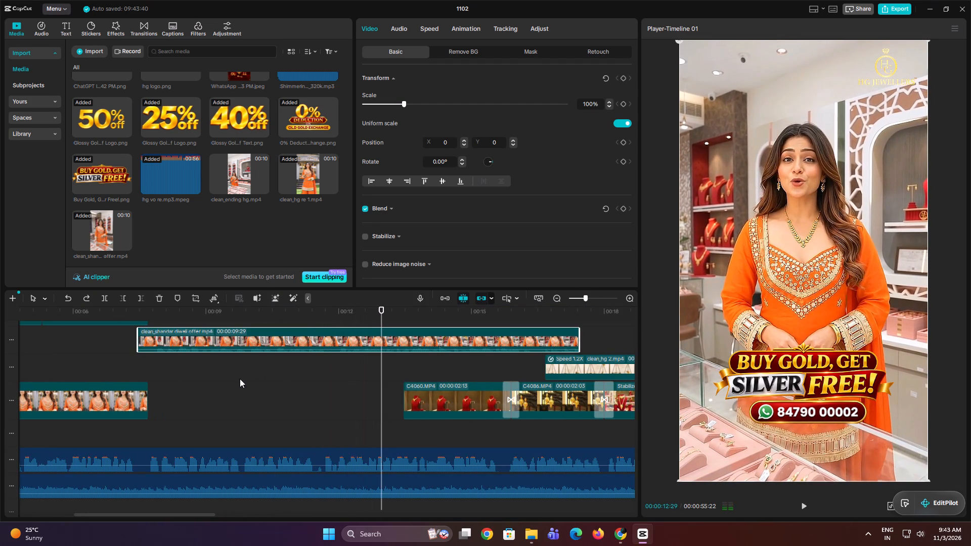
# Trim the start of the clean_shandar diwali offer clip to 00:00:07:21, where the opening presenter clip ends.
pyautogui.click(157, 371)
pyautogui.moveTo(157, 371); pyautogui.dragTo(152, 377)
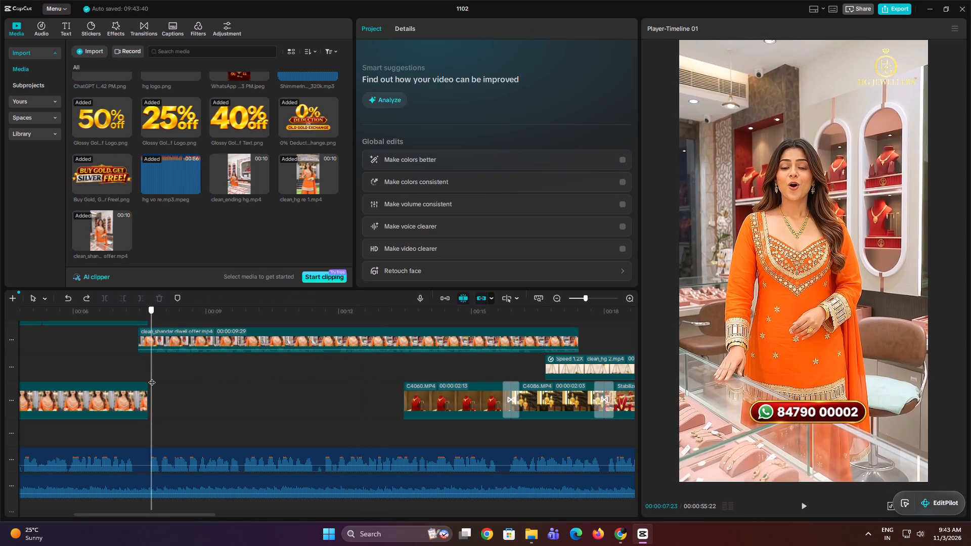
pyautogui.moveTo(152, 377); pyautogui.dragTo(150, 378)
pyautogui.moveTo(167, 340); pyautogui.dragTo(162, 340)
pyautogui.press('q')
# Play the clean_shandar diwali offer clip against the voice-over and trim its end back to 00:00:16:08.
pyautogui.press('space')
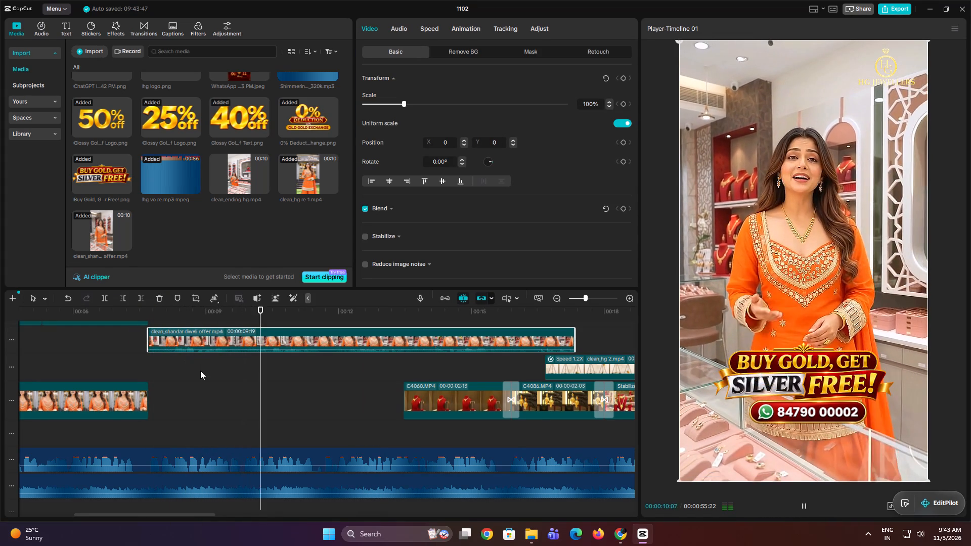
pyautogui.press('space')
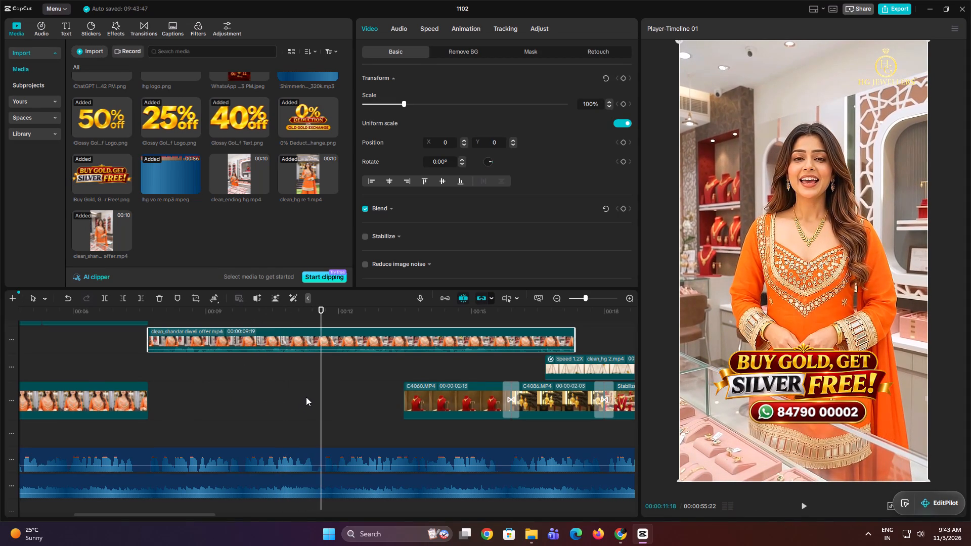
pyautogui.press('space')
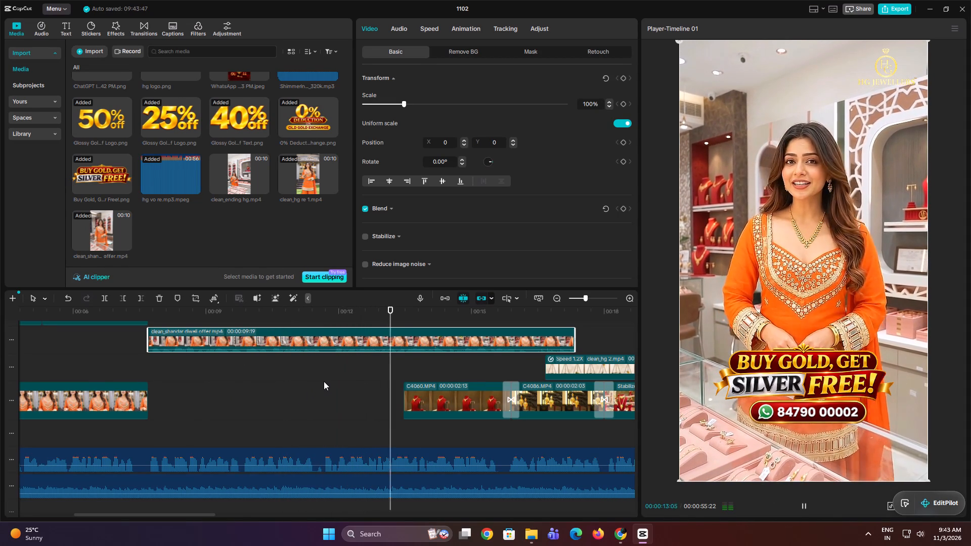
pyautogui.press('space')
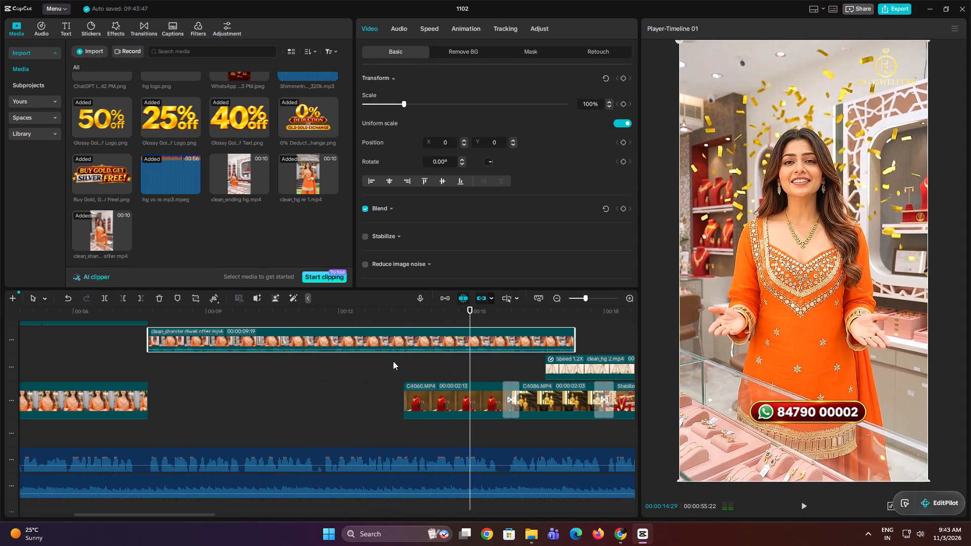
pyautogui.click(412, 314)
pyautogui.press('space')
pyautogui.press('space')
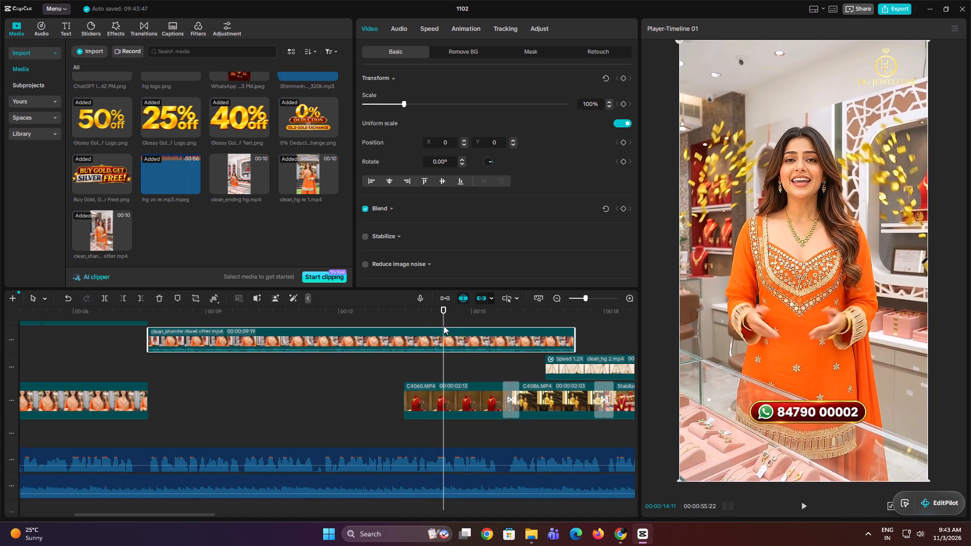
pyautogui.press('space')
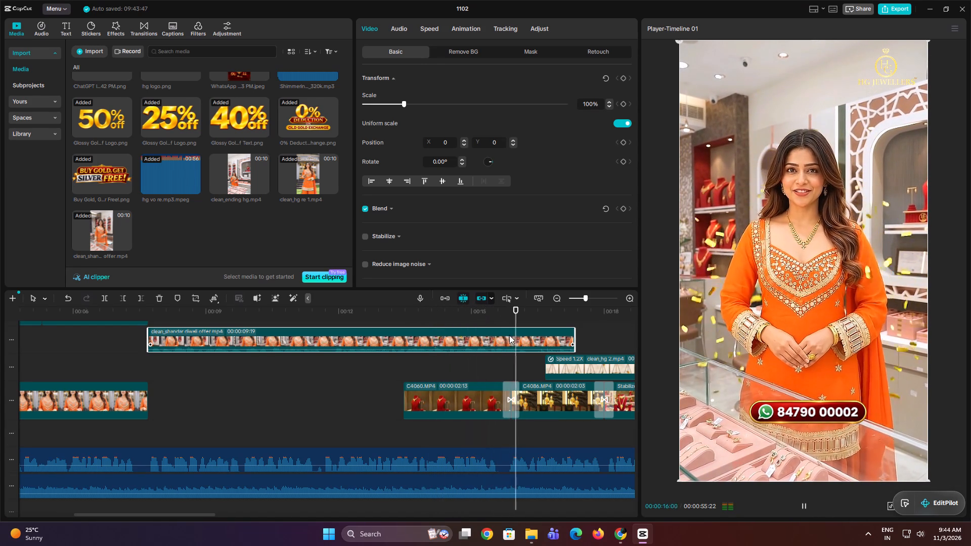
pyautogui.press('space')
pyautogui.click(523, 316)
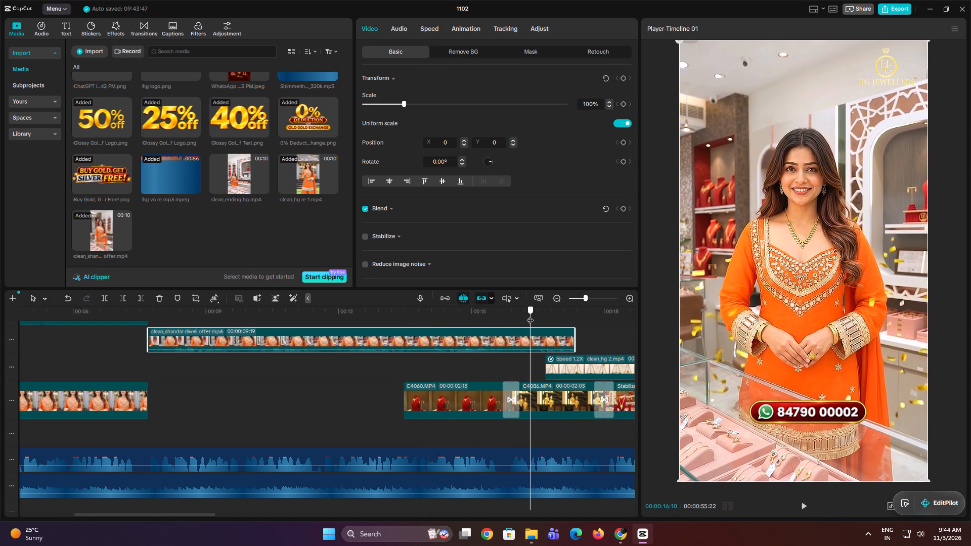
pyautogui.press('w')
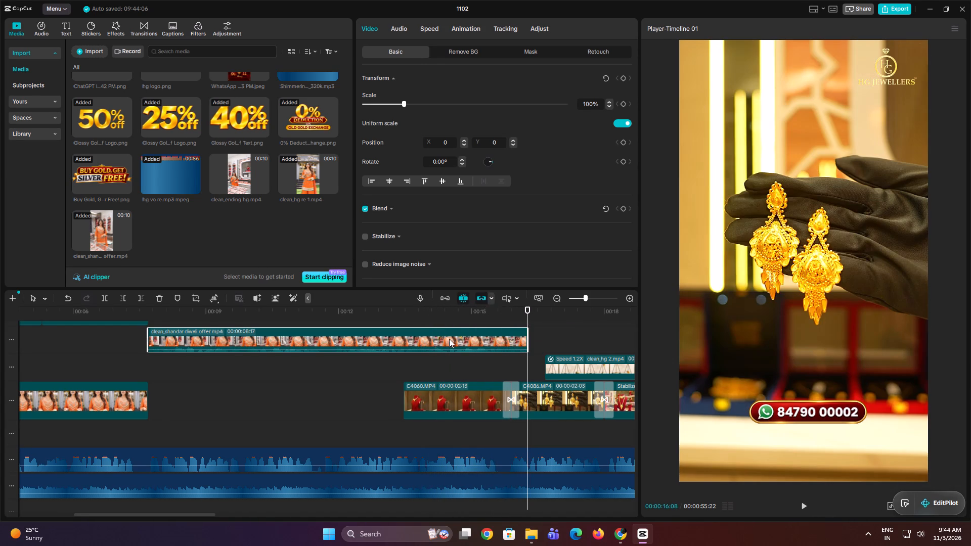
# Replay the clean_shandar diwali offer clip around 00:00:11:21 to 00:00:12:22 to examine where its speech and the voice-over differ.
pyautogui.click(299, 318)
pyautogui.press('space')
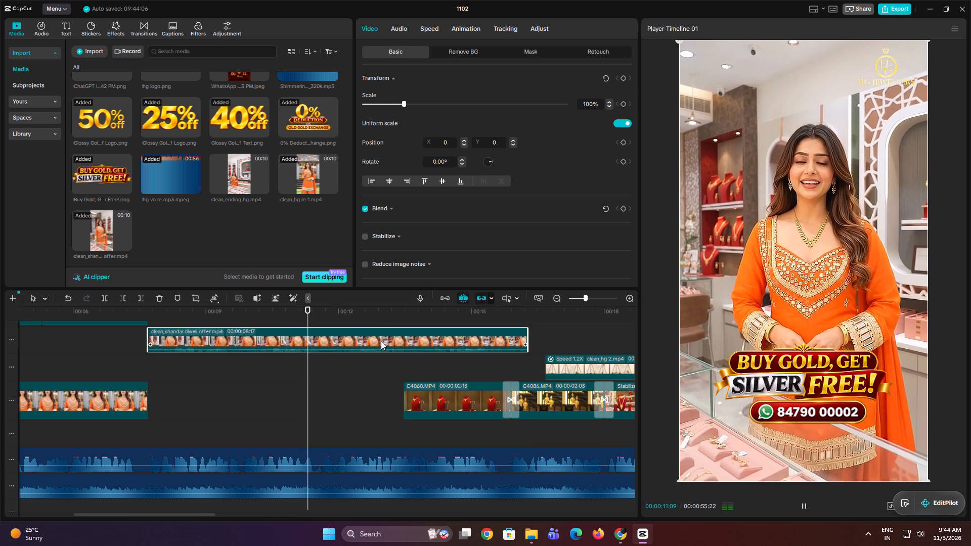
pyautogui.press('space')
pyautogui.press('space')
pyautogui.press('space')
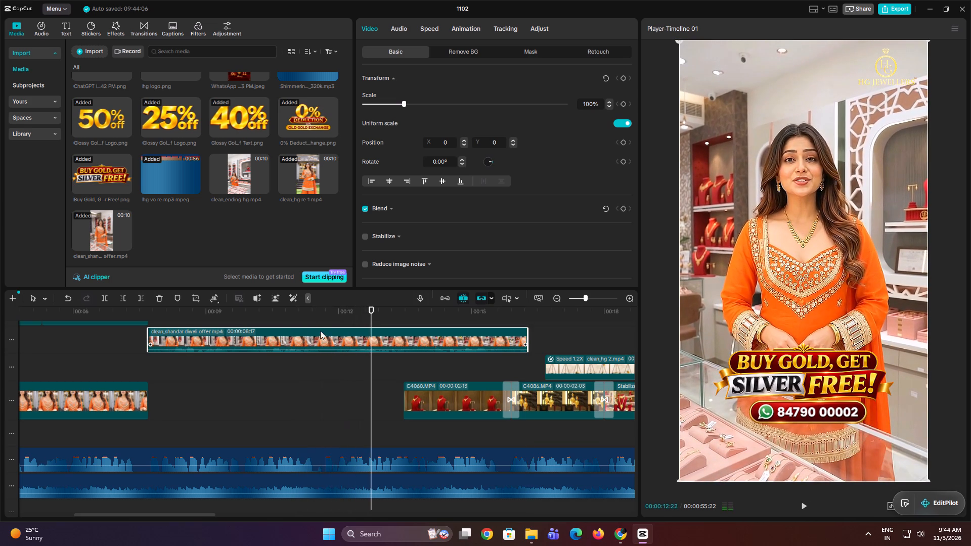
pyautogui.click(317, 318)
pyautogui.moveTo(317, 318); pyautogui.dragTo(325, 319)
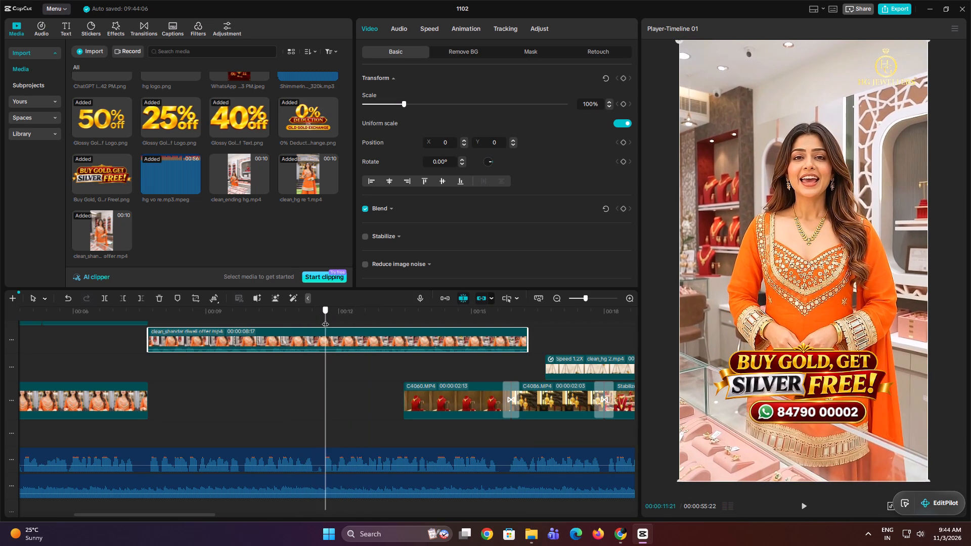
pyautogui.moveTo(325, 319); pyautogui.dragTo(332, 320)
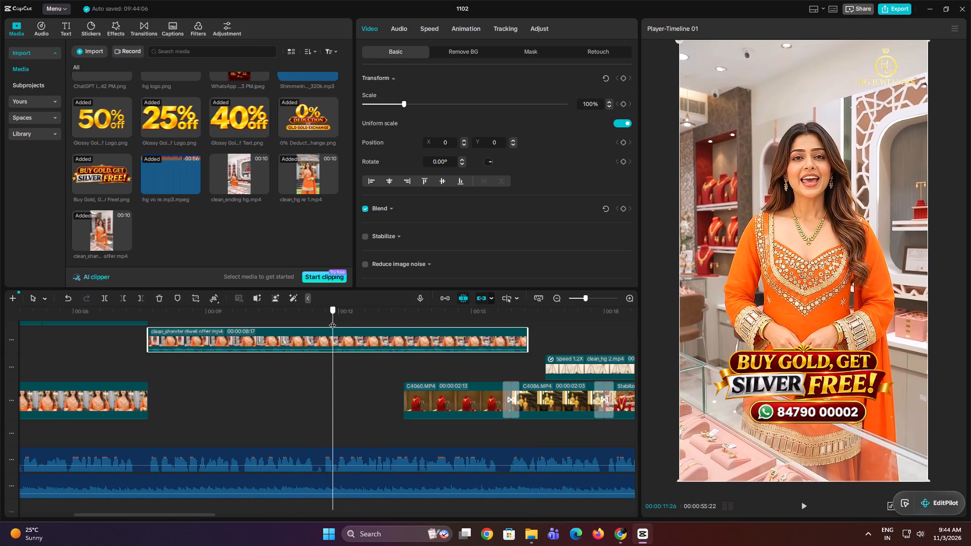
pyautogui.moveTo(332, 320); pyautogui.dragTo(328, 321)
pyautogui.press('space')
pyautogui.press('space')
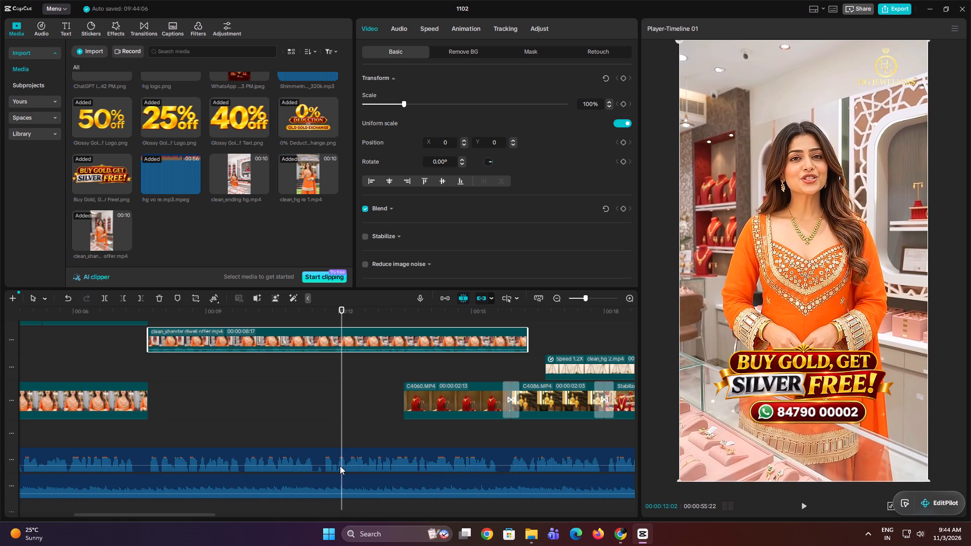
# Open the editing options for the hg vo re.mp3.mpeg voice-over near 00:00:12:02.
pyautogui.rightClick(348, 461)
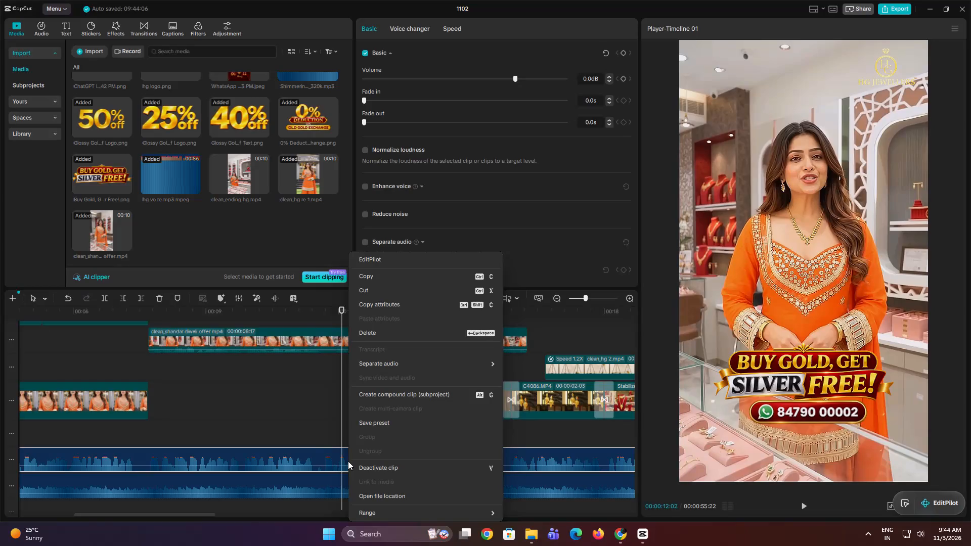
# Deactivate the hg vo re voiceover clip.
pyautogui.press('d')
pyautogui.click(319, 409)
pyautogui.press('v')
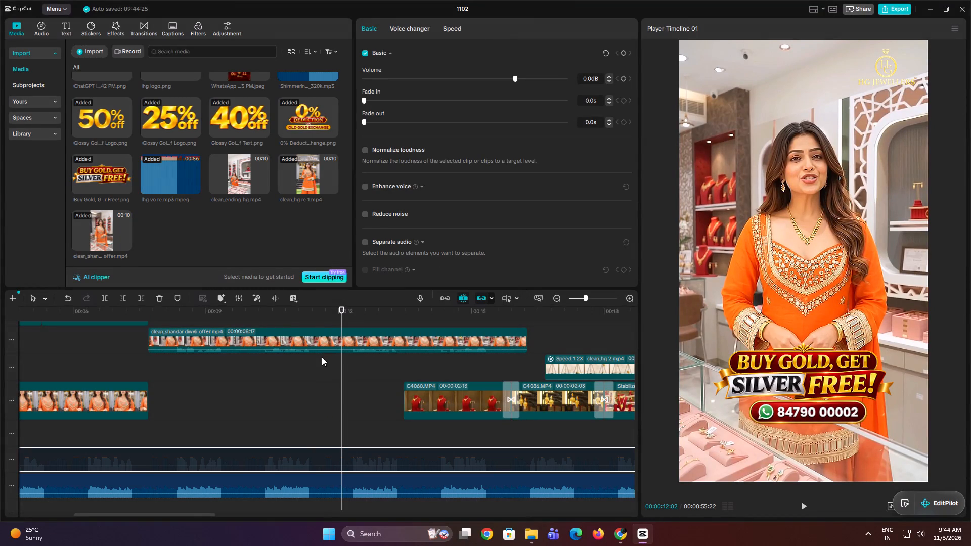
# Play the clean_shandar diwali offer clip from its start and split it at 00:00:11:19.
pyautogui.click(306, 372)
pyautogui.moveTo(306, 372); pyautogui.dragTo(147, 394)
pyautogui.press('space')
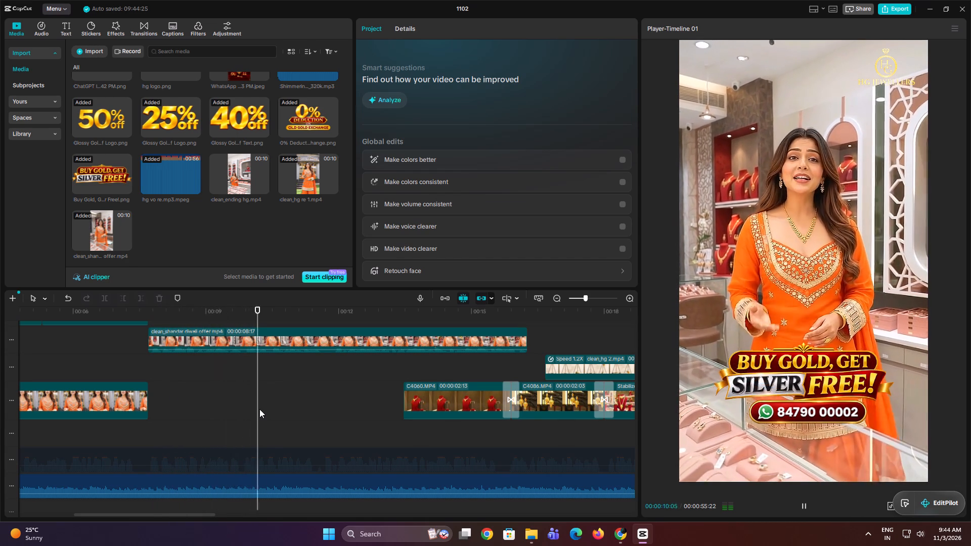
pyautogui.press('space')
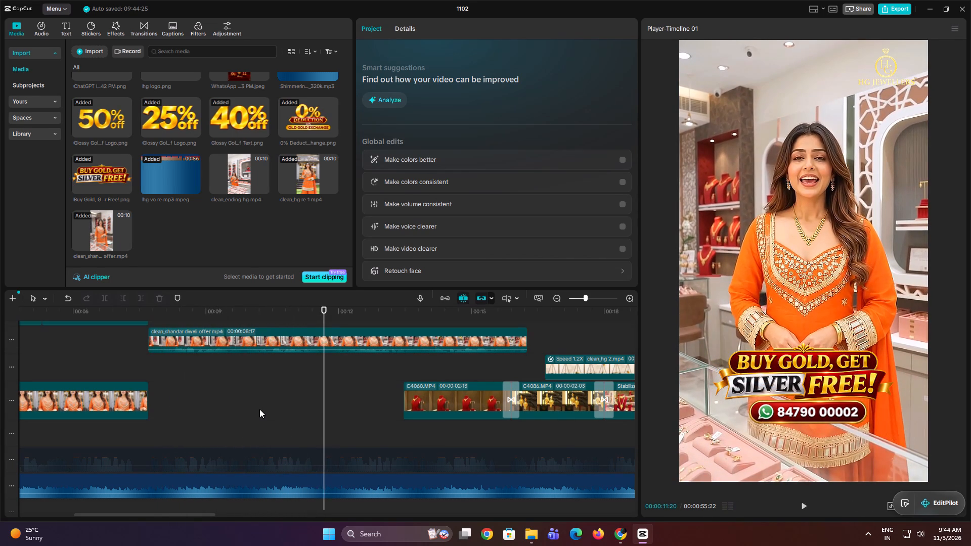
pyautogui.click(326, 308)
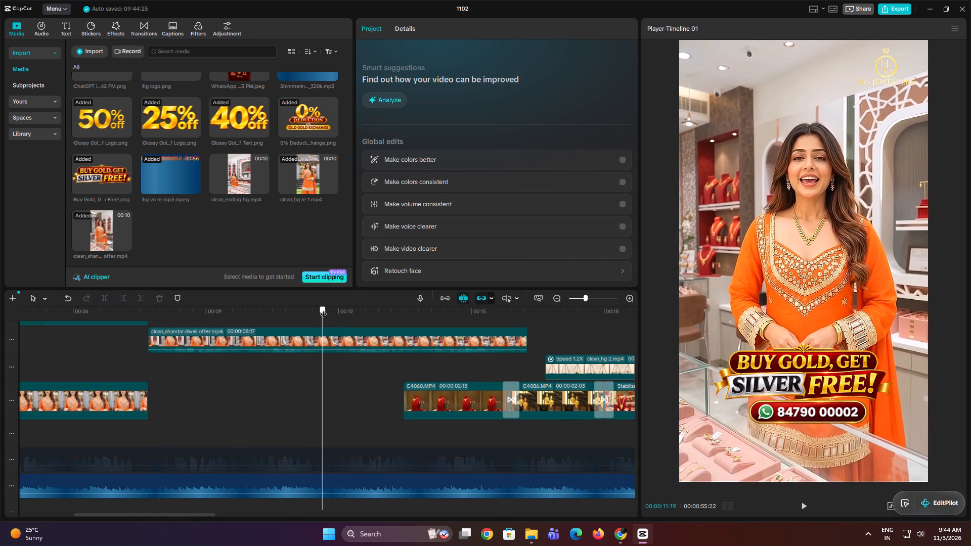
pyautogui.click(342, 336)
pyautogui.hotkey('ctrl', 'b')
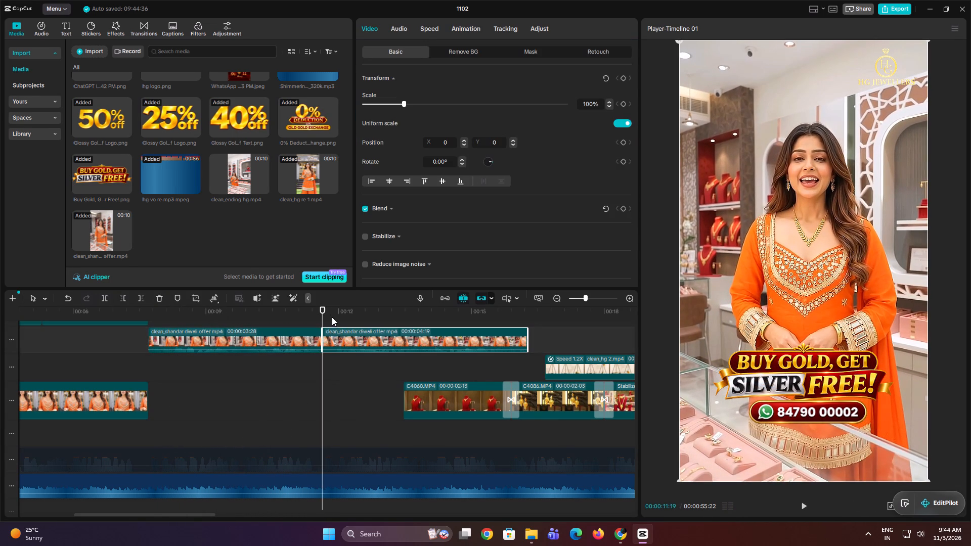
# Trim the second part's start up to 00:00:11:26, move it back against the first part and play it through.
pyautogui.moveTo(323, 308); pyautogui.dragTo(333, 308)
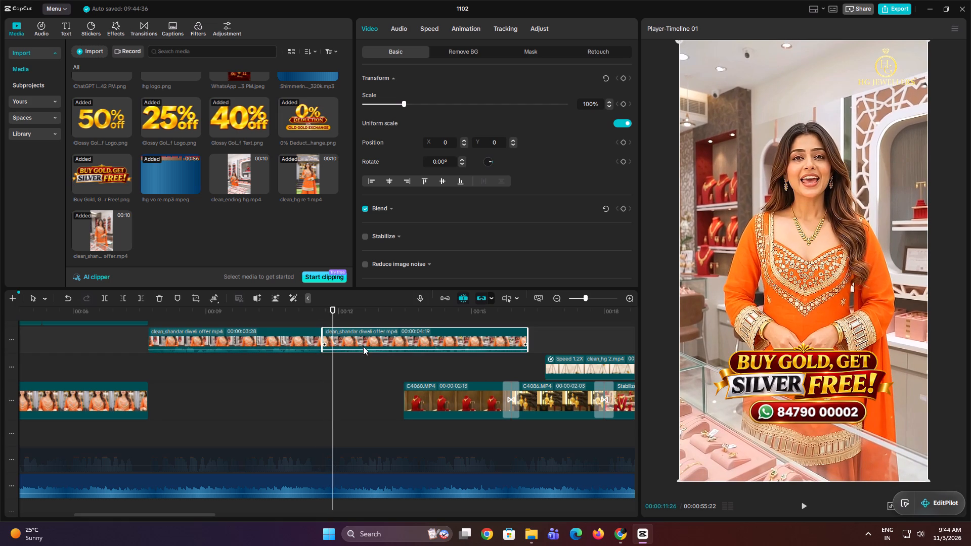
pyautogui.press('q')
pyautogui.moveTo(362, 341); pyautogui.dragTo(349, 343)
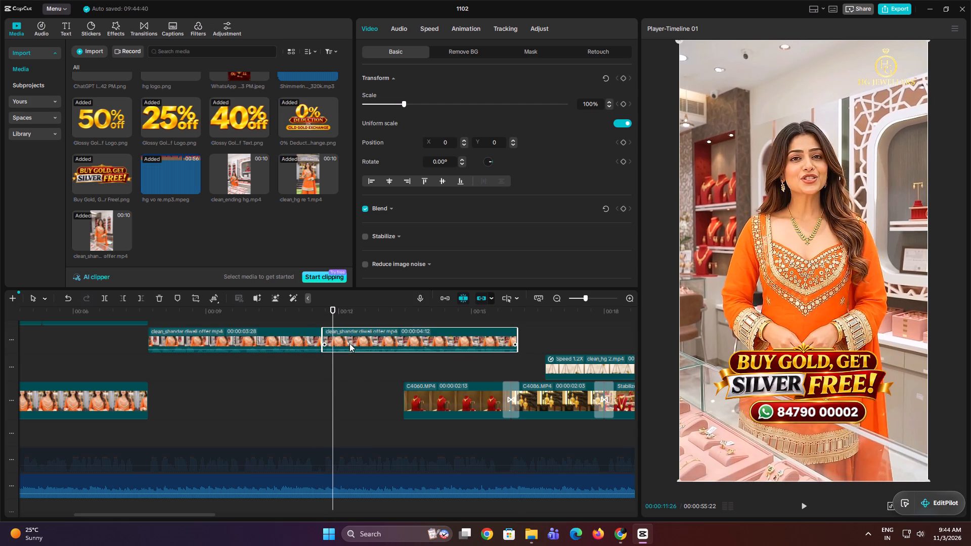
pyautogui.press('space')
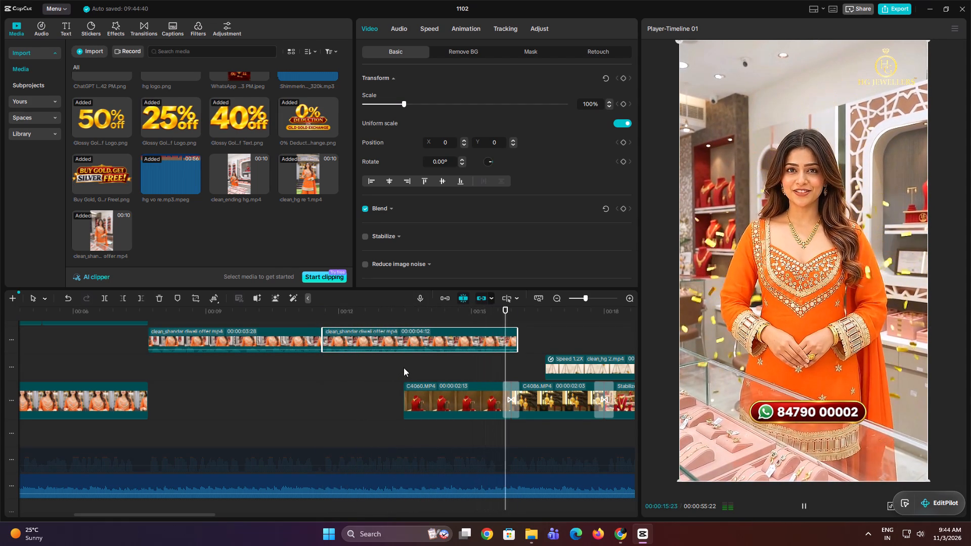
pyautogui.press('space')
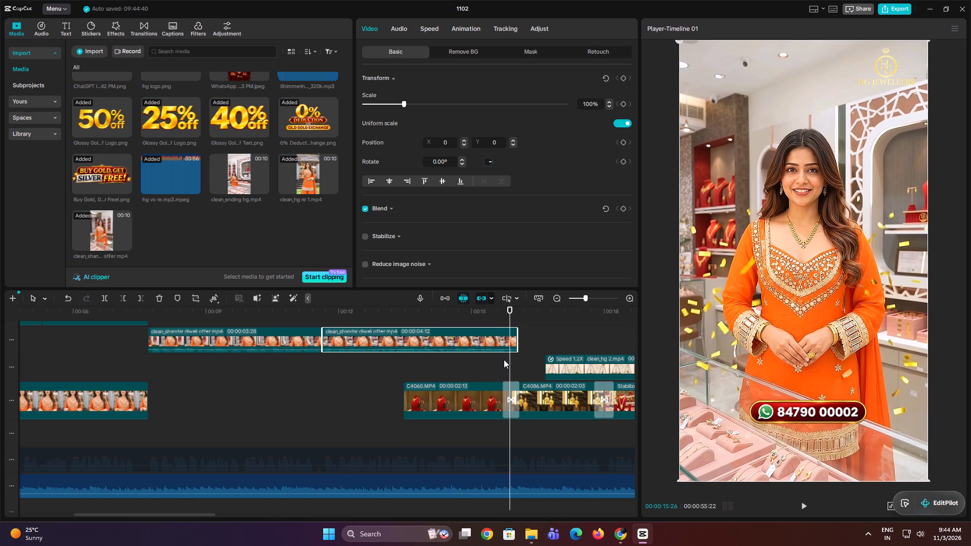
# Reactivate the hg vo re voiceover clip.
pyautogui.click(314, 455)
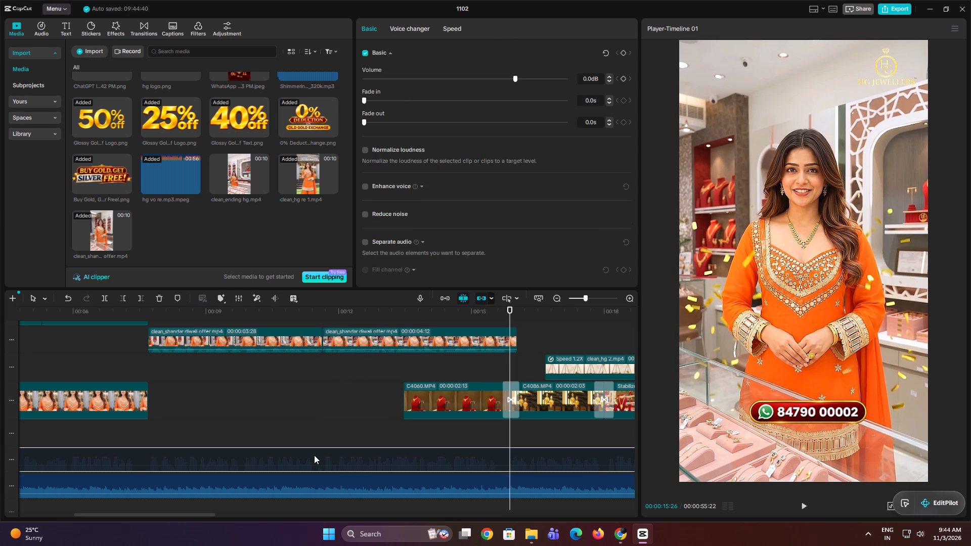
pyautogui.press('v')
# Mute the track holding the two clean_shandar diwali offer parts.
pyautogui.click(147, 365)
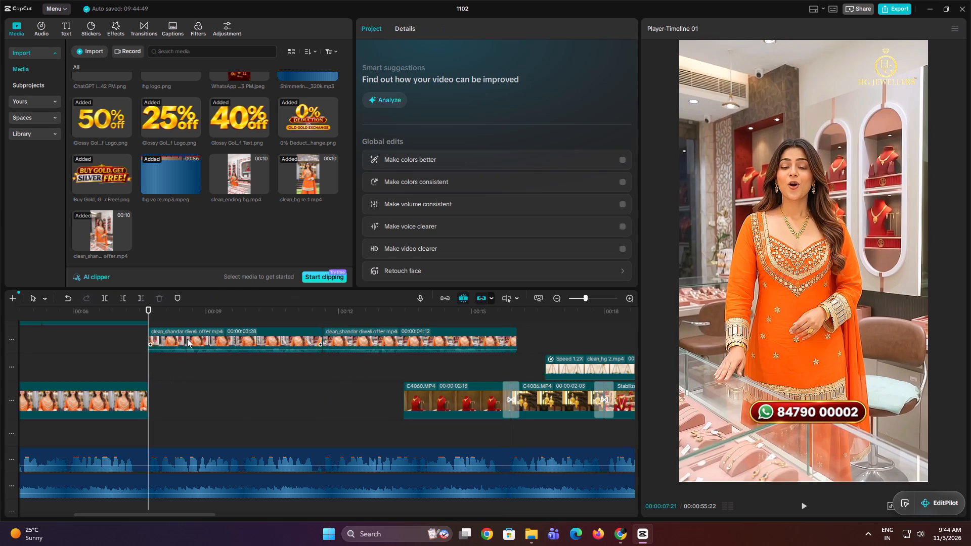
pyautogui.click(187, 339)
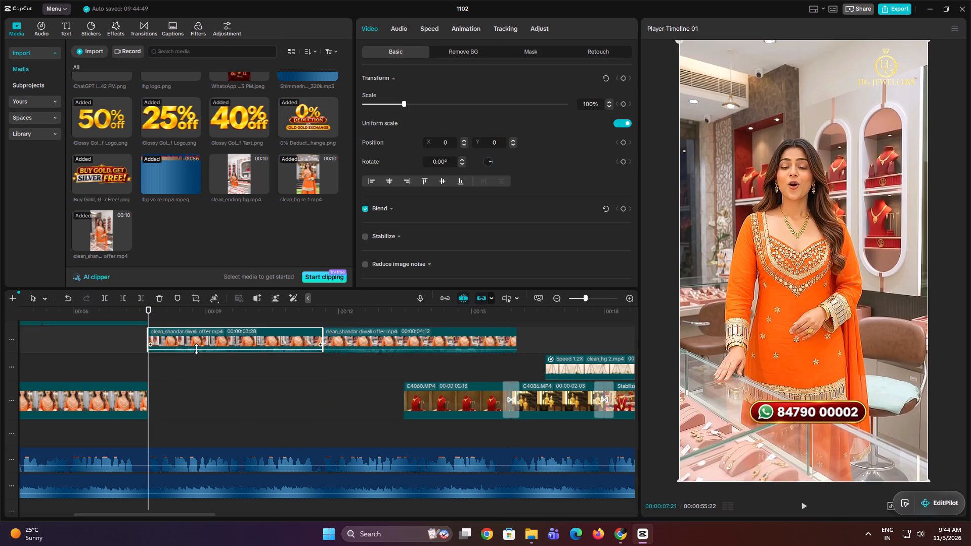
pyautogui.click(10, 338)
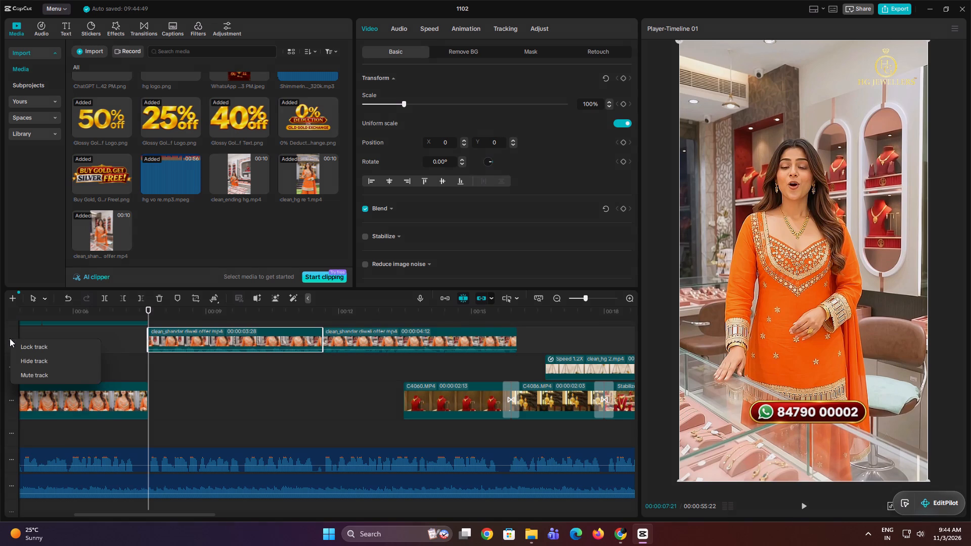
pyautogui.click(34, 376)
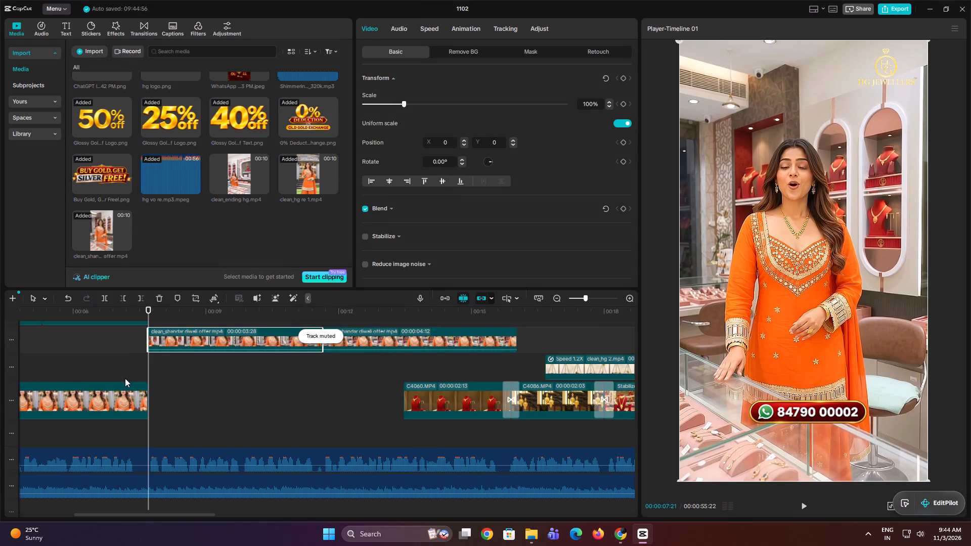
# Play the two clean_shandar diwali offer parts against the voiceover and check the presenter's lip sync.
pyautogui.press('space')
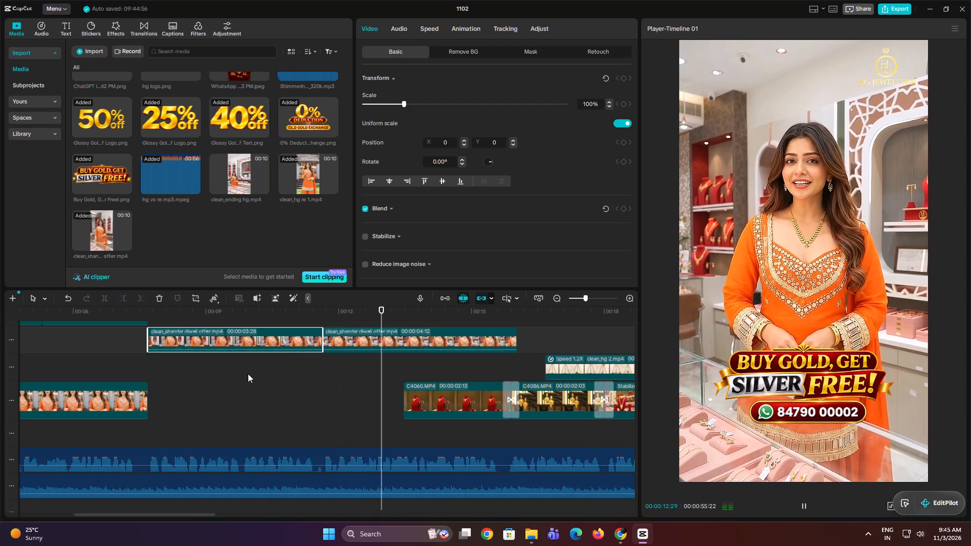
pyautogui.press('space')
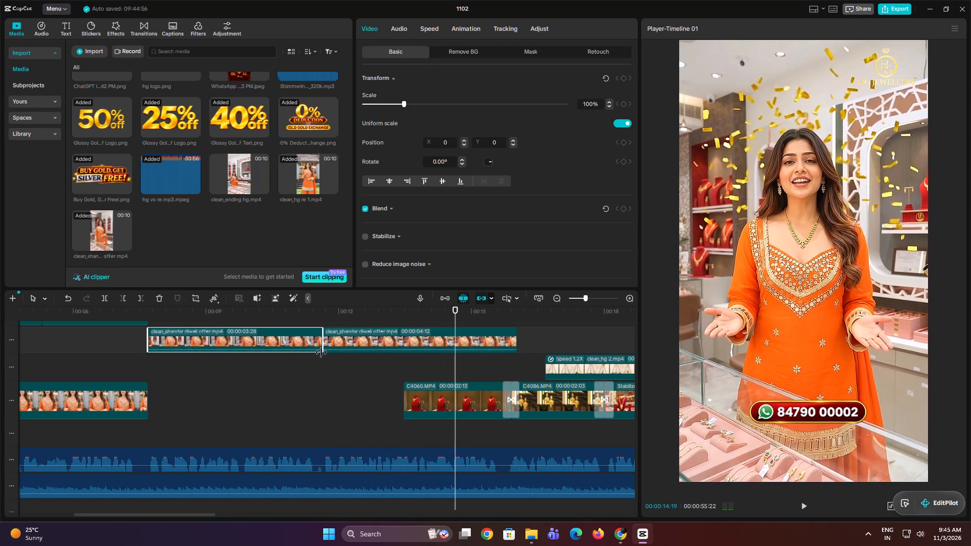
pyautogui.click(373, 365)
pyautogui.press('space')
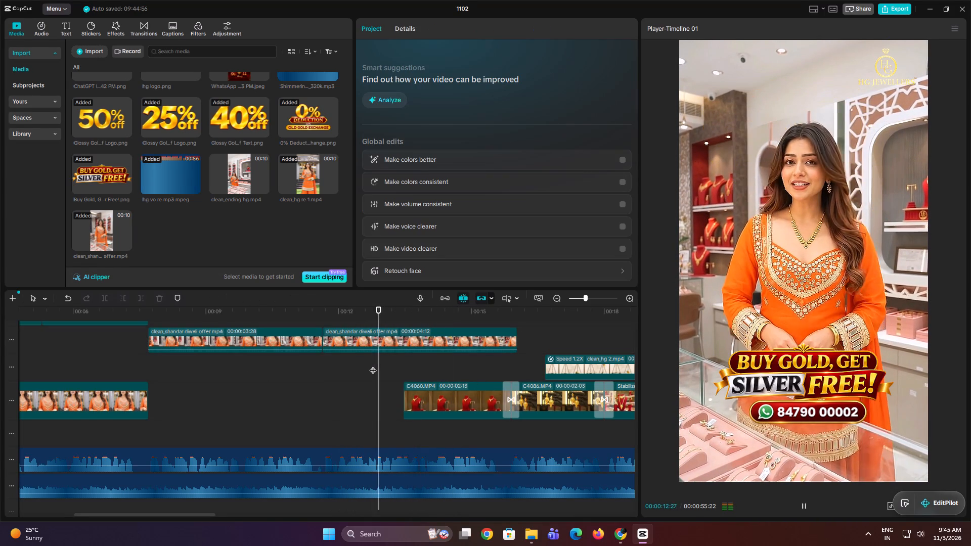
pyautogui.press('space')
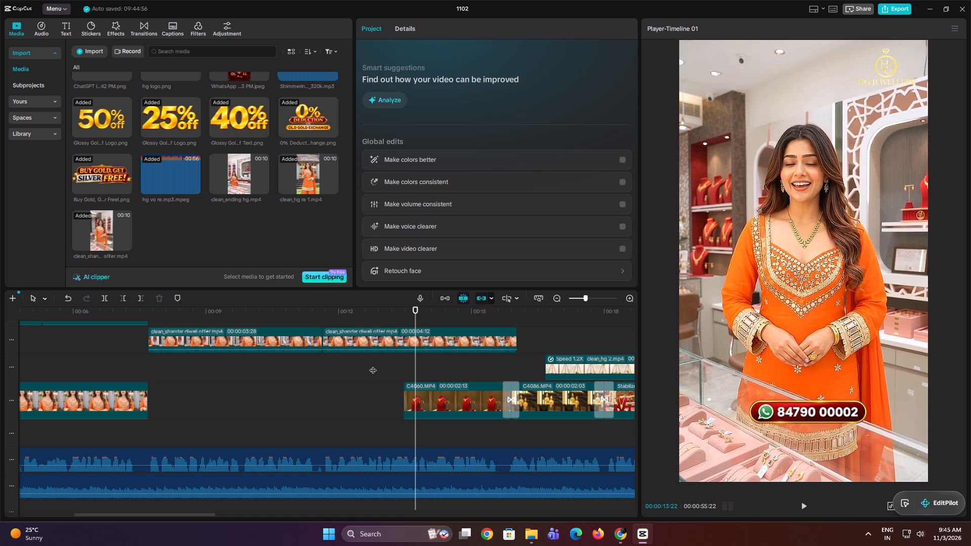
pyautogui.press('space')
pyautogui.press('space')
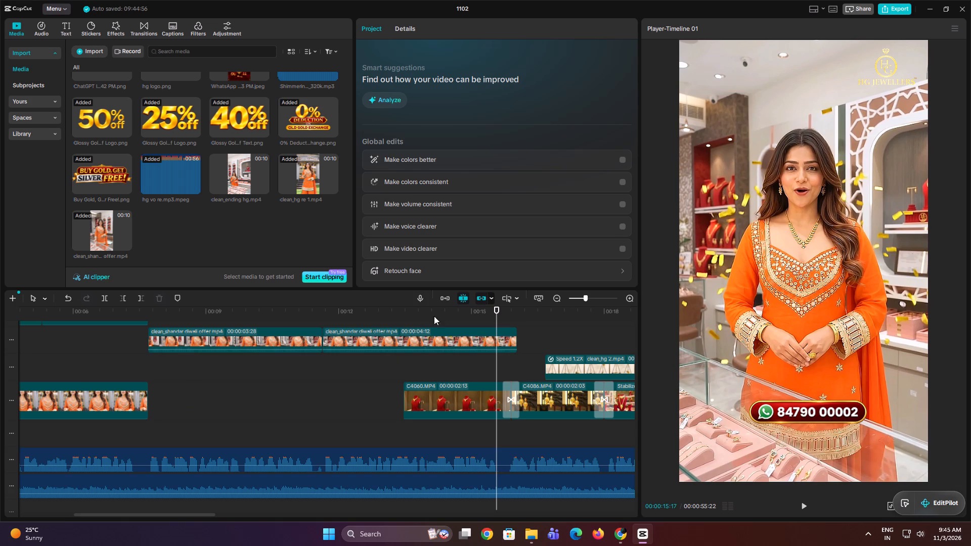
# Move the second clean_shandar diwali offer part down onto the clean_hg 2 clip's track at the same time, and replay it.
pyautogui.moveTo(421, 337); pyautogui.dragTo(419, 359)
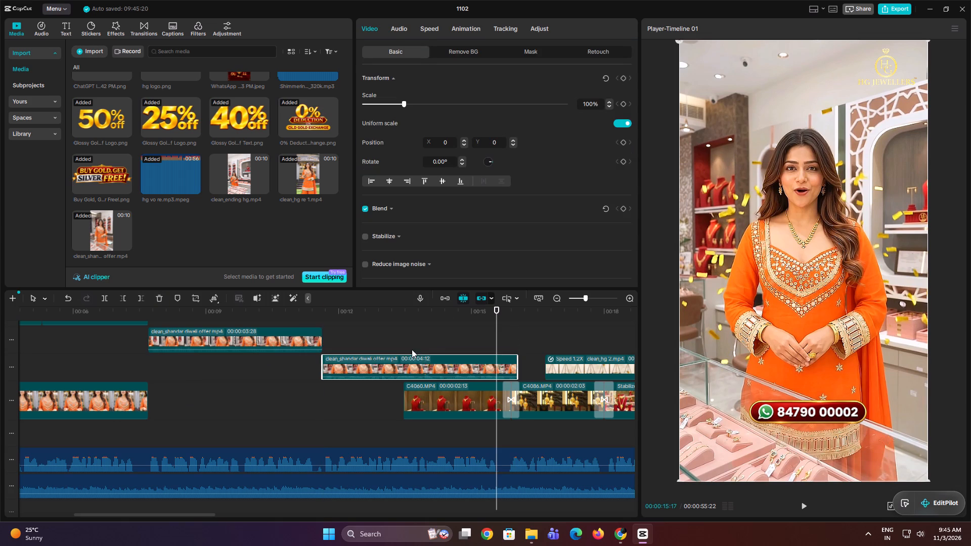
pyautogui.click(408, 337)
pyautogui.press('space')
pyautogui.press('space')
pyautogui.press('space')
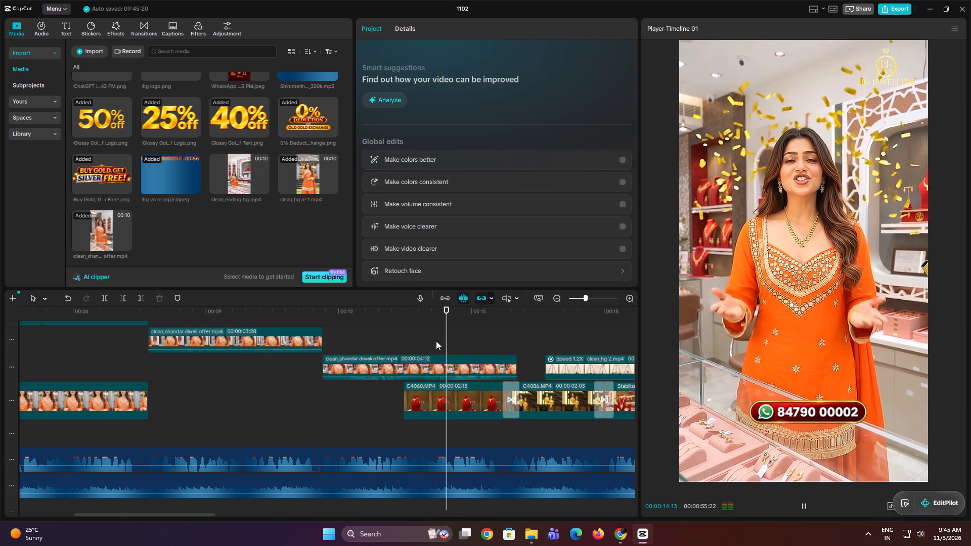
pyautogui.press('space')
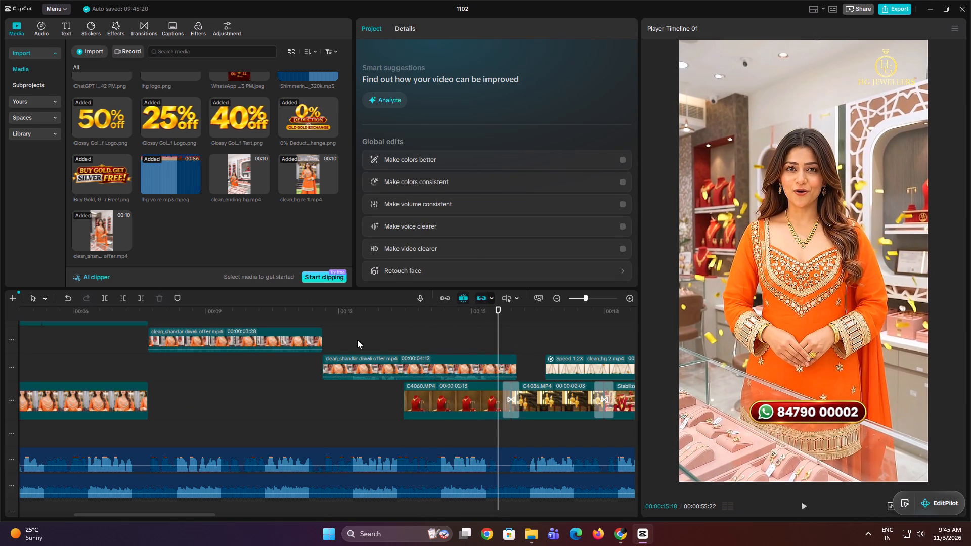
# Set the speed of the second clean_shandar diwali offer part to 1.10x.
pyautogui.click(377, 370)
pyautogui.click(426, 28)
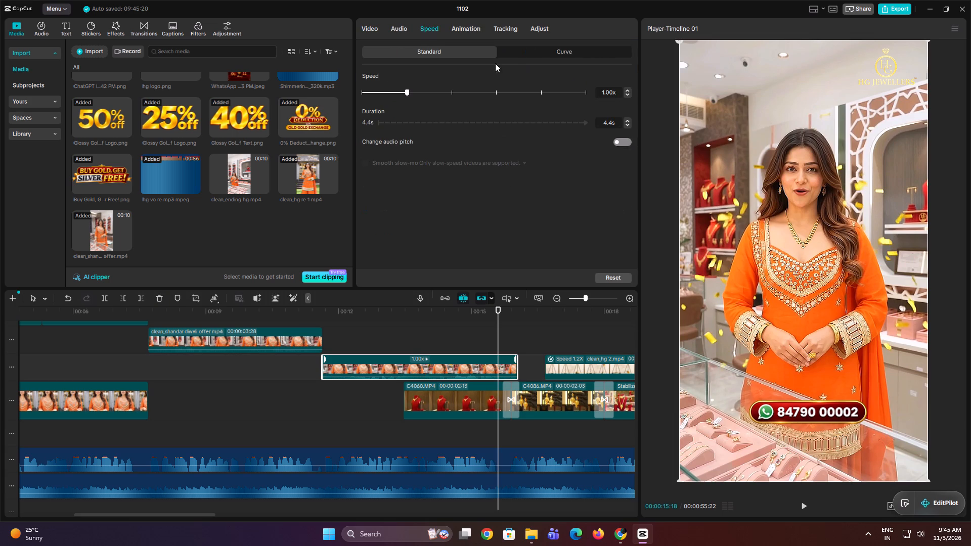
pyautogui.click(627, 90)
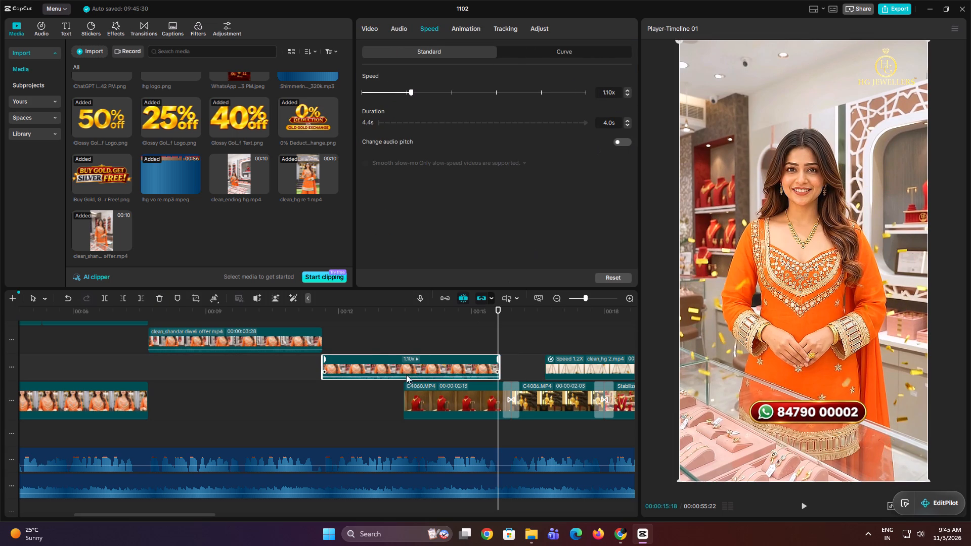
# Move the sped-up clean_shandar diwali offer part back up beside the first part on its track, and replay it.
pyautogui.doubleClick(328, 337)
pyautogui.moveTo(349, 371); pyautogui.dragTo(352, 351)
pyautogui.press('space')
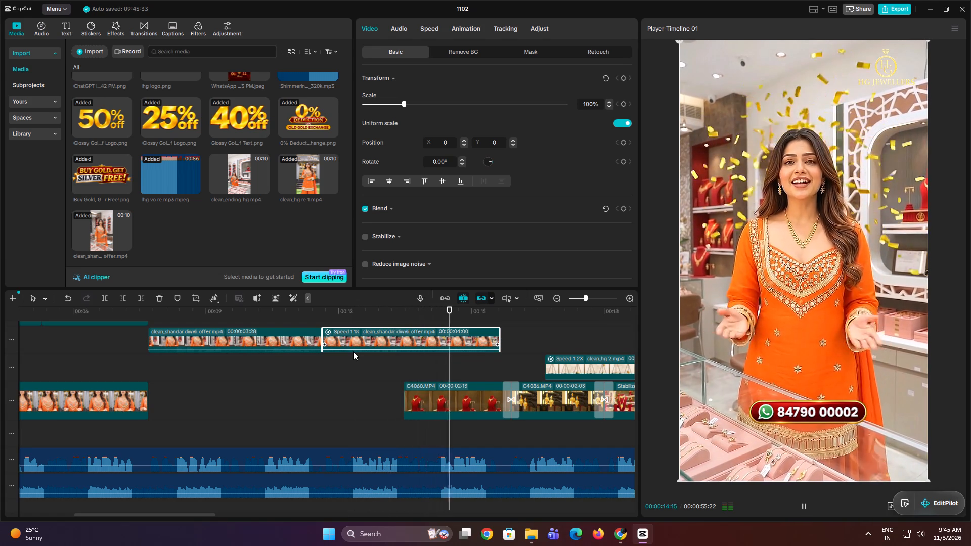
pyautogui.press('space')
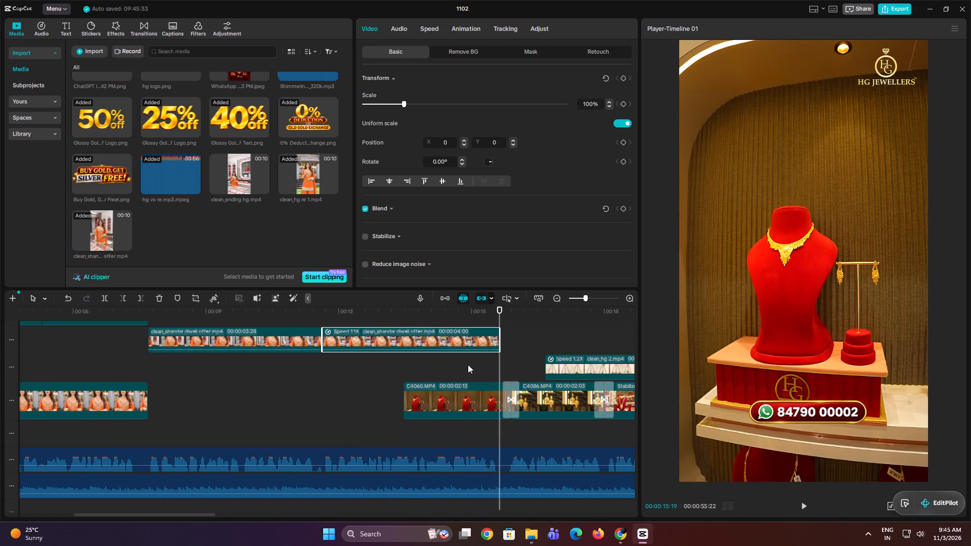
# Play past the presenter part and move the clean_hg 2 clip earlier so it starts right where that part ends.
pyautogui.press('space')
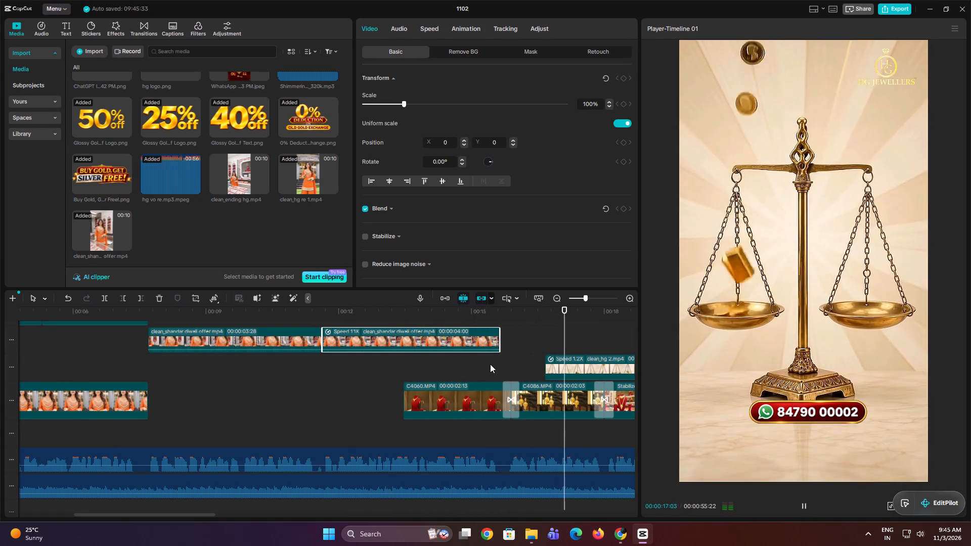
pyautogui.press('space')
pyautogui.moveTo(577, 364); pyautogui.dragTo(541, 364)
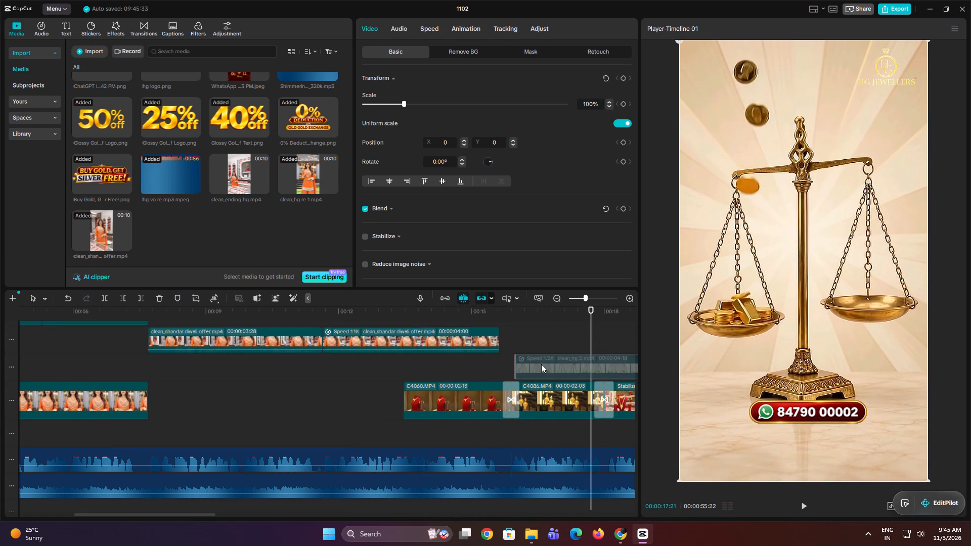
pyautogui.moveTo(541, 364); pyautogui.dragTo(531, 362)
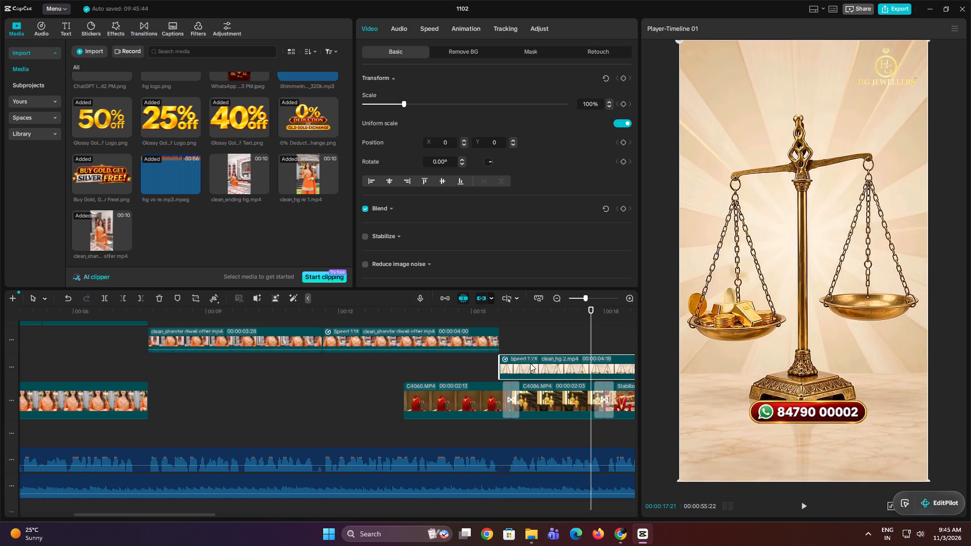
# Play the clean_hg 2 section and extend the clip's end to a duration of 00:00:05:06, then replay the cut.
pyautogui.press('space')
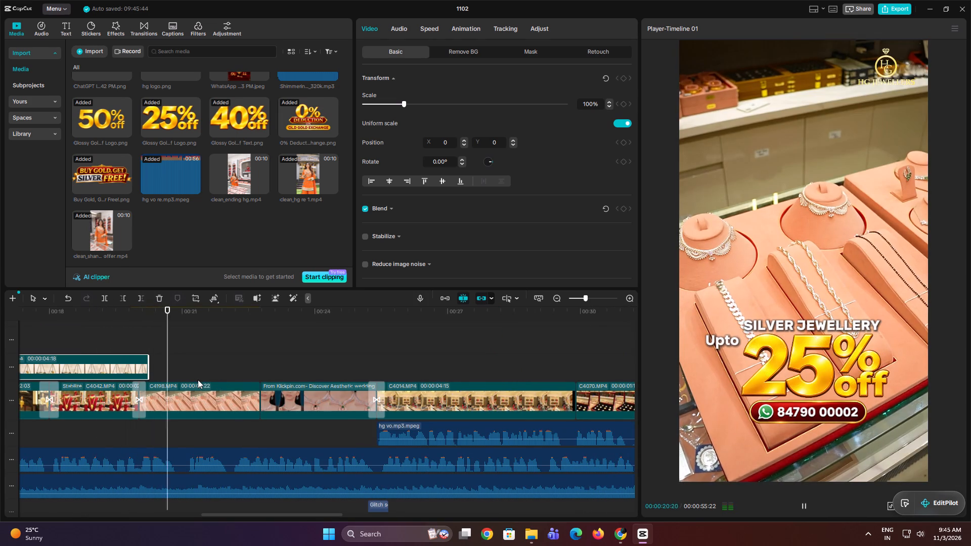
pyautogui.press('space')
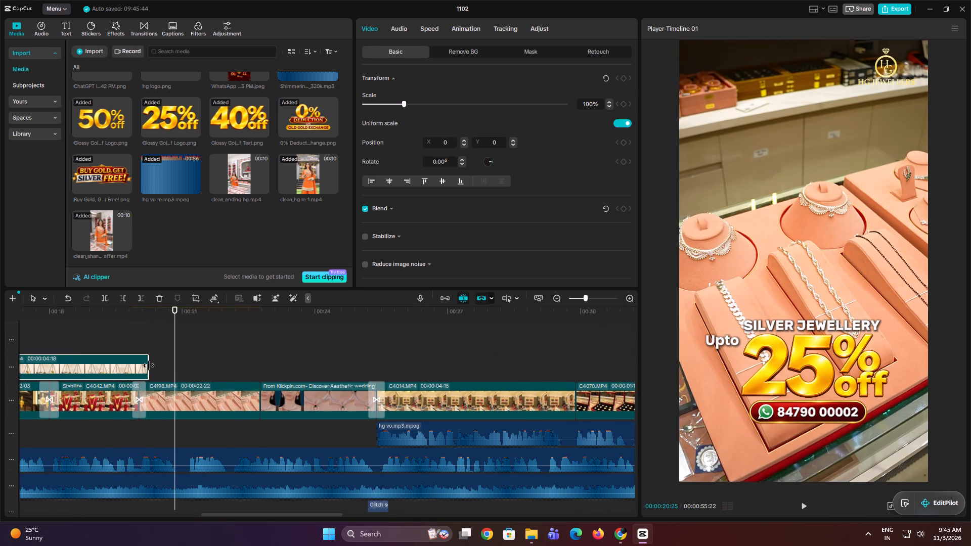
pyautogui.moveTo(149, 366); pyautogui.dragTo(170, 366)
pyautogui.press('space')
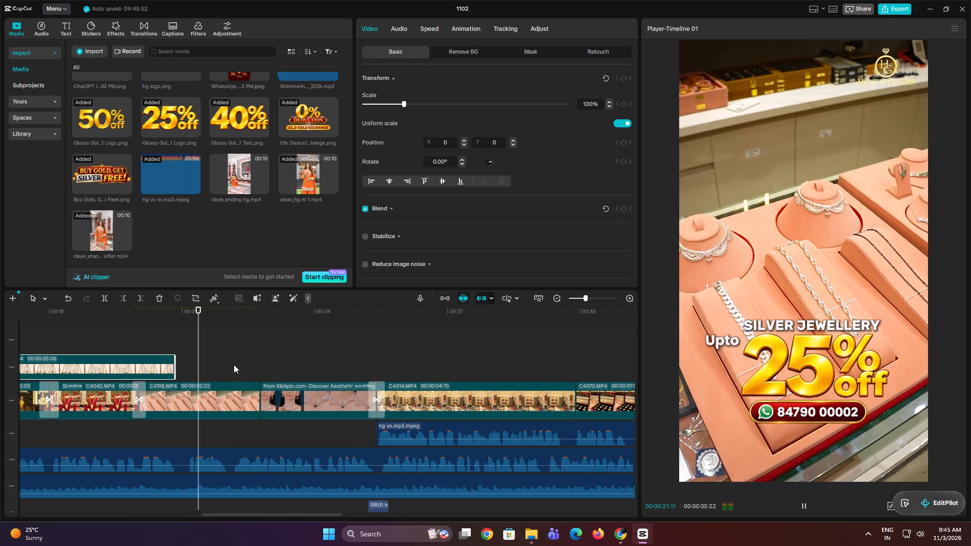
pyautogui.press('space')
# Scrub through the whole timeline to examine how the showroom clips line up with the old and new voiceovers.
pyautogui.click(227, 352)
pyautogui.moveTo(227, 352); pyautogui.dragTo(455, 425)
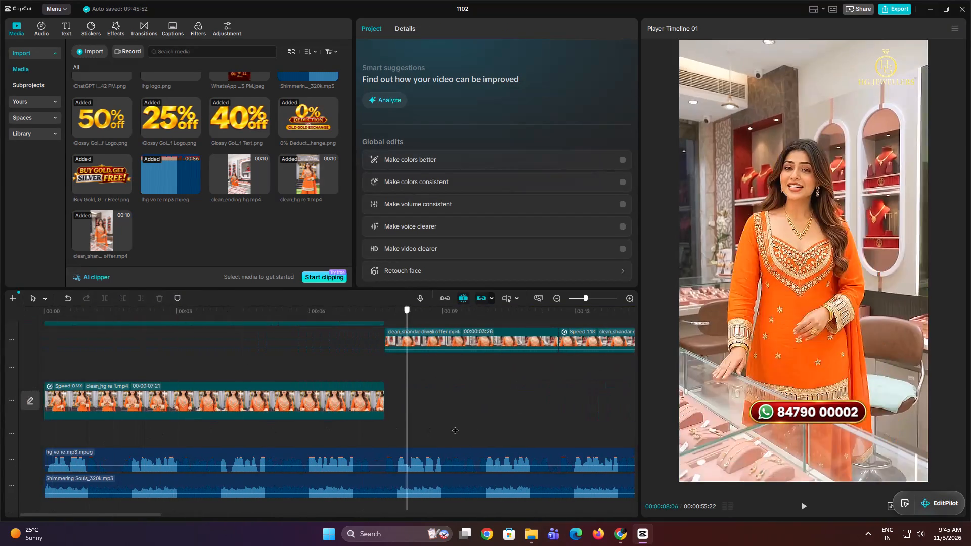
pyautogui.moveTo(455, 425); pyautogui.dragTo(74, 438)
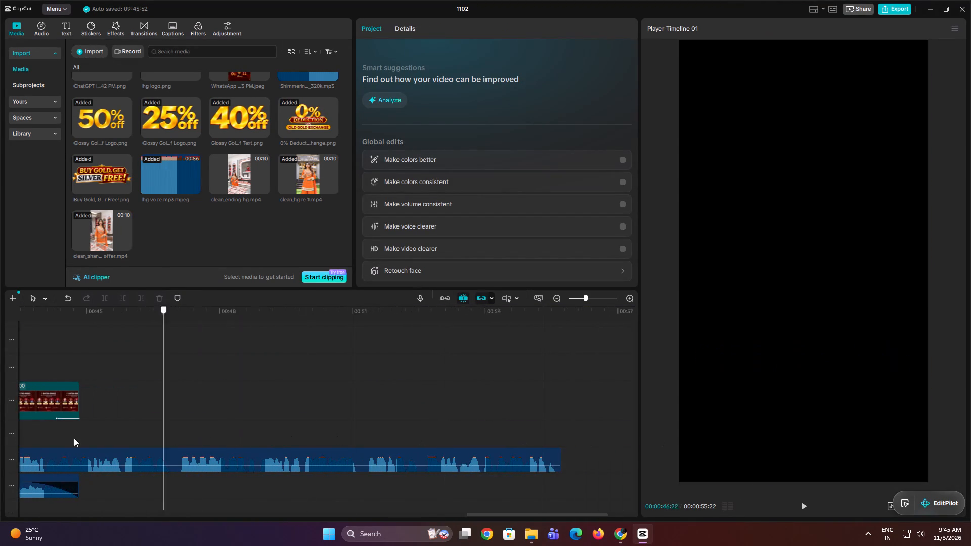
pyautogui.moveTo(74, 438); pyautogui.dragTo(170, 437)
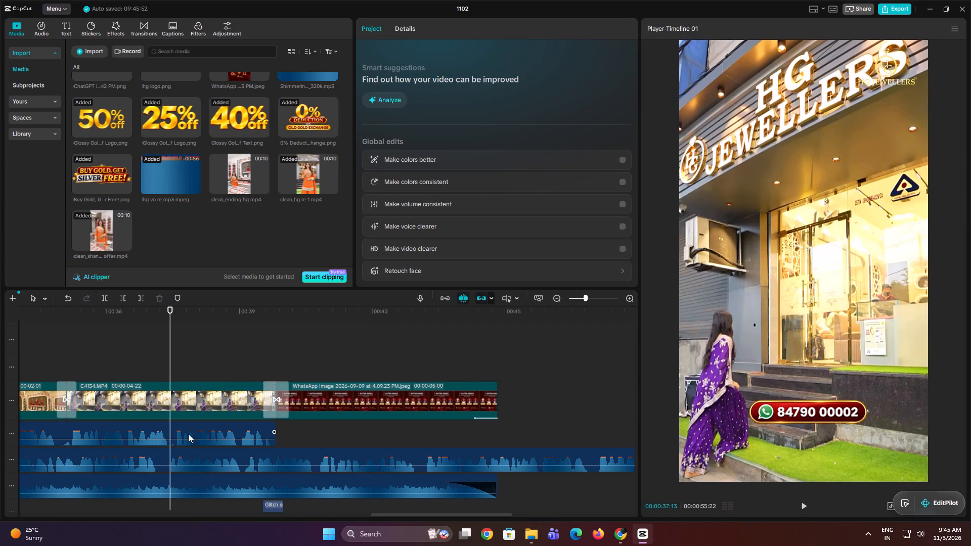
pyautogui.click(148, 361)
pyautogui.moveTo(148, 361); pyautogui.dragTo(115, 372)
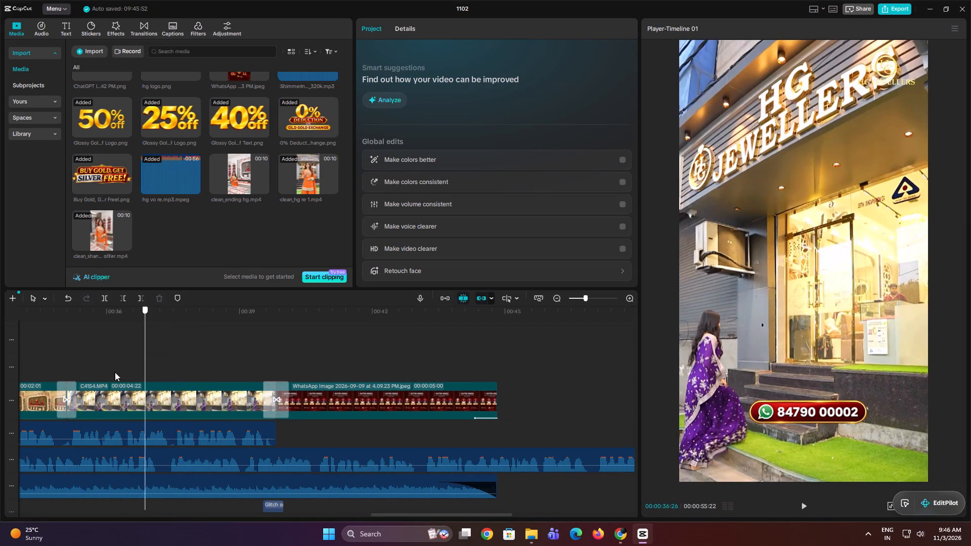
pyautogui.moveTo(115, 372); pyautogui.dragTo(192, 388)
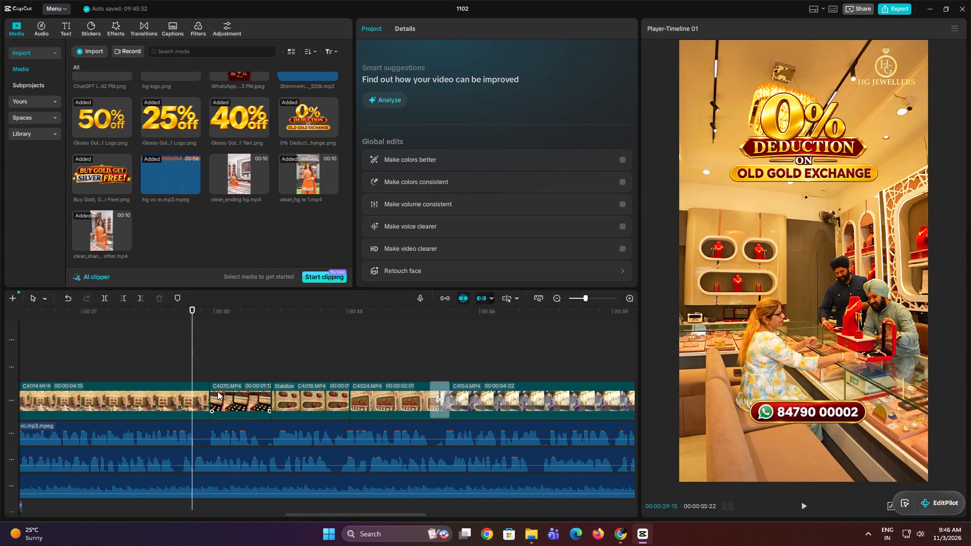
pyautogui.moveTo(583, 296); pyautogui.dragTo(578, 298)
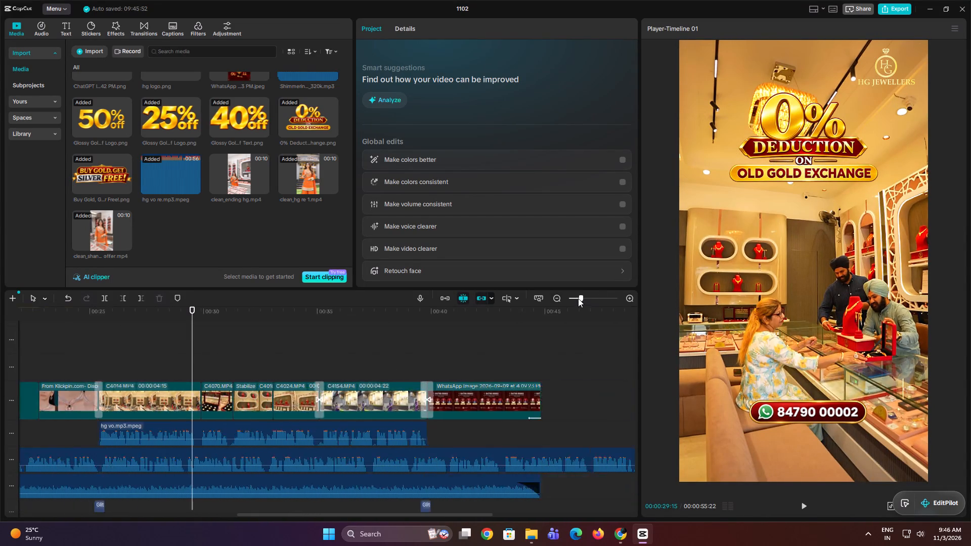
pyautogui.moveTo(578, 298); pyautogui.dragTo(578, 300)
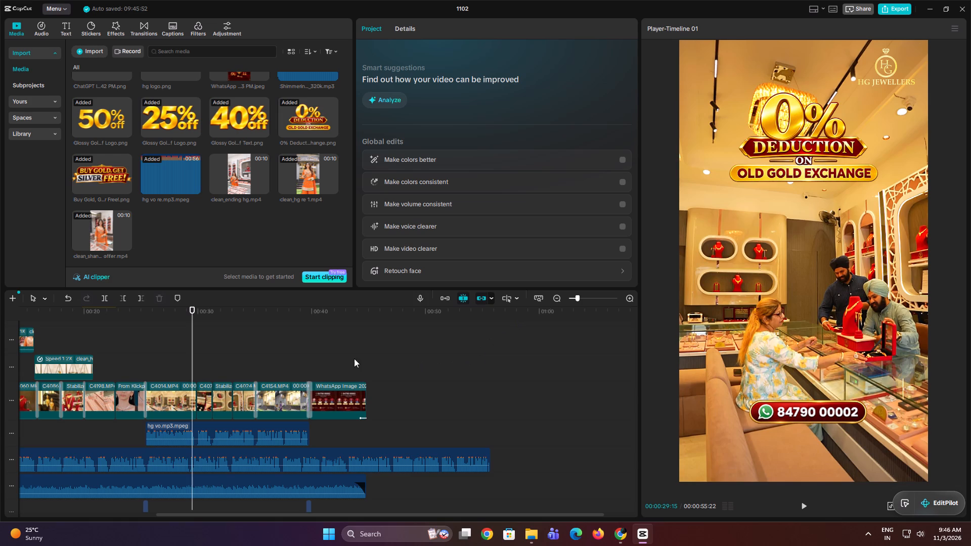
pyautogui.click(168, 353)
pyautogui.moveTo(168, 353); pyautogui.dragTo(94, 380)
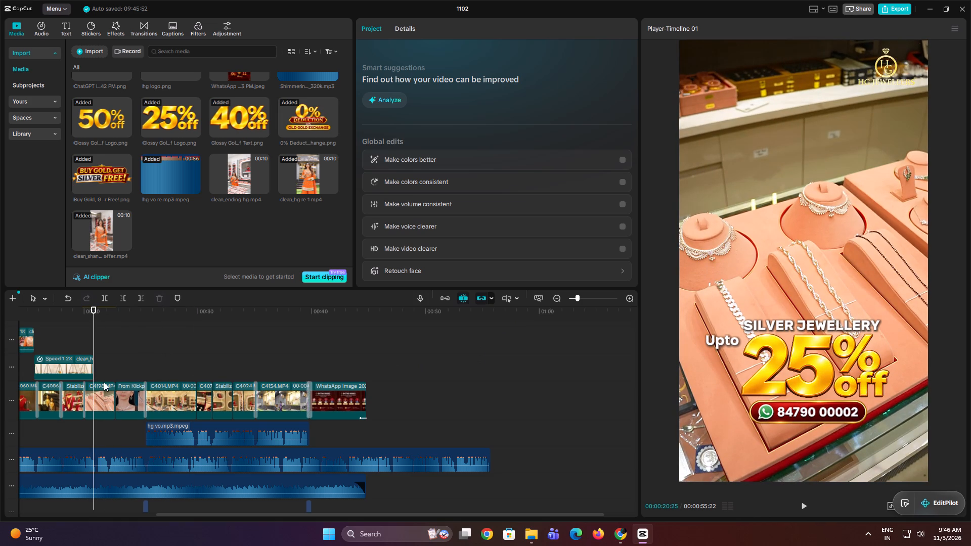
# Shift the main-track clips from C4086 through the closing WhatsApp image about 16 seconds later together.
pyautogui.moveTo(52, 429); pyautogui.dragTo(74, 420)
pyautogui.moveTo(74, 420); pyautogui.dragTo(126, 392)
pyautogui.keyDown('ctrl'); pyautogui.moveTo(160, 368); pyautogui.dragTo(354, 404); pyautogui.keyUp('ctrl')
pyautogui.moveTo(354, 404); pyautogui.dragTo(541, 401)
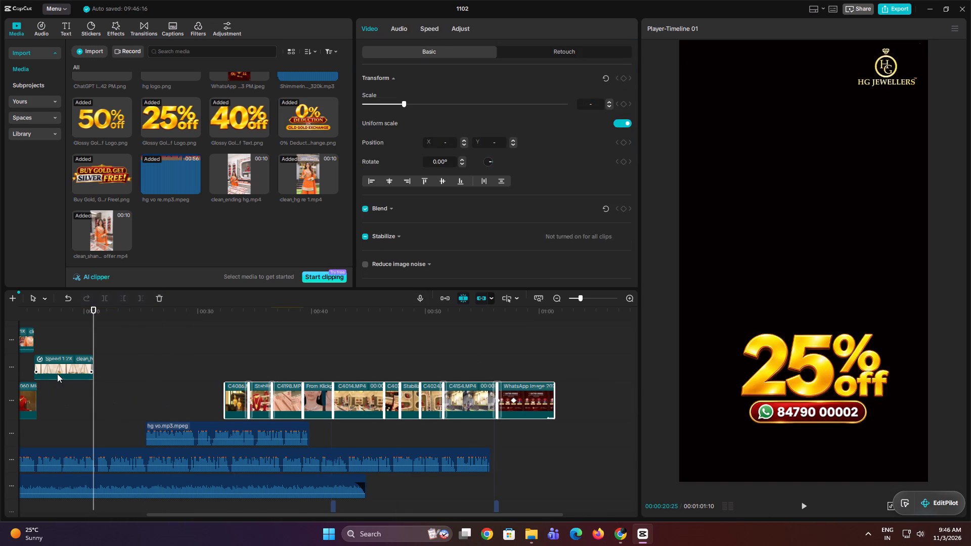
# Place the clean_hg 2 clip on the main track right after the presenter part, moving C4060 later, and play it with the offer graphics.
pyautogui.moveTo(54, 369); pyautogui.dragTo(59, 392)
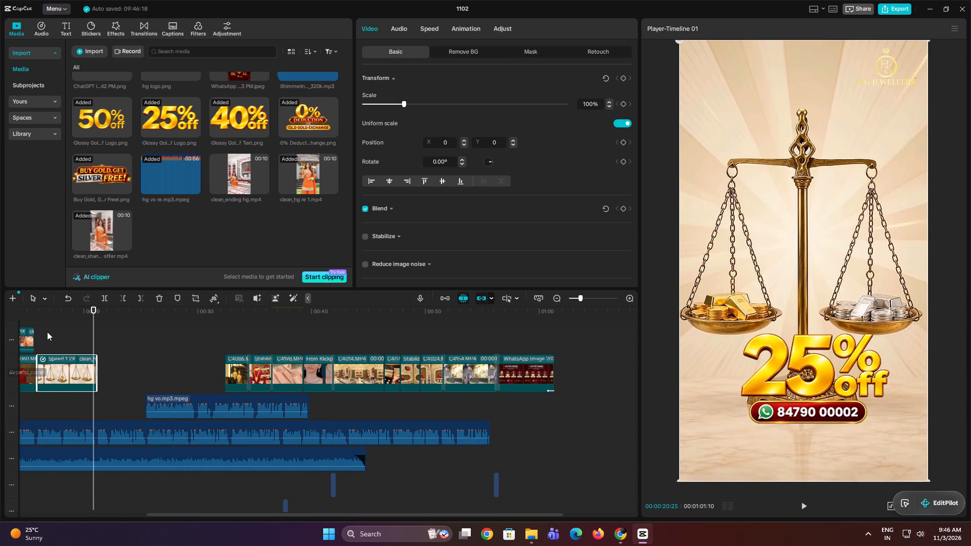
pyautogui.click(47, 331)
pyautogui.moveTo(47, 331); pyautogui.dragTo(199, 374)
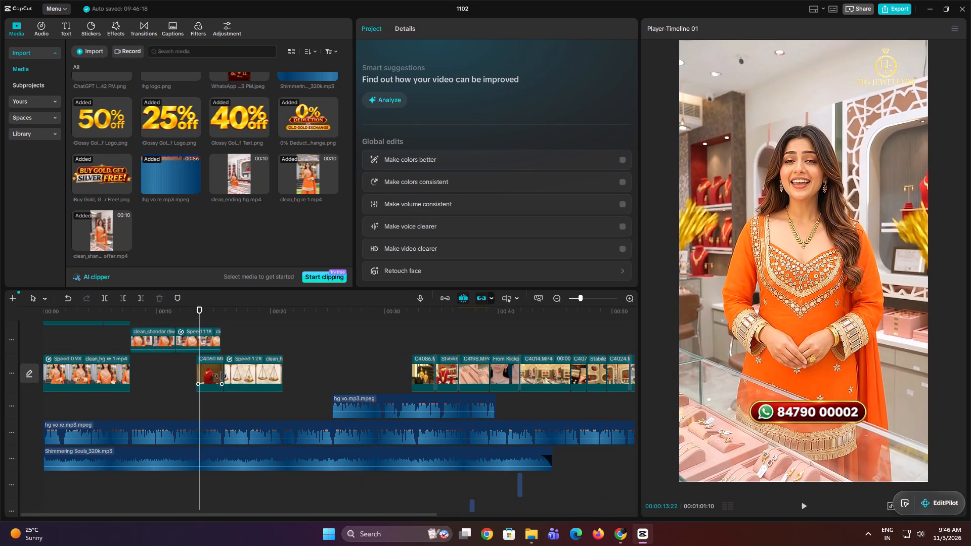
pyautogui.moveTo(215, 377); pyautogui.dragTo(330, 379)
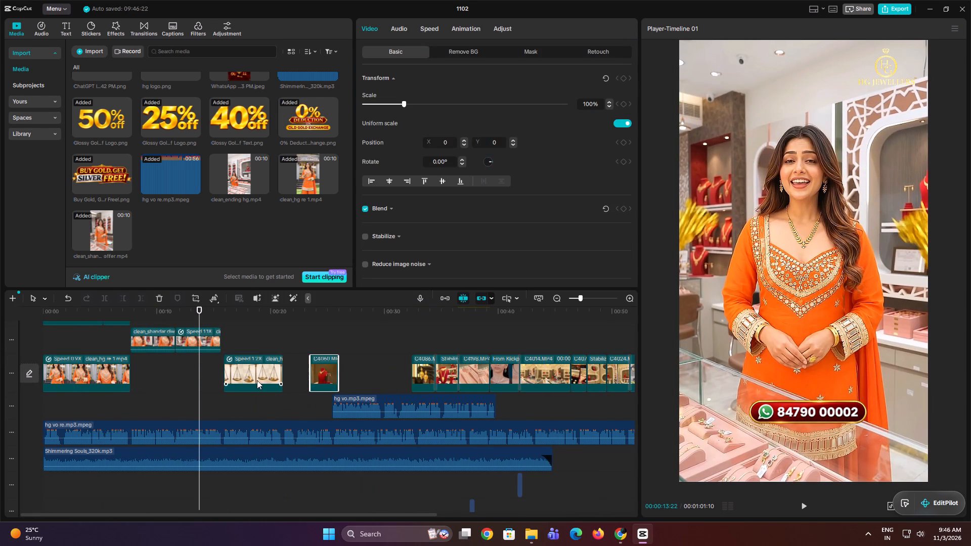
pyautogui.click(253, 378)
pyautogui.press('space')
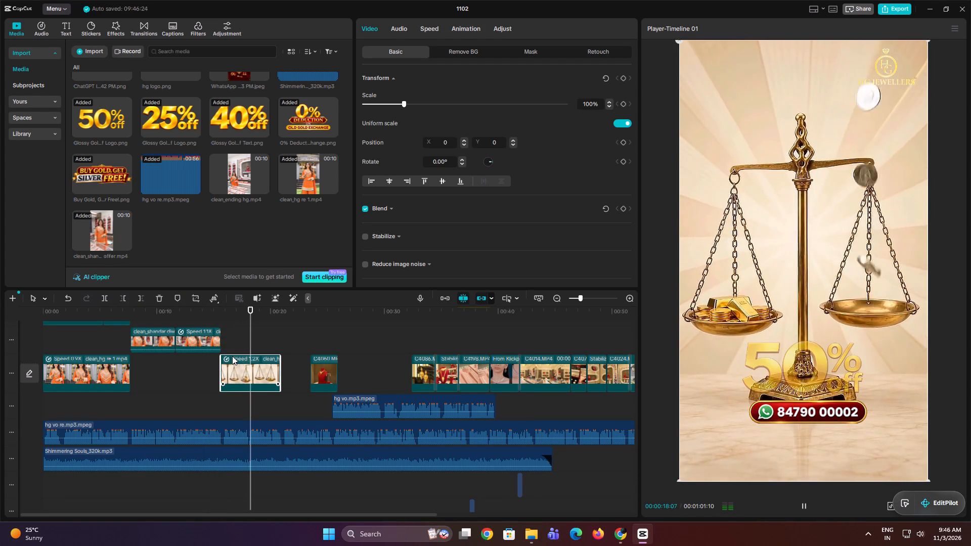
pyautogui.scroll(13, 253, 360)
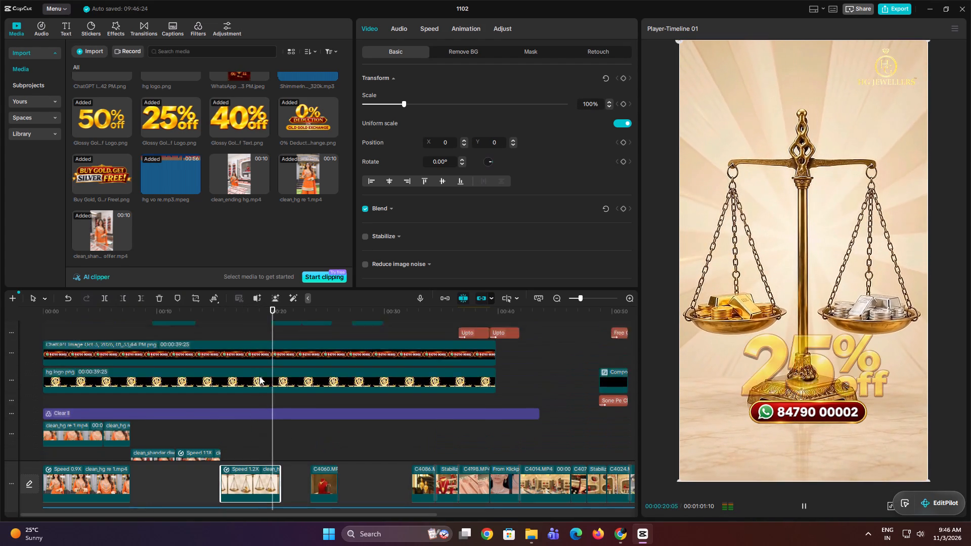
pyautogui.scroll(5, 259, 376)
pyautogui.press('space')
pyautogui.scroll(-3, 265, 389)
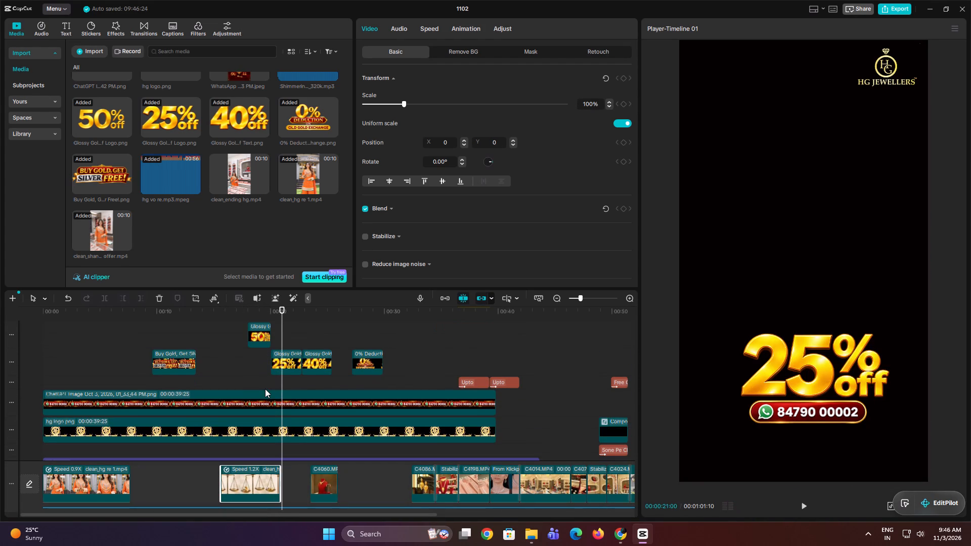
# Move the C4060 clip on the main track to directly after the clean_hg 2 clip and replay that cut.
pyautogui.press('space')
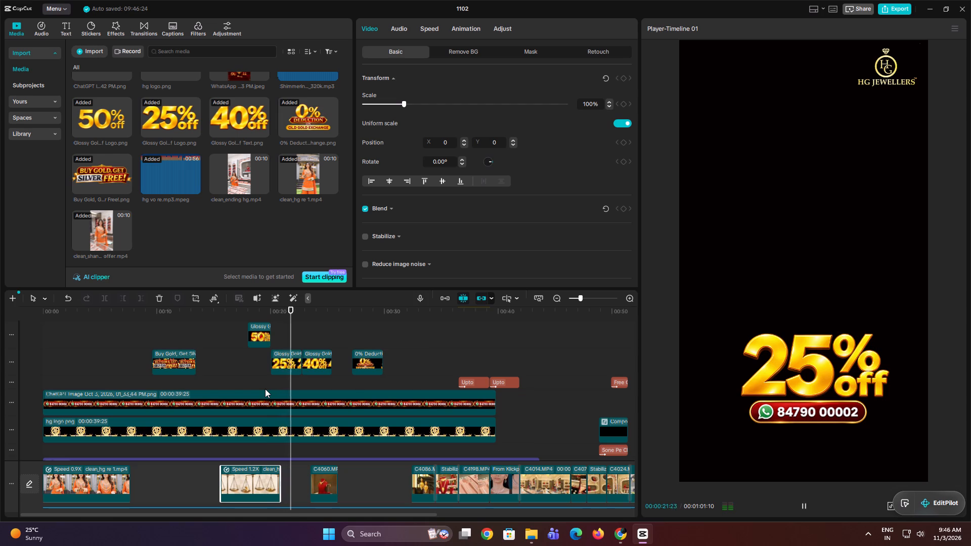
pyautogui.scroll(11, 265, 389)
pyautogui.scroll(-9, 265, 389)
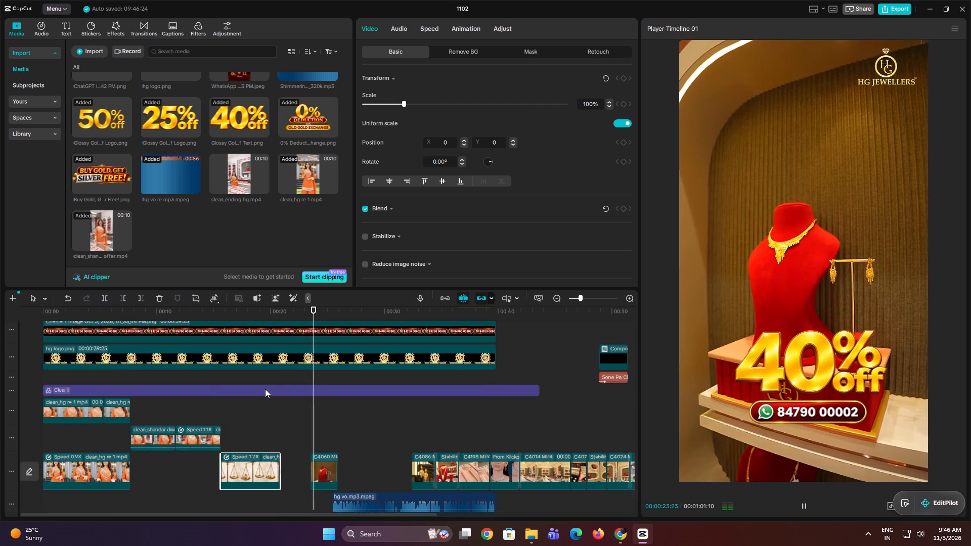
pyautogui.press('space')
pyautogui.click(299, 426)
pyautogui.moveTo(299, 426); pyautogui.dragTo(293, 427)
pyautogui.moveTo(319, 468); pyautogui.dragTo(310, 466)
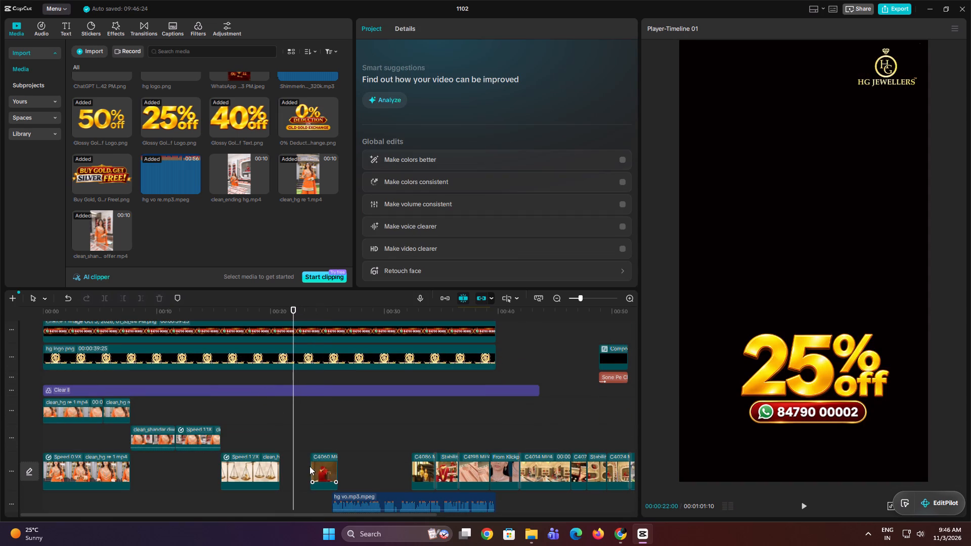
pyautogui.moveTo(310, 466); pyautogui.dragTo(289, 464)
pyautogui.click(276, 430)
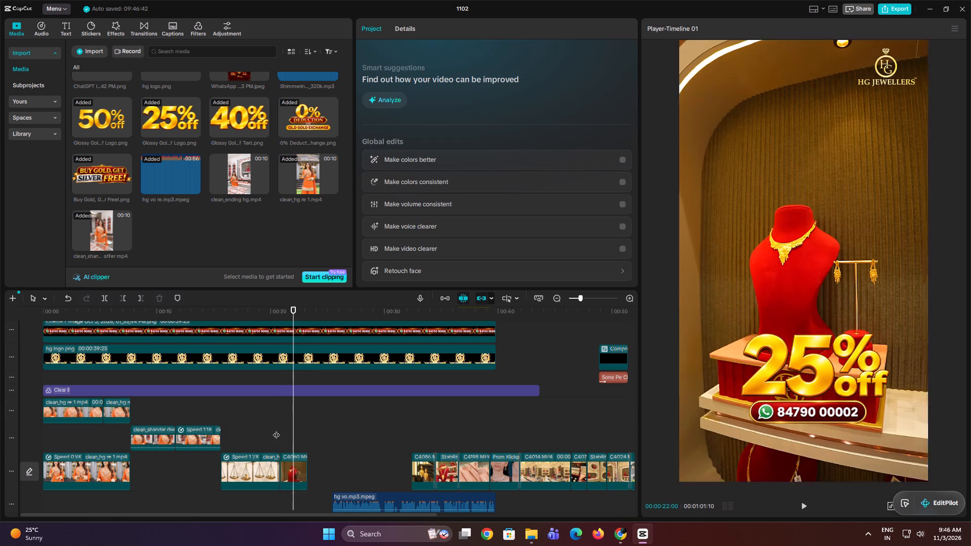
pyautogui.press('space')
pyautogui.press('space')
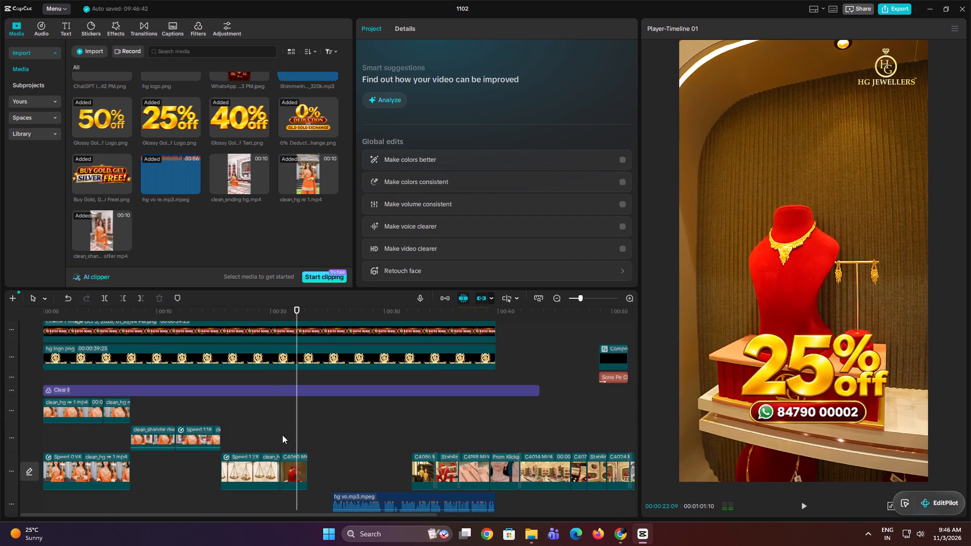
# Check the later showroom clips, then undo the recent moves of C4060, clean_hg 2 and the clips from C4086 onward.
pyautogui.scroll(-5, 290, 437)
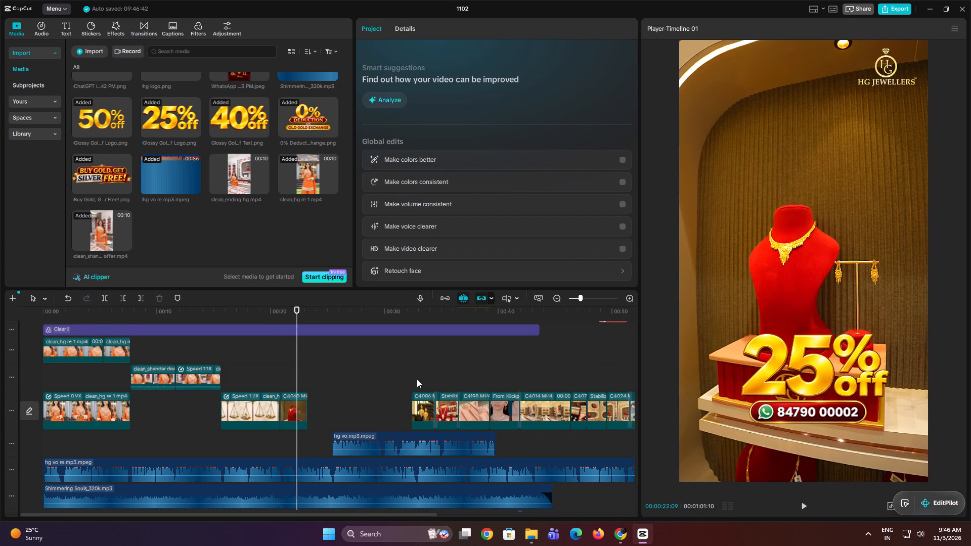
pyautogui.doubleClick(444, 373)
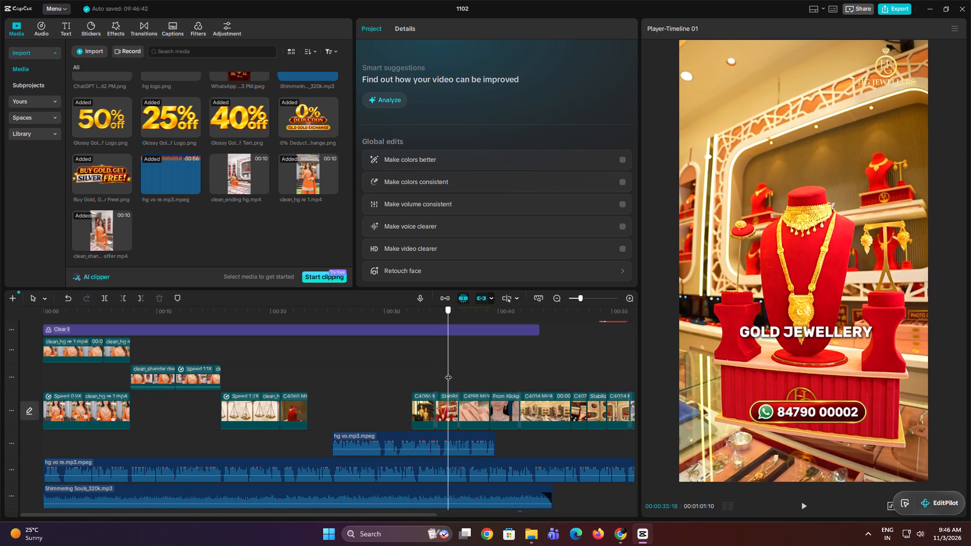
pyautogui.scroll(11, 447, 372)
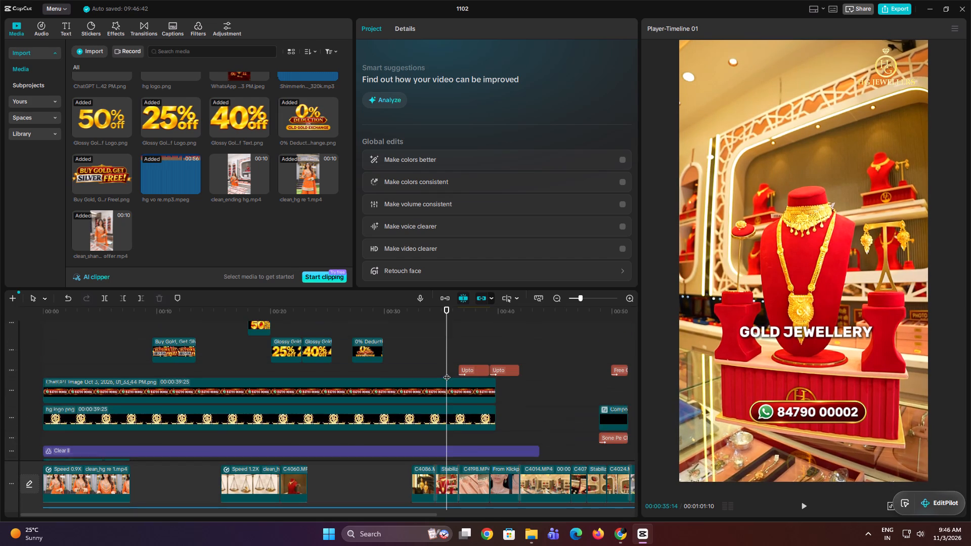
pyautogui.scroll(-9, 447, 372)
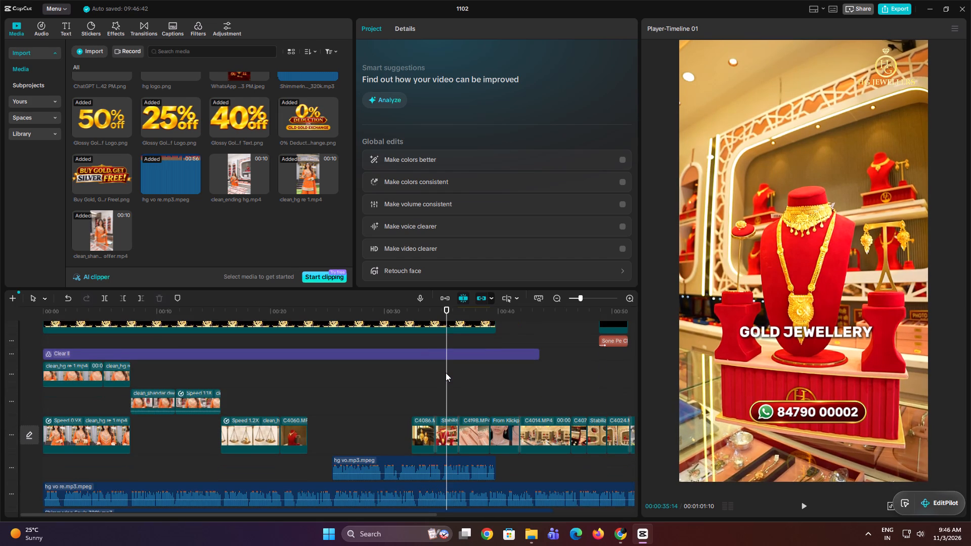
pyautogui.hotkey('ctrl', 'z')
pyautogui.hotkey('ctrl', 'z')
pyautogui.hotkey('ctrl', 'z')
pyautogui.hotkey('ctrl', 'z')
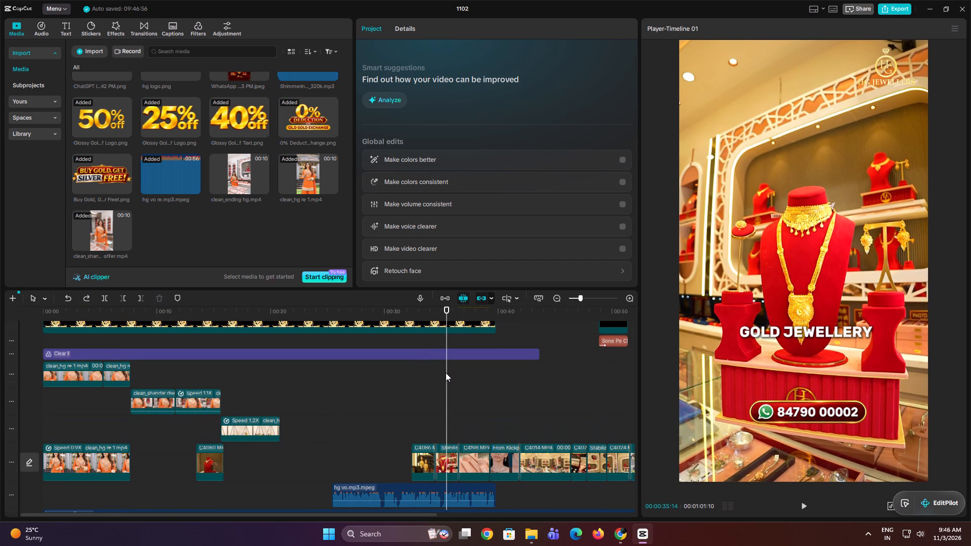
pyautogui.hotkey('ctrl', 'z')
# Play the clean_hg 2 clip from its start to its end to examine how it fits the offer graphics.
pyautogui.scroll(12, 260, 401)
pyautogui.doubleClick(237, 384)
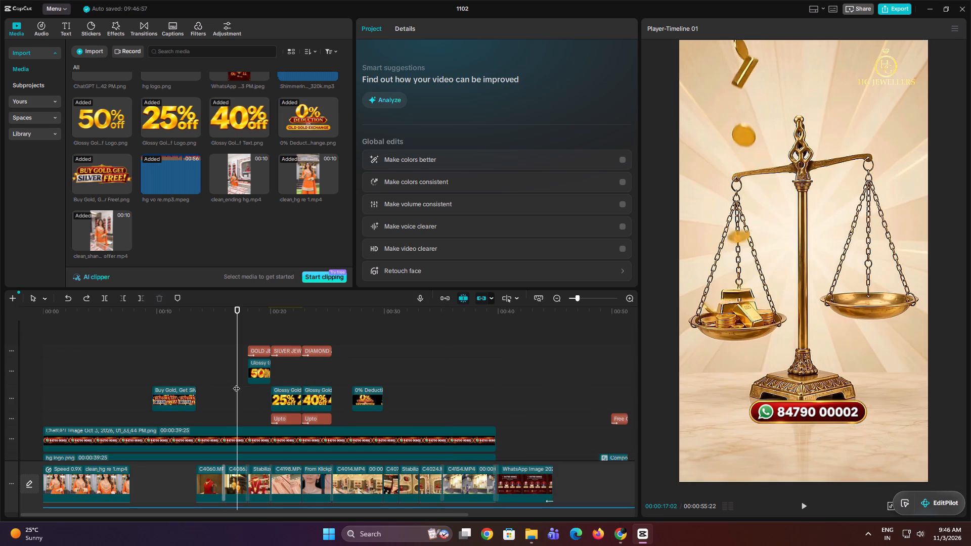
pyautogui.scroll(-11, 236, 383)
pyautogui.moveTo(236, 387); pyautogui.dragTo(221, 394)
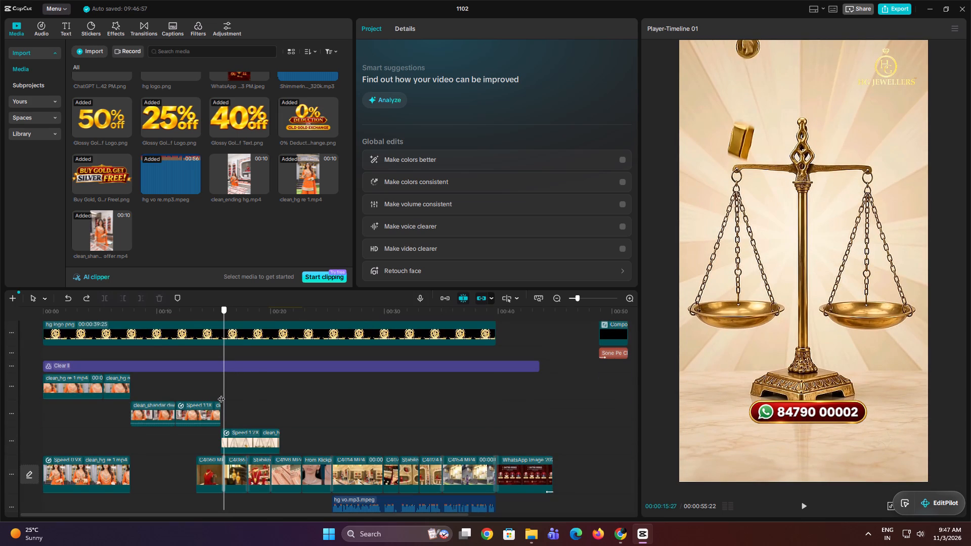
pyautogui.moveTo(221, 394); pyautogui.dragTo(219, 394)
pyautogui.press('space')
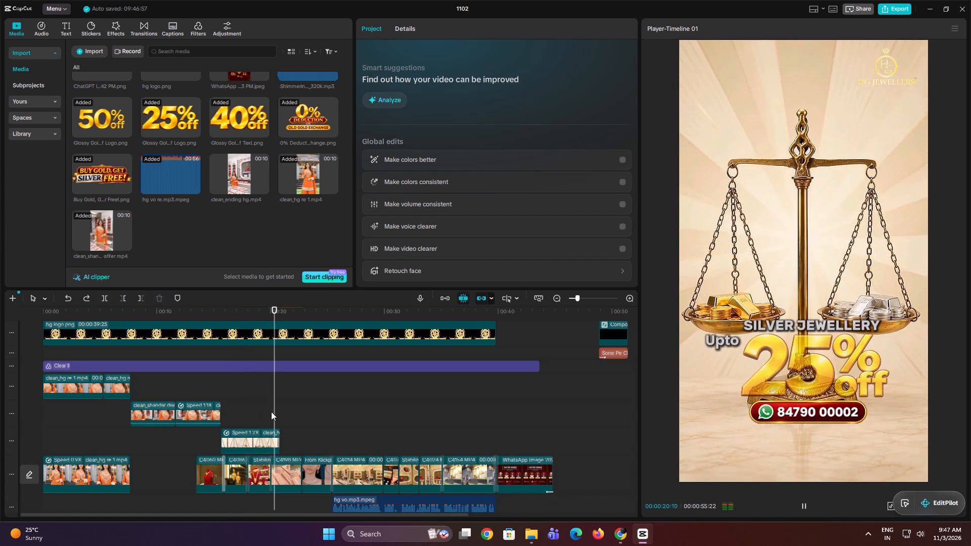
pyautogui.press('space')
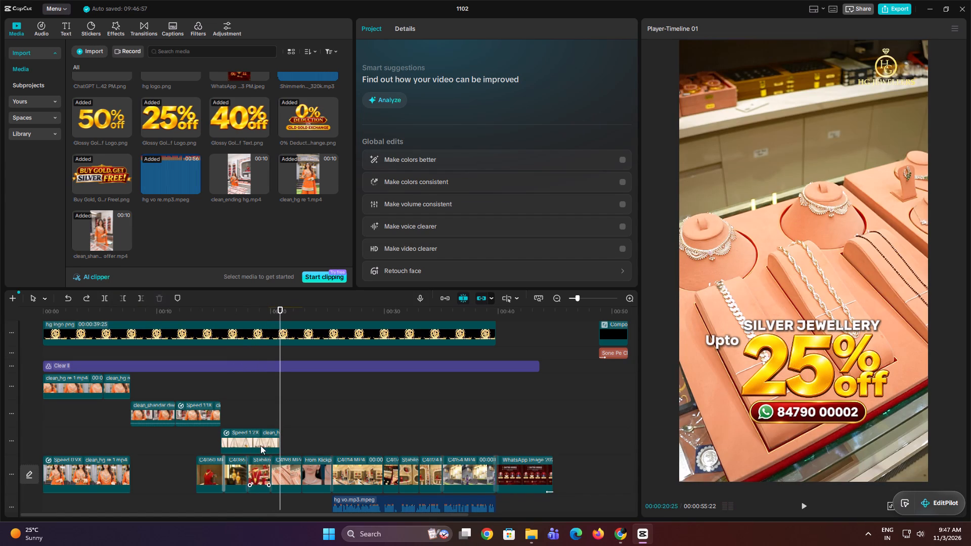
# Move the stabilized clip between C4086 and C4198 from the main track to directly after clean_hg 2 on the overlay track.
pyautogui.doubleClick(258, 409)
pyautogui.click(257, 469)
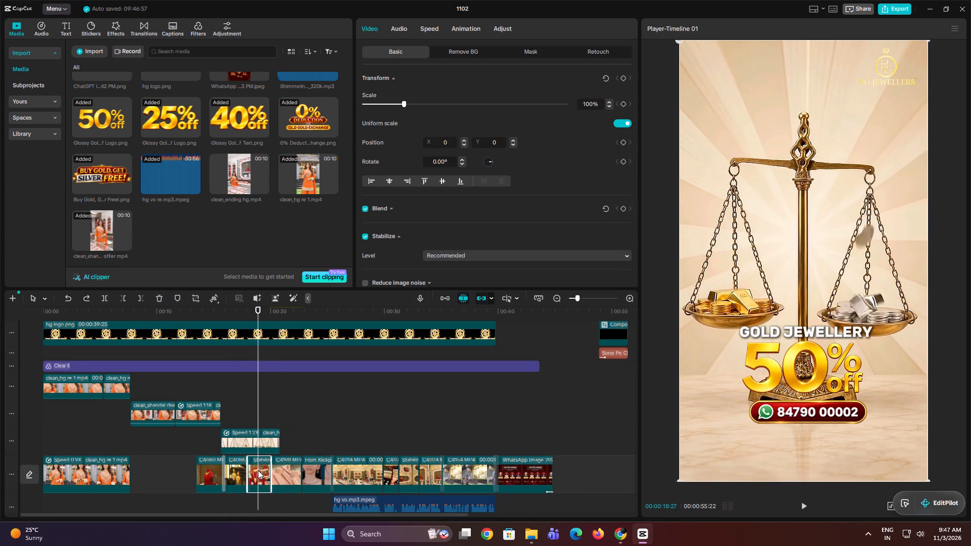
pyautogui.moveTo(262, 471); pyautogui.dragTo(297, 433)
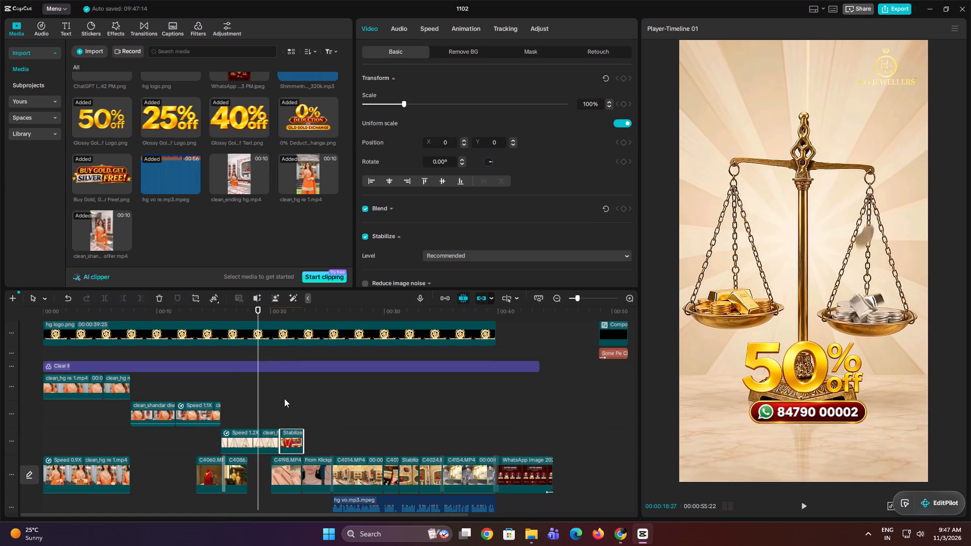
# Play from the moved C4042 clip through the silver and diamond offers to check the footage against the voiceover.
pyautogui.click(283, 398)
pyautogui.press('space')
pyautogui.press('space')
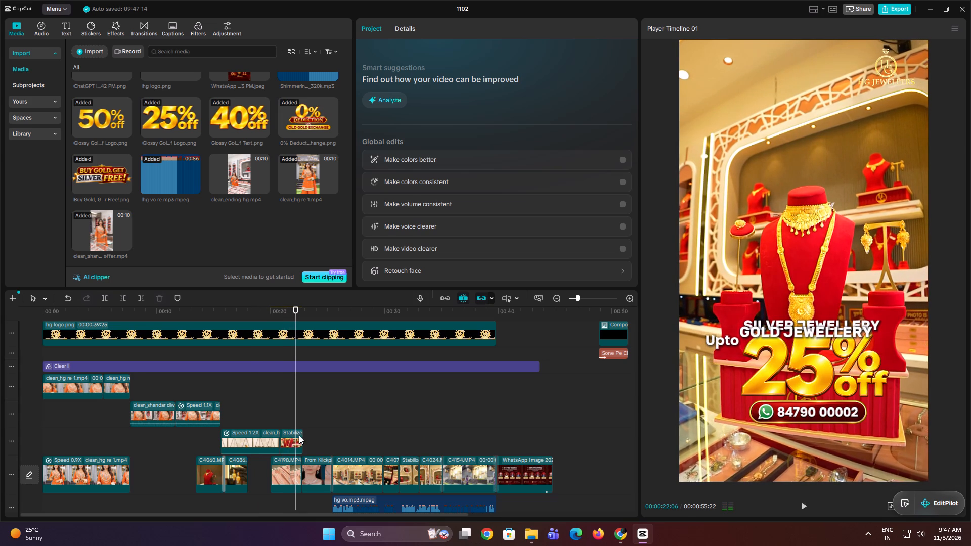
pyautogui.press('space')
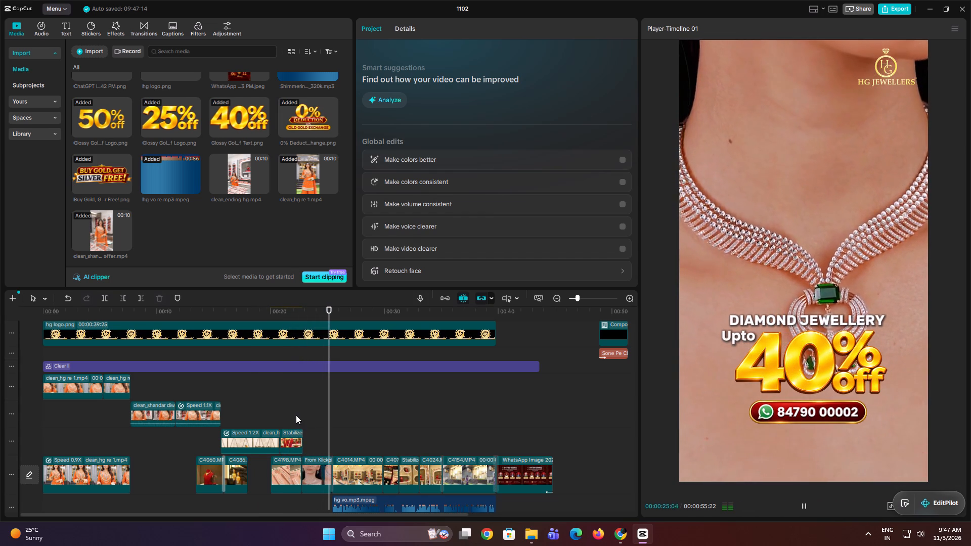
pyautogui.press('space')
pyautogui.press('space')
pyautogui.press('space')
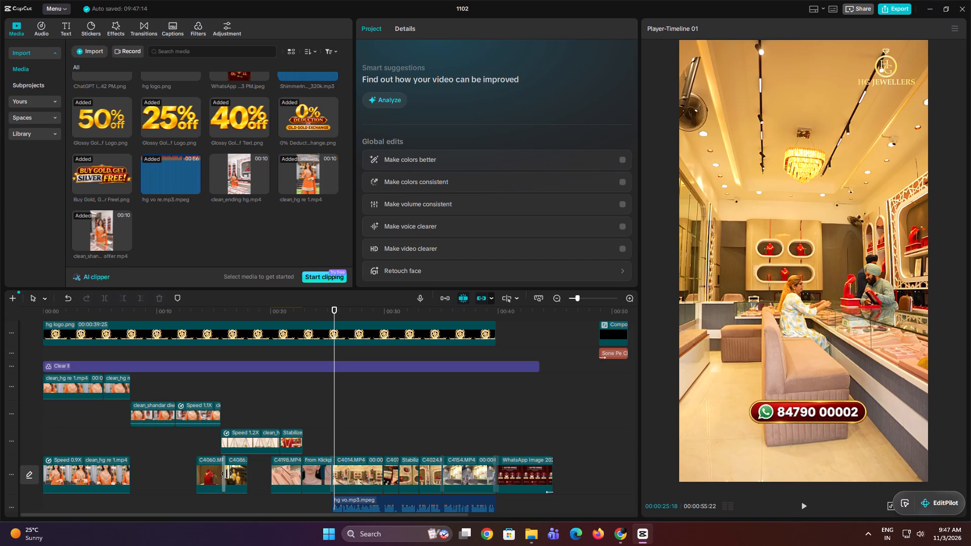
# Move C4086 from the main track up onto the clean_hg 2 clip's track, shifting the stabilized C4042 clip later to make room.
pyautogui.moveTo(233, 475); pyautogui.dragTo(262, 385)
pyautogui.moveTo(292, 438); pyautogui.dragTo(318, 437)
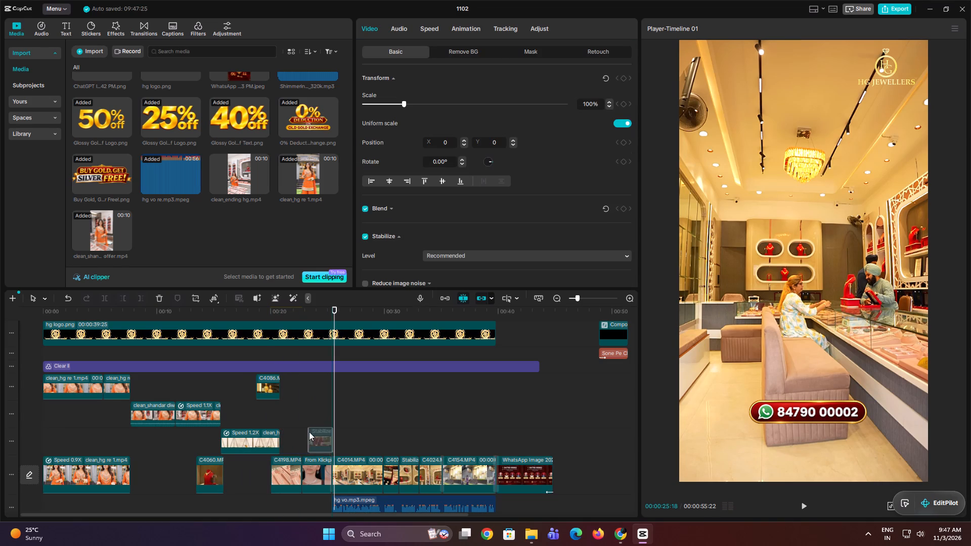
pyautogui.moveTo(266, 386); pyautogui.dragTo(291, 441)
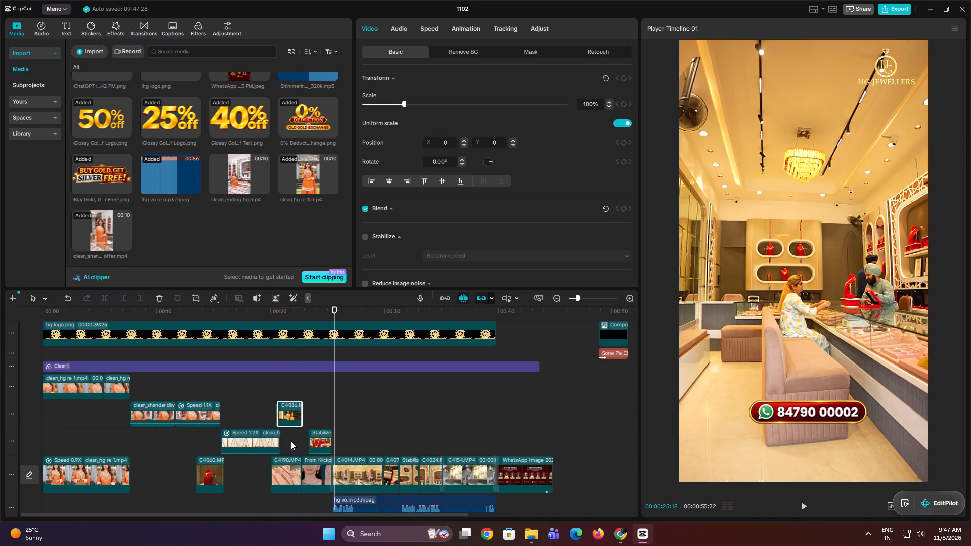
pyautogui.moveTo(289, 417); pyautogui.dragTo(293, 443)
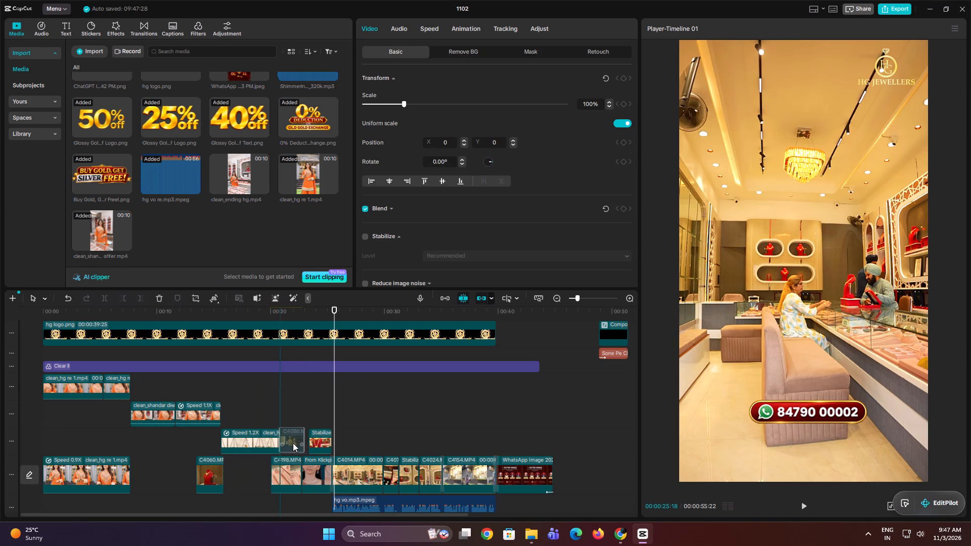
pyautogui.moveTo(293, 443); pyautogui.dragTo(293, 443)
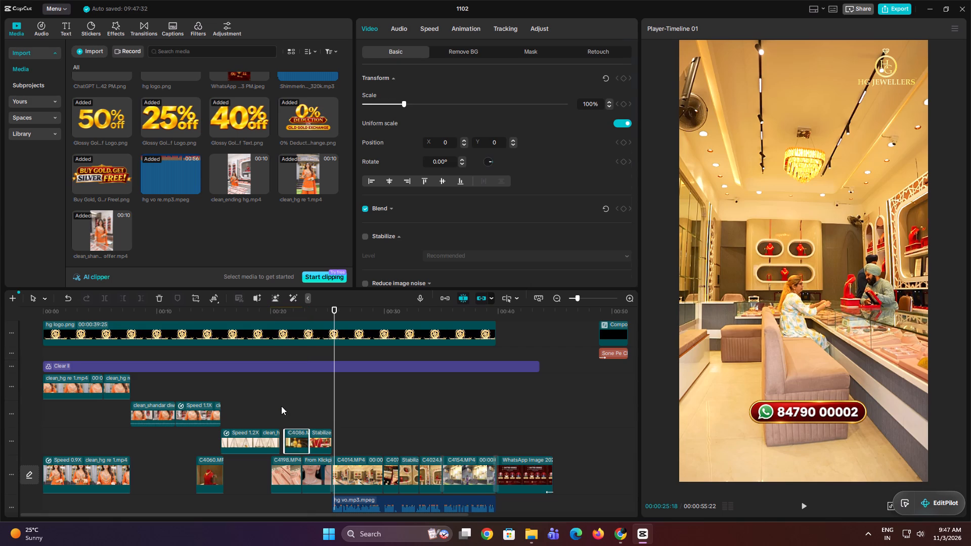
# Trim about half a second off C4086's end, place it directly after the clean_hg 2 clip, and play it against the voiceover.
pyautogui.doubleClick(281, 406)
pyautogui.moveTo(304, 433); pyautogui.dragTo(299, 434)
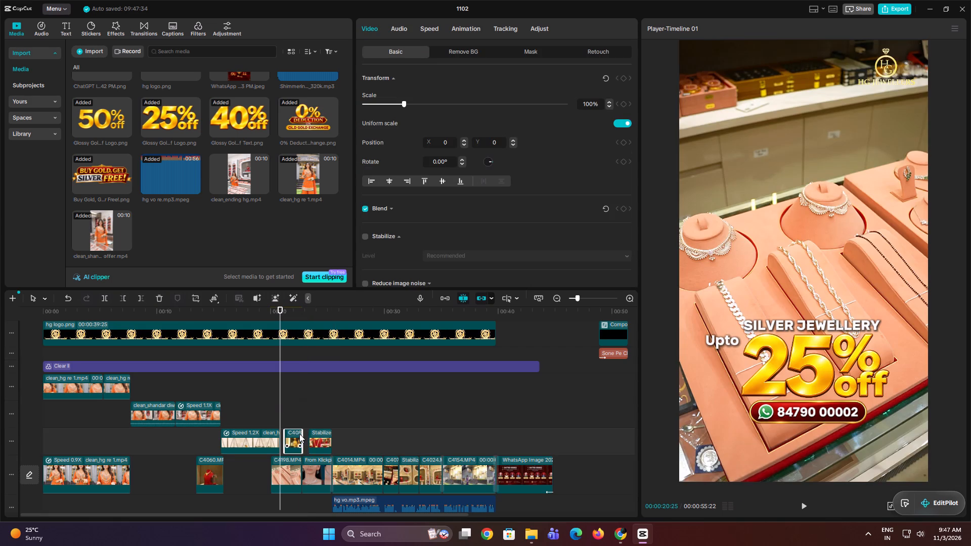
pyautogui.click(294, 442)
pyautogui.press('space')
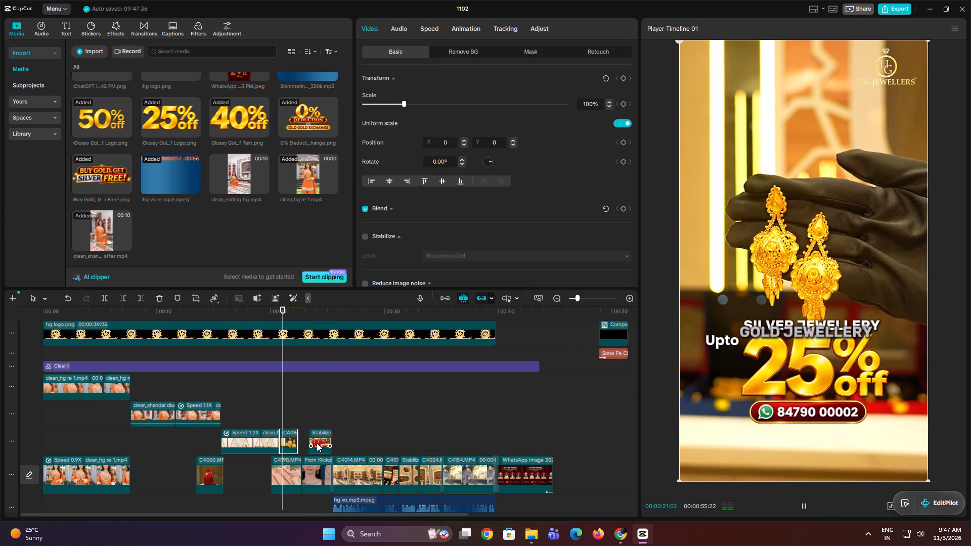
pyautogui.press('space')
pyautogui.press('space')
pyautogui.press('space')
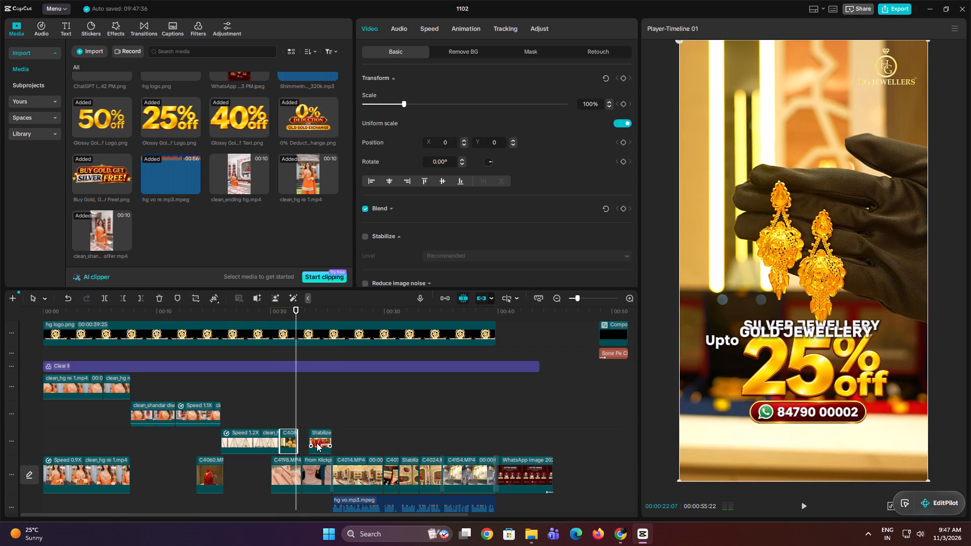
# Move the stabilized C4042 clip directly after C4086, play it, and set the playhead at its start, about 22 seconds.
pyautogui.moveTo(317, 443); pyautogui.dragTo(309, 445)
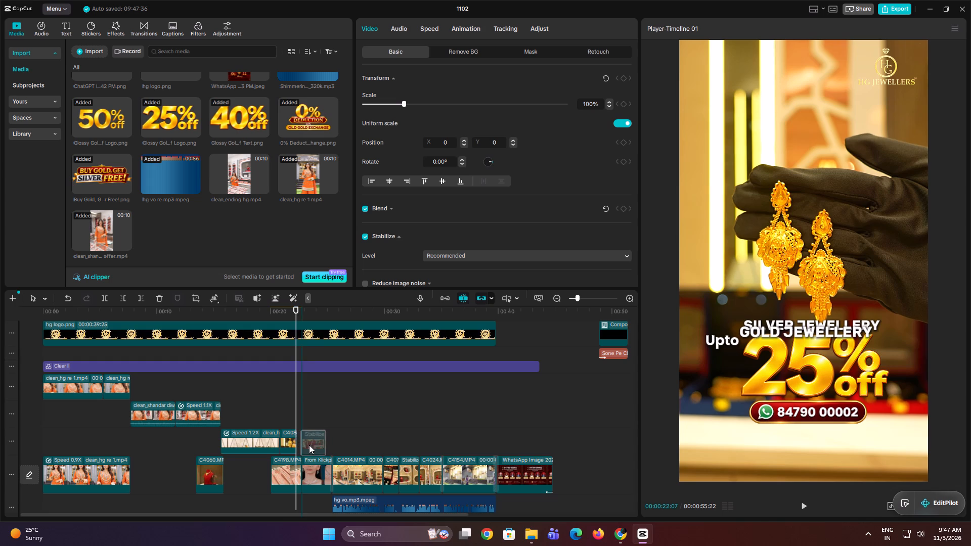
pyautogui.moveTo(309, 445); pyautogui.dragTo(307, 445)
pyautogui.press('space')
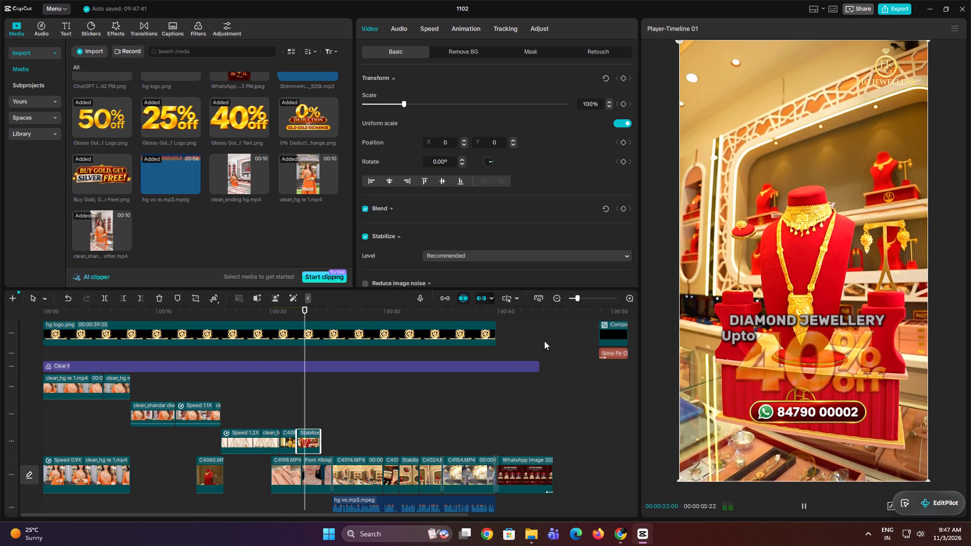
pyautogui.press('space')
pyautogui.click(302, 396)
pyautogui.moveTo(302, 396); pyautogui.dragTo(297, 396)
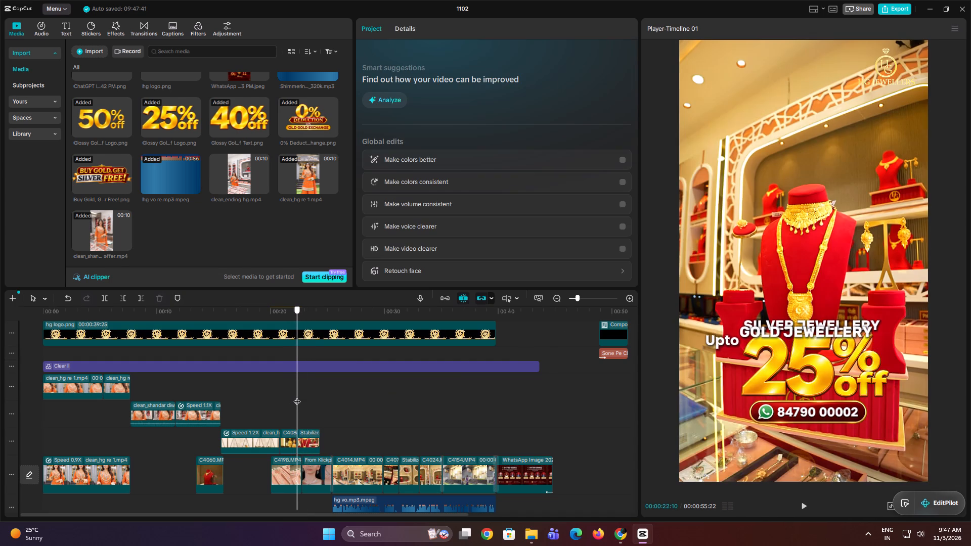
pyautogui.moveTo(297, 396); pyautogui.dragTo(297, 396)
# Shift the SILVER and DIAMOND titles, both Upto texts, and the 25%, 40% and 50% off graphics about 20 seconds later together.
pyautogui.scroll(9, 297, 396)
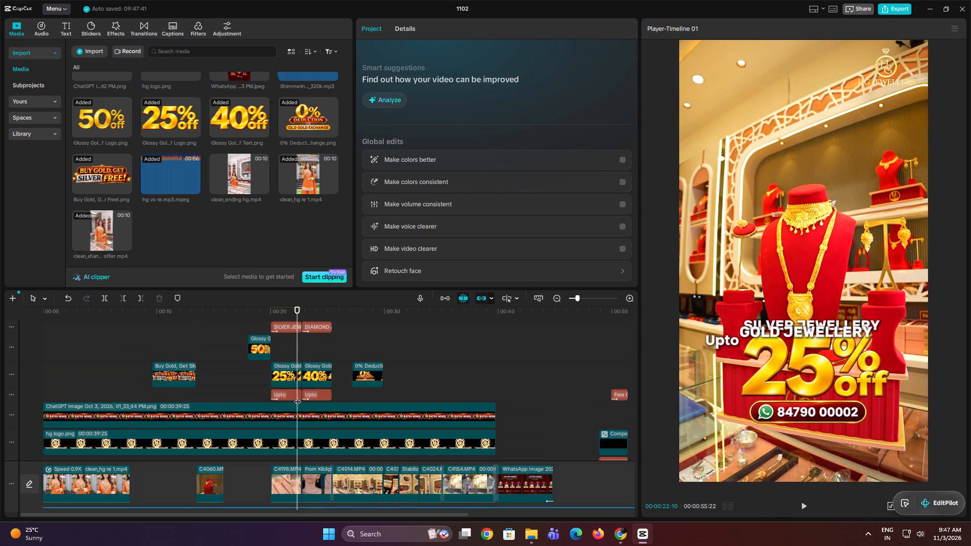
pyautogui.scroll(5, 297, 396)
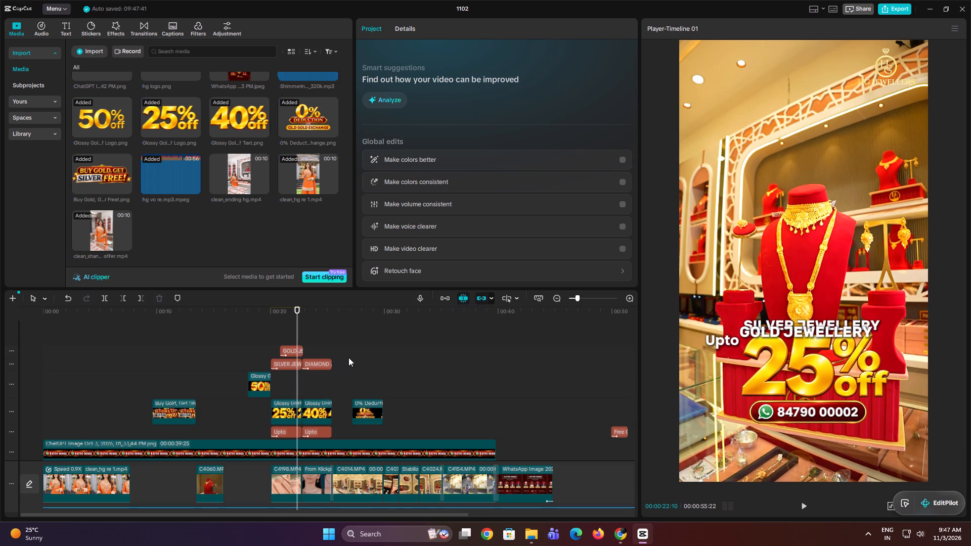
pyautogui.moveTo(346, 358); pyautogui.dragTo(309, 433)
pyautogui.keyDown('ctrl'); pyautogui.moveTo(244, 371); pyautogui.dragTo(283, 397); pyautogui.keyUp('ctrl')
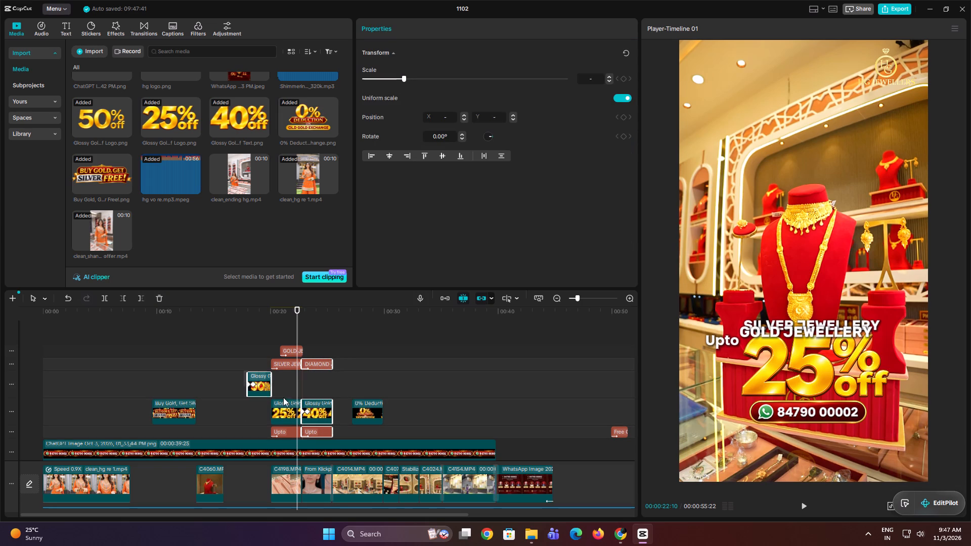
pyautogui.keyDown('ctrl'); pyautogui.moveTo(283, 397); pyautogui.dragTo(325, 428); pyautogui.keyUp('ctrl')
pyautogui.keyDown('ctrl'); pyautogui.click(292, 362); pyautogui.keyUp('ctrl')
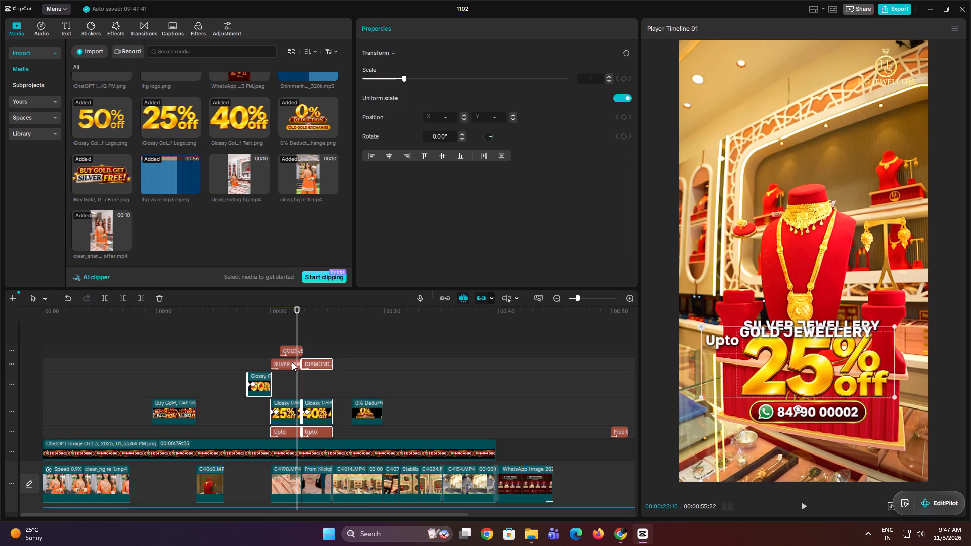
pyautogui.moveTo(318, 406); pyautogui.dragTo(549, 403)
pyautogui.doubleClick(275, 375)
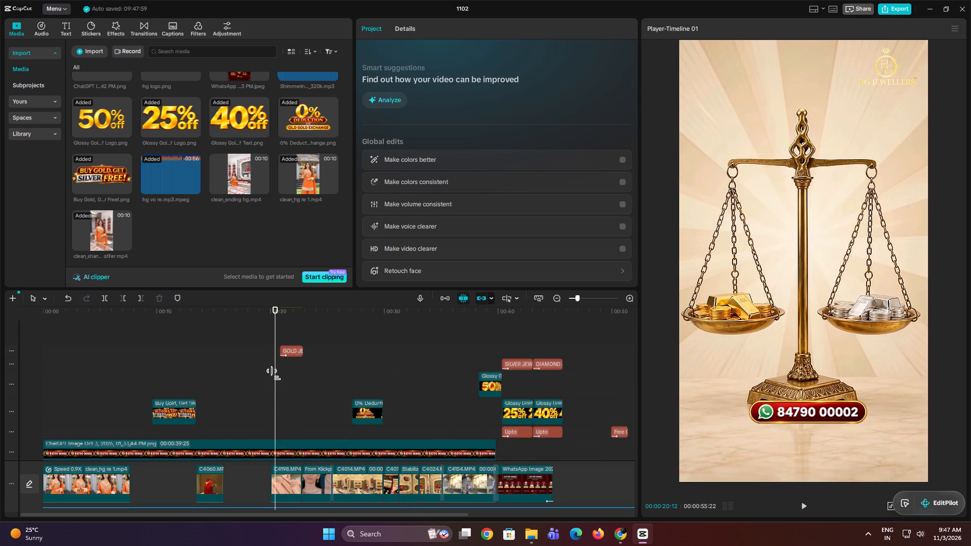
# Place the GOLD JEWELLERY title and the 50% off graphic at the stabilized C4042 clip's start, about 22 seconds, and play them.
pyautogui.scroll(-13, 275, 375)
pyautogui.doubleClick(295, 388)
pyautogui.scroll(17, 295, 389)
pyautogui.moveTo(293, 352); pyautogui.dragTo(316, 354)
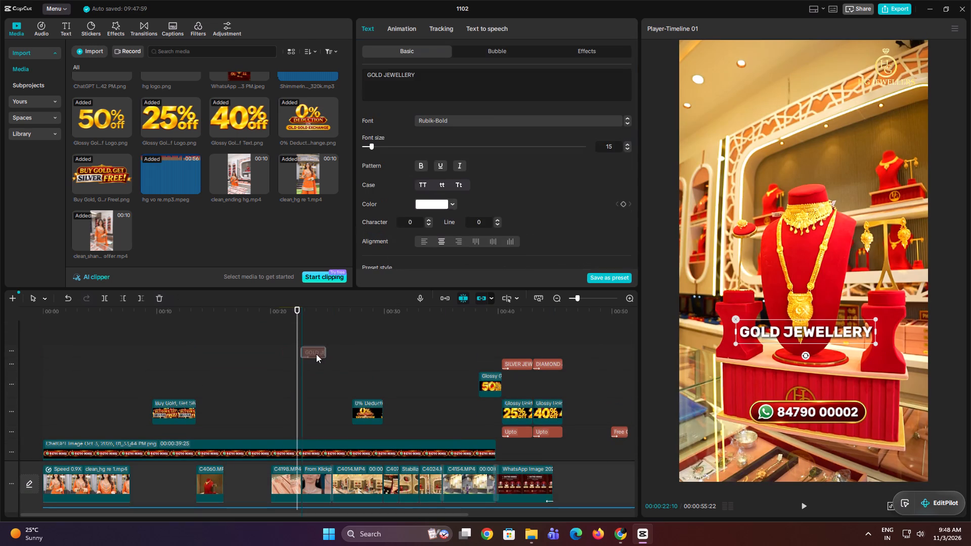
pyautogui.moveTo(316, 354); pyautogui.dragTo(310, 370)
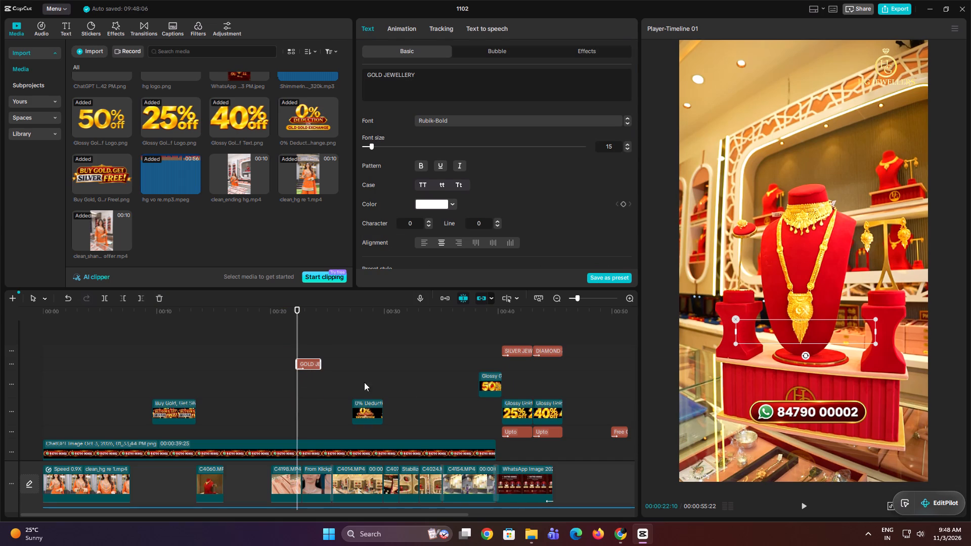
pyautogui.moveTo(489, 385); pyautogui.dragTo(302, 387)
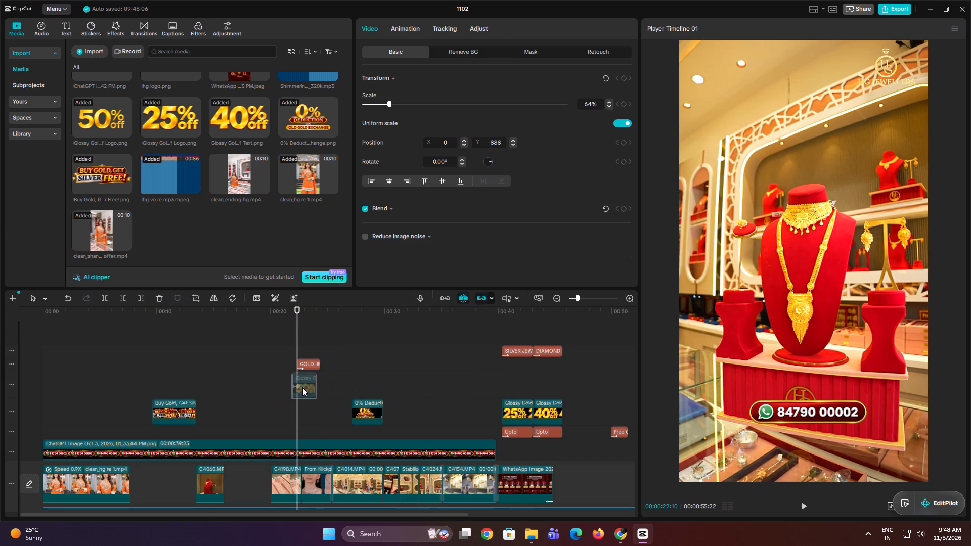
pyautogui.moveTo(302, 387); pyautogui.dragTo(307, 385)
pyautogui.click(284, 380)
pyautogui.press('space')
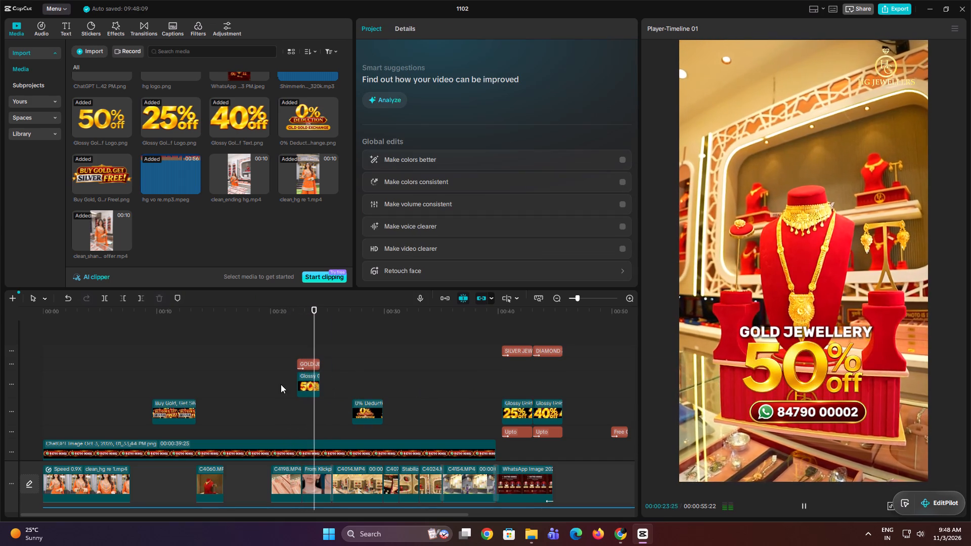
pyautogui.press('space')
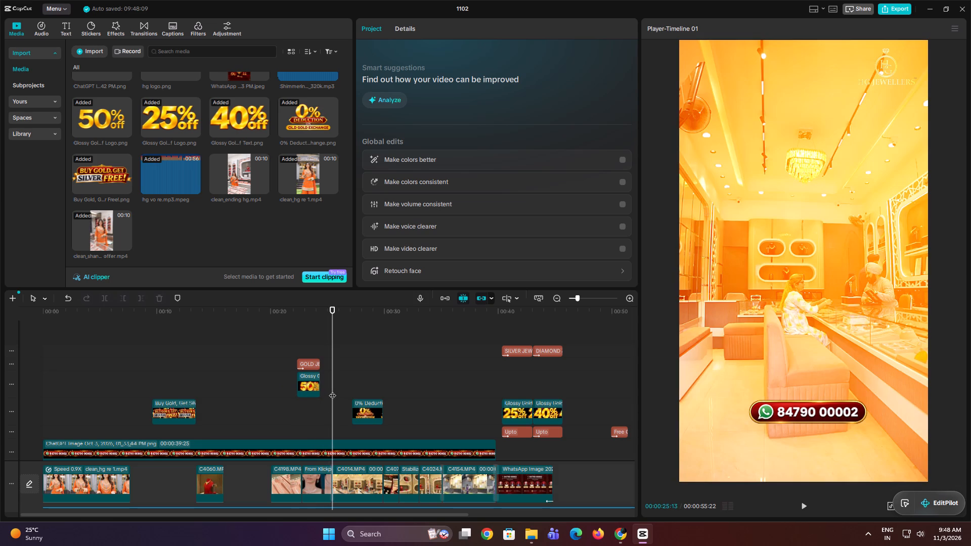
# Extend the GOLD JEWELLERY title and 50% off graphic together to end at about 25 seconds, and play them over the footage.
pyautogui.scroll(-4, 337, 358)
pyautogui.moveTo(315, 363); pyautogui.dragTo(318, 338)
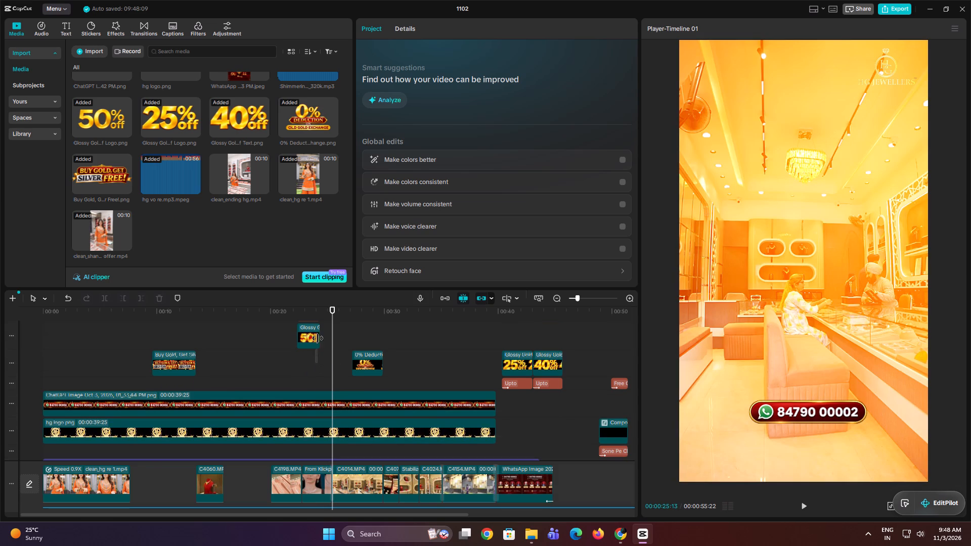
pyautogui.moveTo(318, 338); pyautogui.dragTo(329, 358)
pyautogui.scroll(4, 318, 328)
pyautogui.moveTo(322, 365); pyautogui.dragTo(328, 366)
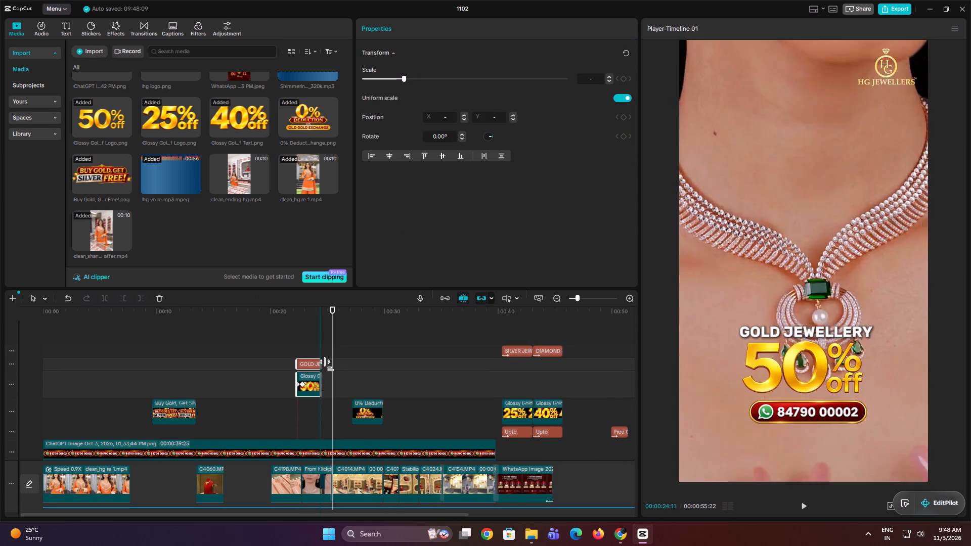
pyautogui.moveTo(328, 366); pyautogui.dragTo(336, 367)
pyautogui.press('w')
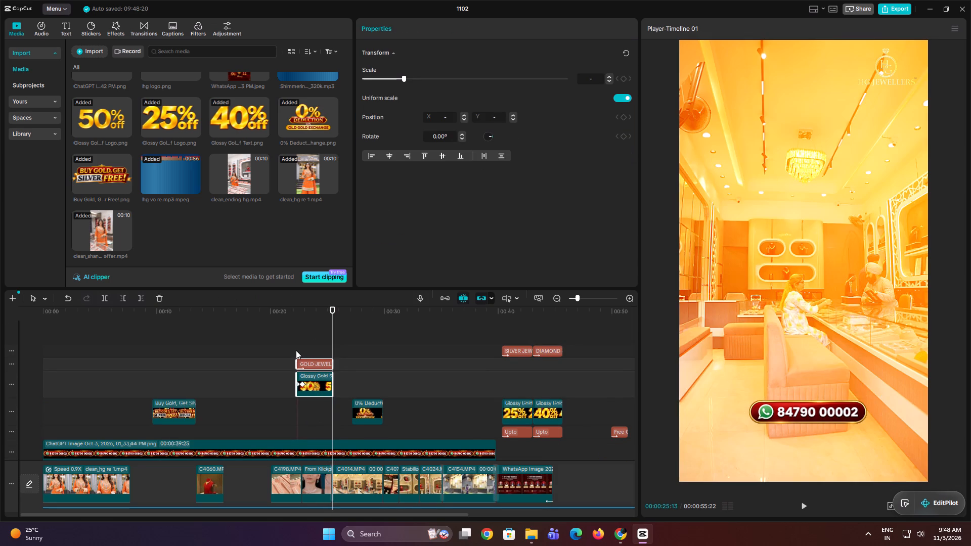
pyautogui.click(296, 348)
pyautogui.press('space')
pyautogui.scroll(-9, 372, 378)
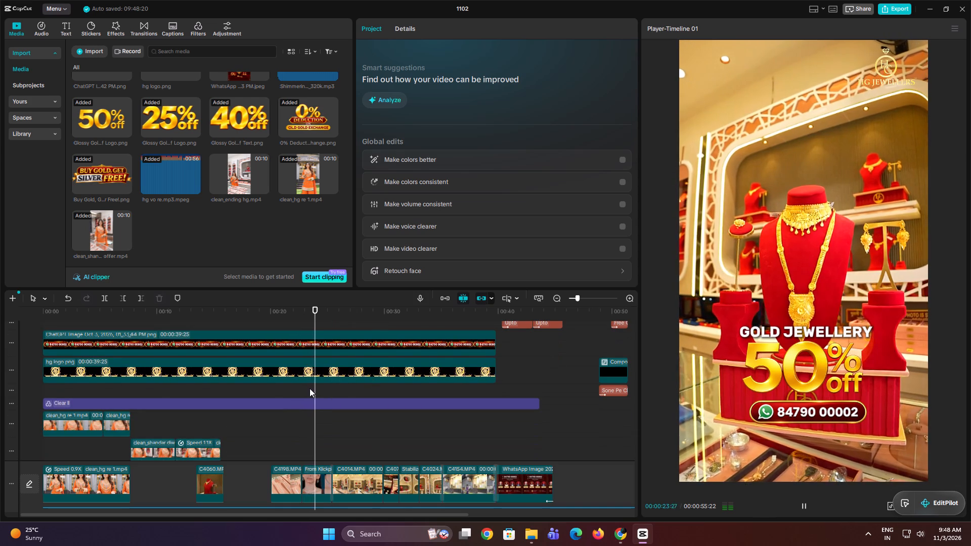
pyautogui.scroll(-3, 304, 426)
pyautogui.press('space')
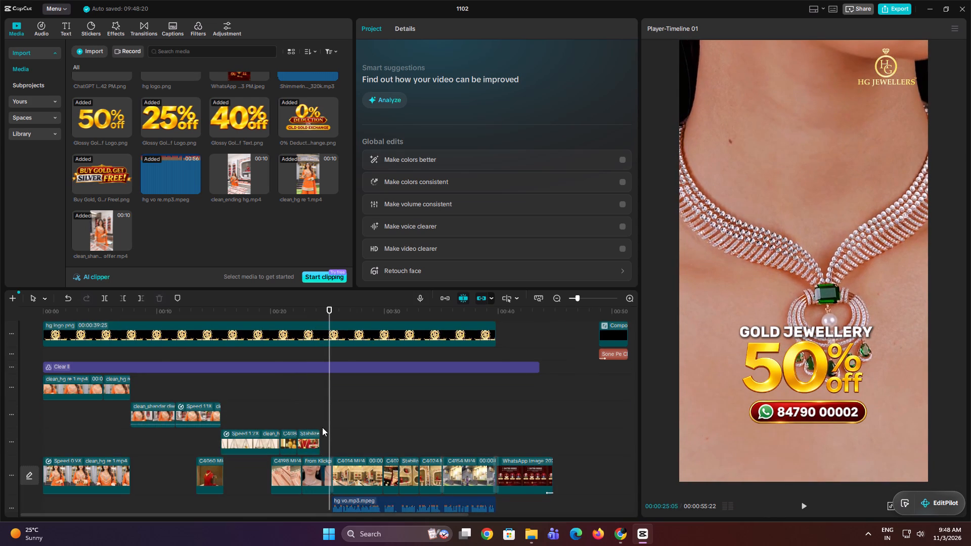
# Extend the end of the stabilized C4042 clip to about 25 seconds, matching the gold offer graphics, and play it.
pyautogui.click(324, 425)
pyautogui.moveTo(326, 424); pyautogui.dragTo(332, 423)
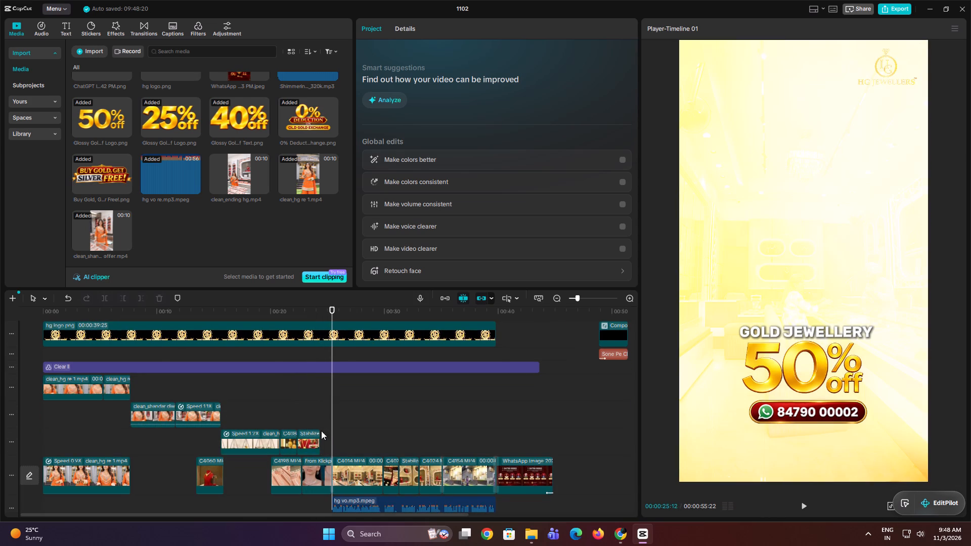
pyautogui.click(316, 434)
pyautogui.moveTo(322, 436); pyautogui.dragTo(333, 436)
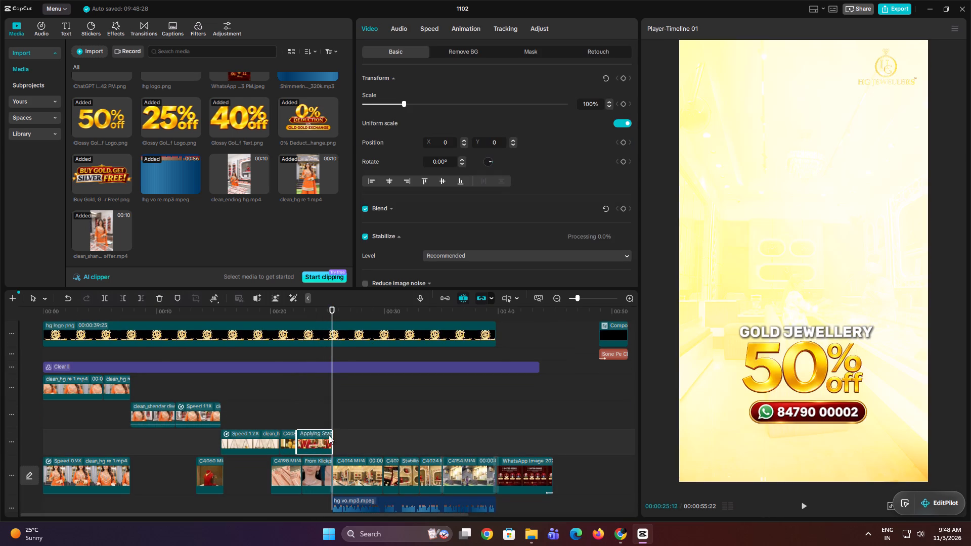
pyautogui.click(297, 412)
pyautogui.press('space')
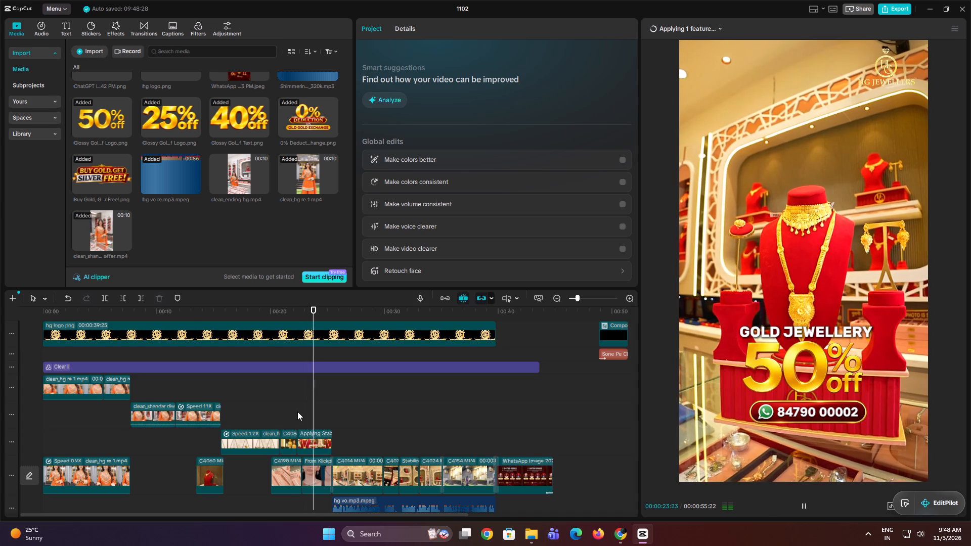
pyautogui.press('space')
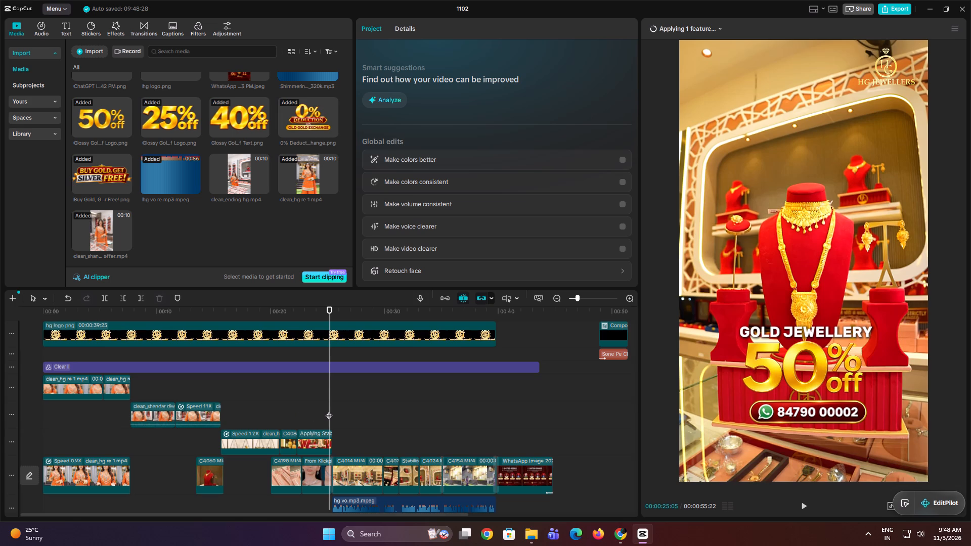
pyautogui.press('space')
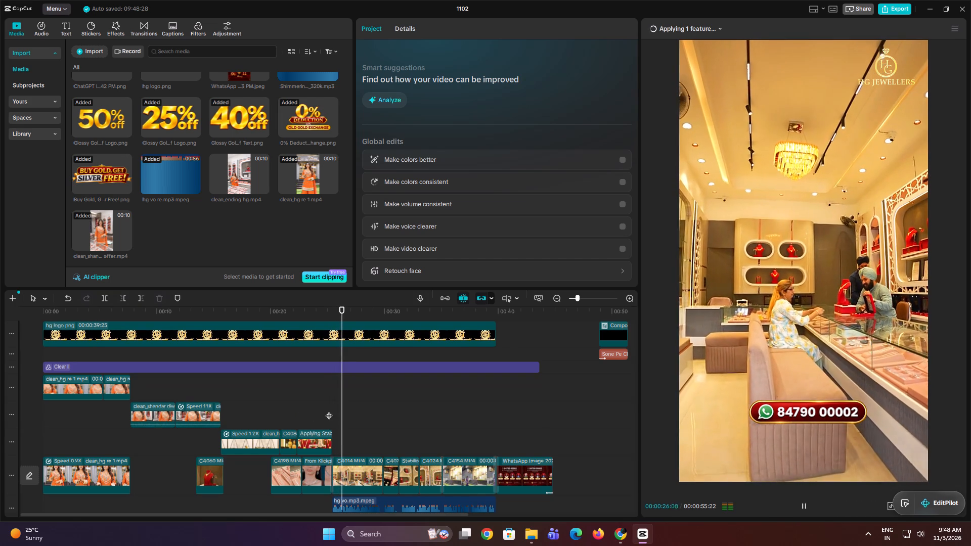
# Delete the hg vo.mp3.mpeg voice-over segment starting at about 25 seconds, and play the footage up to about 36 seconds.
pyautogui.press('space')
pyautogui.scroll(-4, 344, 421)
pyautogui.moveTo(527, 459); pyautogui.dragTo(410, 461)
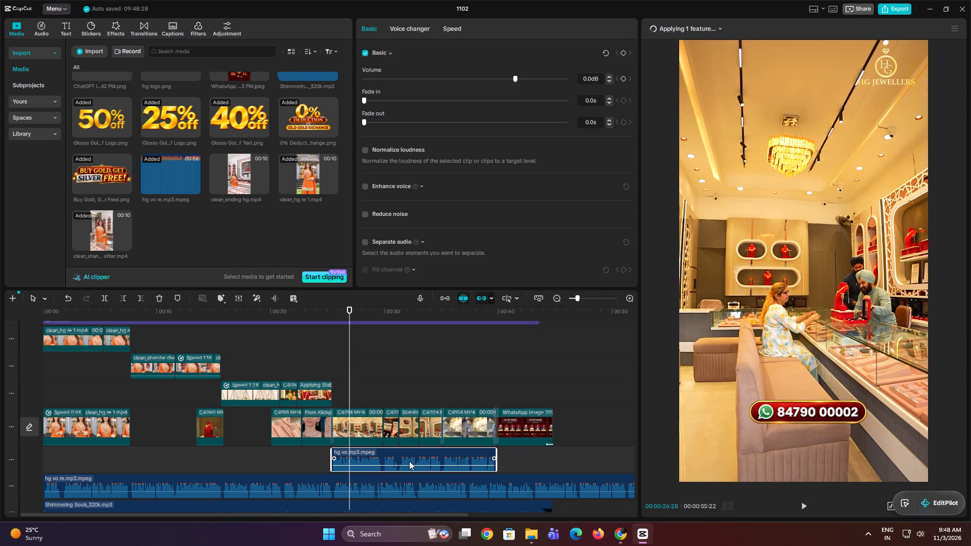
pyautogui.press('BackSpace')
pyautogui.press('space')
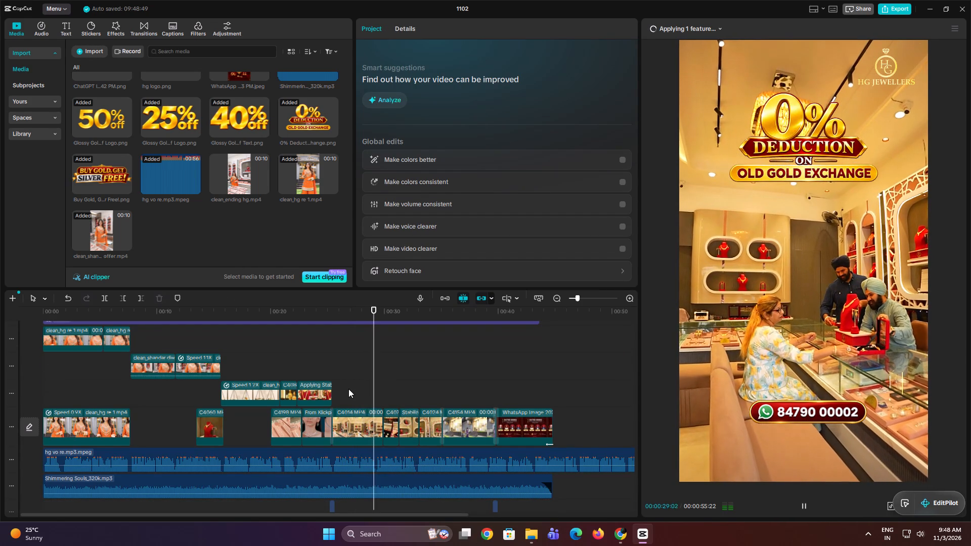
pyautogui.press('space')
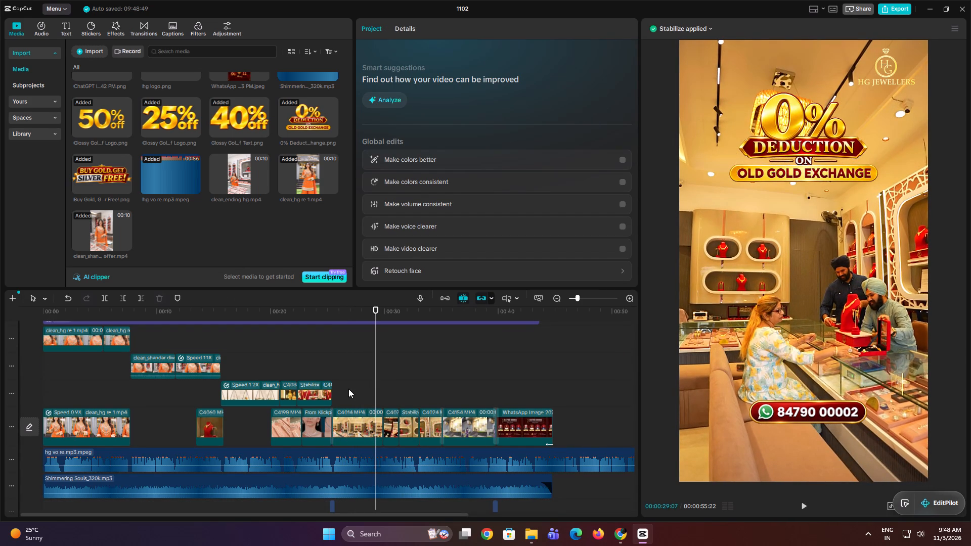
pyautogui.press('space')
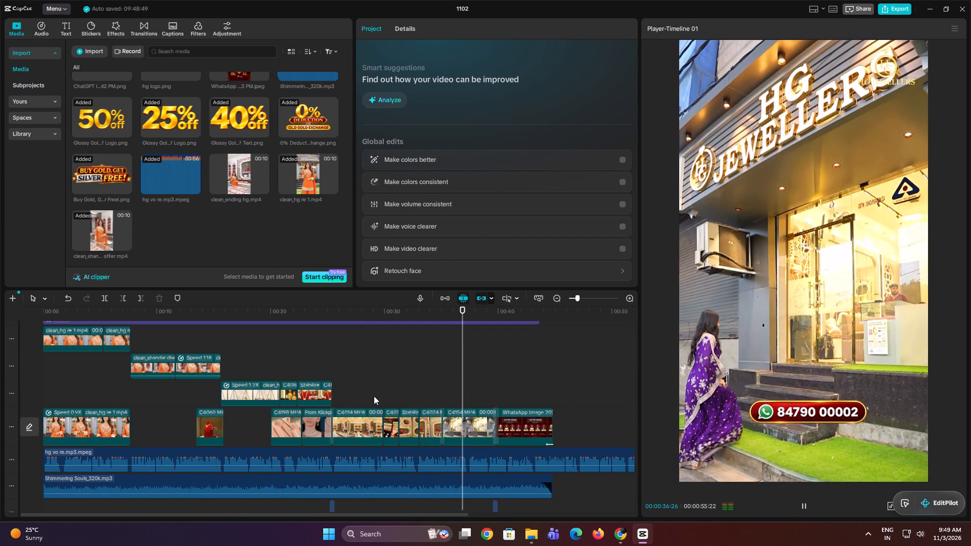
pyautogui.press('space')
# Move the main-track clips from C4014 through the closing WhatsApp image together onto a higher track, starting at about 44 seconds.
pyautogui.scroll(9, 359, 393)
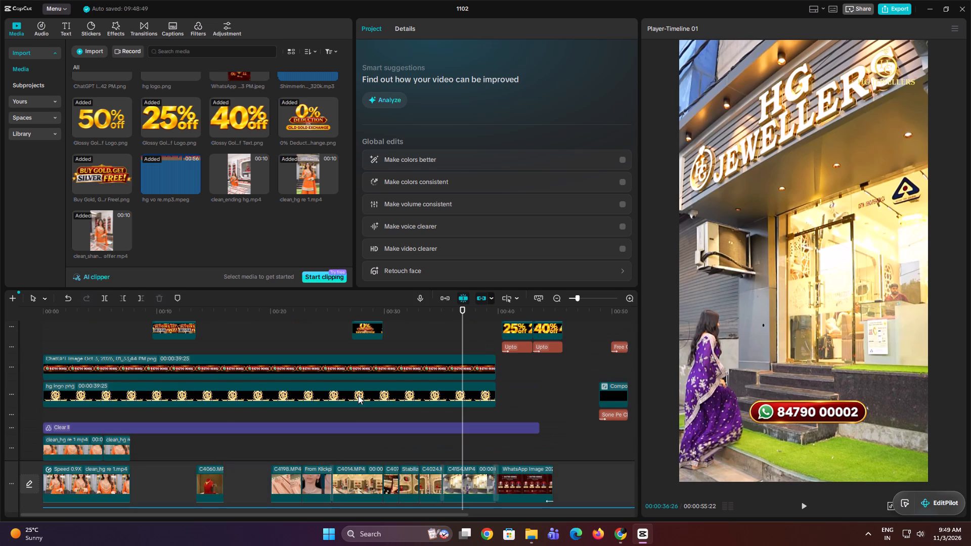
pyautogui.scroll(-5, 358, 397)
pyautogui.moveTo(529, 435); pyautogui.dragTo(402, 467)
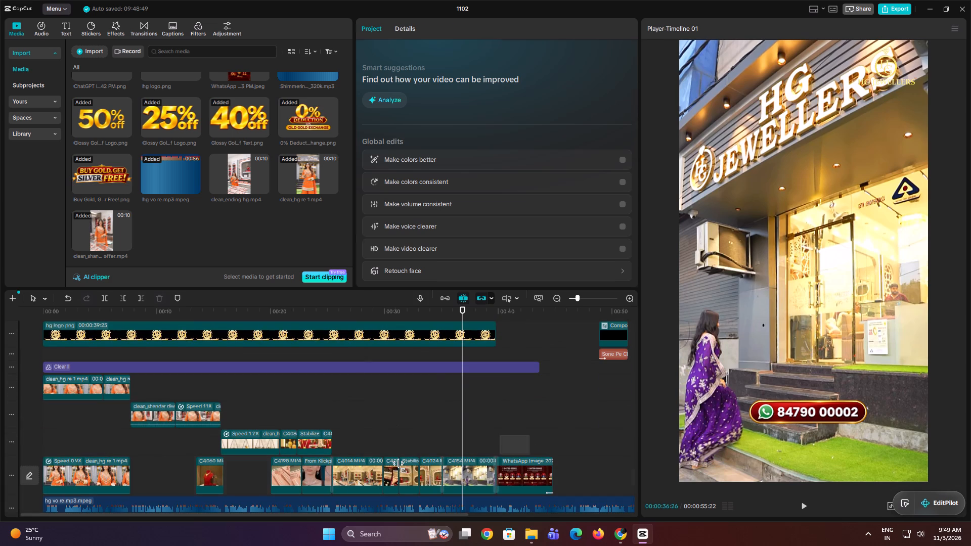
pyautogui.moveTo(402, 467); pyautogui.dragTo(359, 472)
pyautogui.moveTo(359, 472); pyautogui.dragTo(576, 455)
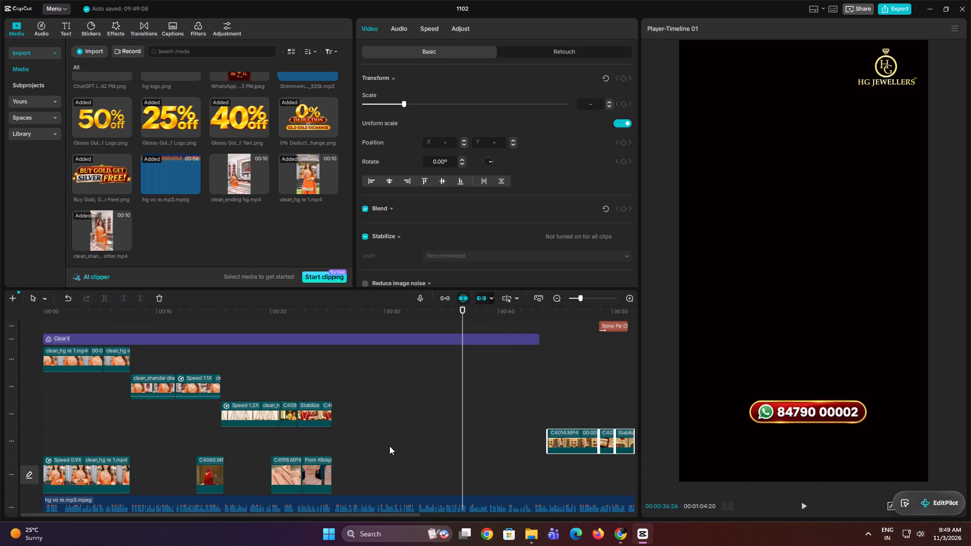
# Move the C4198 and From Klickp clips to about 47 seconds on an upper track, and place C4060 just before them.
pyautogui.moveTo(361, 458); pyautogui.dragTo(280, 477)
pyautogui.moveTo(280, 473); pyautogui.dragTo(570, 400)
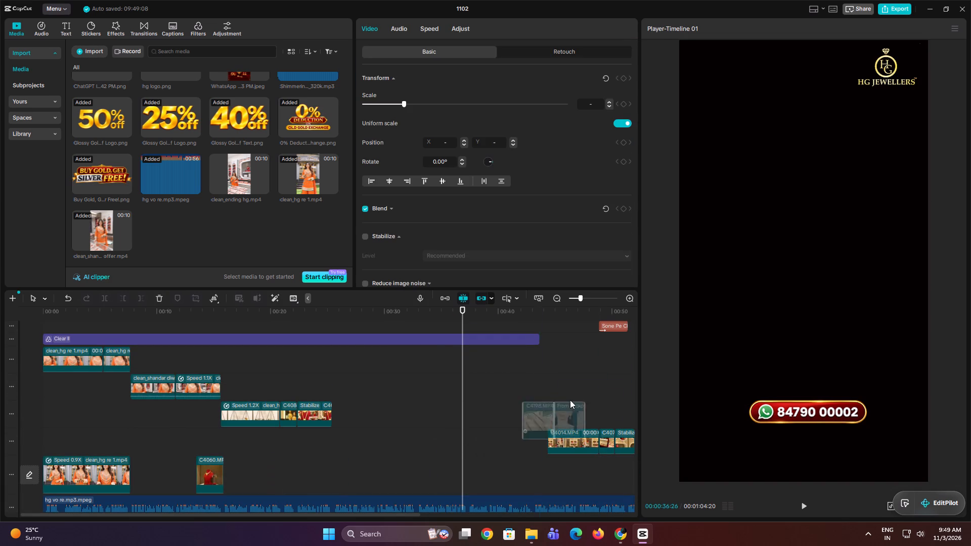
pyautogui.moveTo(570, 400); pyautogui.dragTo(591, 387)
pyautogui.moveTo(218, 471); pyautogui.dragTo(583, 394)
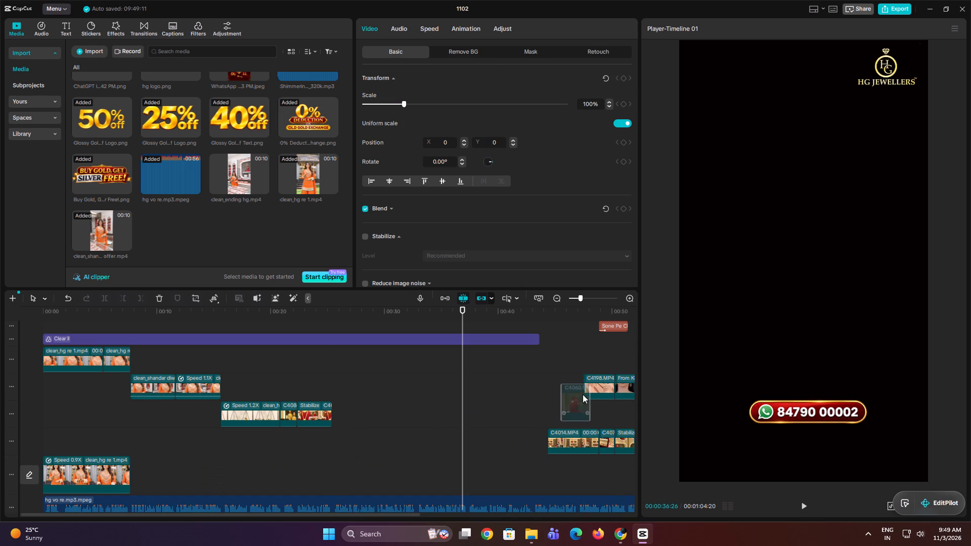
pyautogui.moveTo(583, 394); pyautogui.dragTo(575, 387)
# Play the voice-over from about 25 seconds, and select the relocated C4198 and From Klickp clips together.
pyautogui.click(328, 385)
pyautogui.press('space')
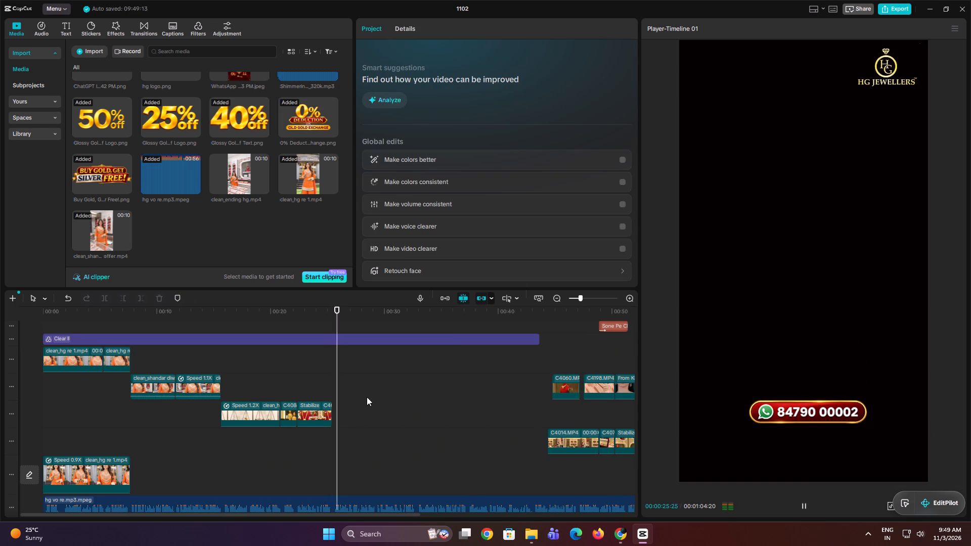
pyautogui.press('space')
pyautogui.scroll(2, 600, 370)
pyautogui.click(601, 382)
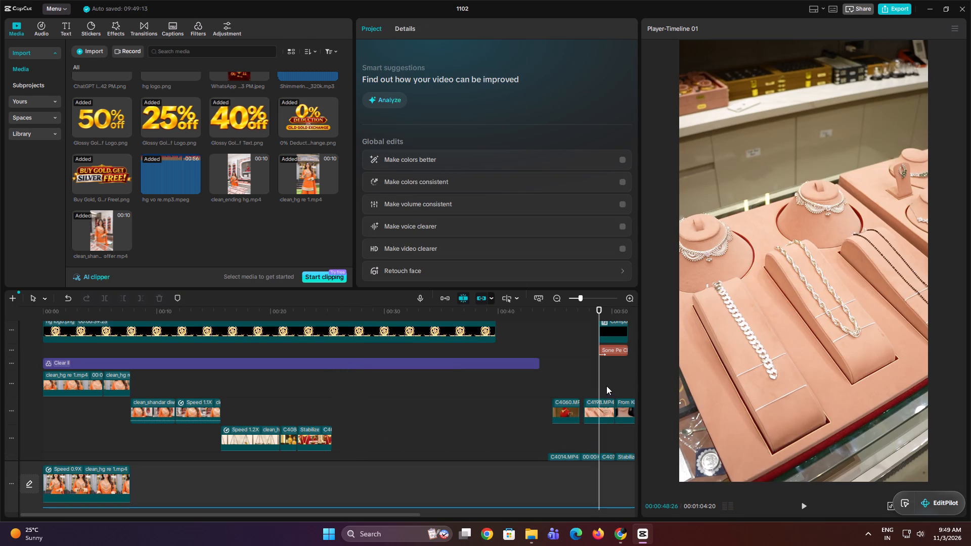
pyautogui.moveTo(602, 385); pyautogui.dragTo(623, 409)
pyautogui.moveTo(596, 387); pyautogui.dragTo(626, 419)
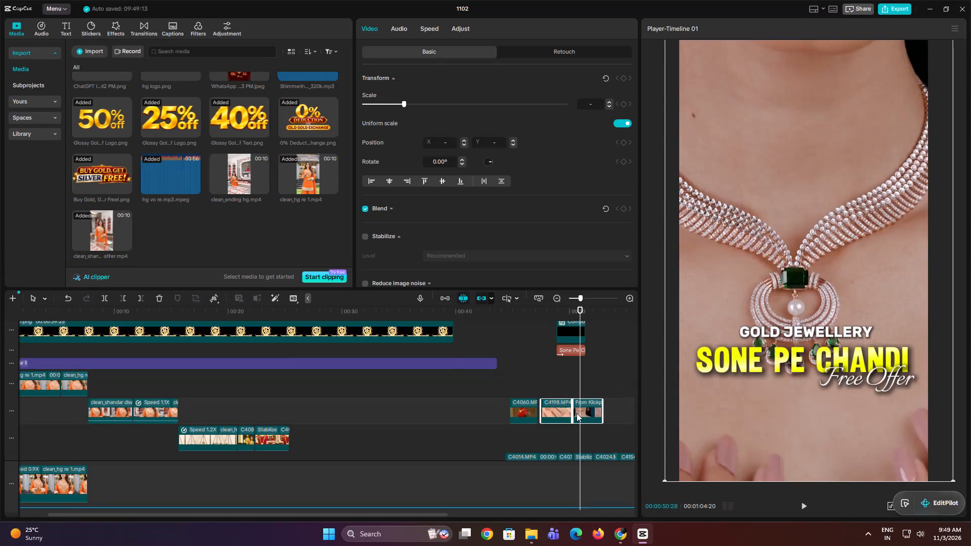
# Move the C4198 and From Klickp clips together directly after the gold offer footage, and play through the 0% deduction graphic.
pyautogui.moveTo(588, 411); pyautogui.dragTo(339, 441)
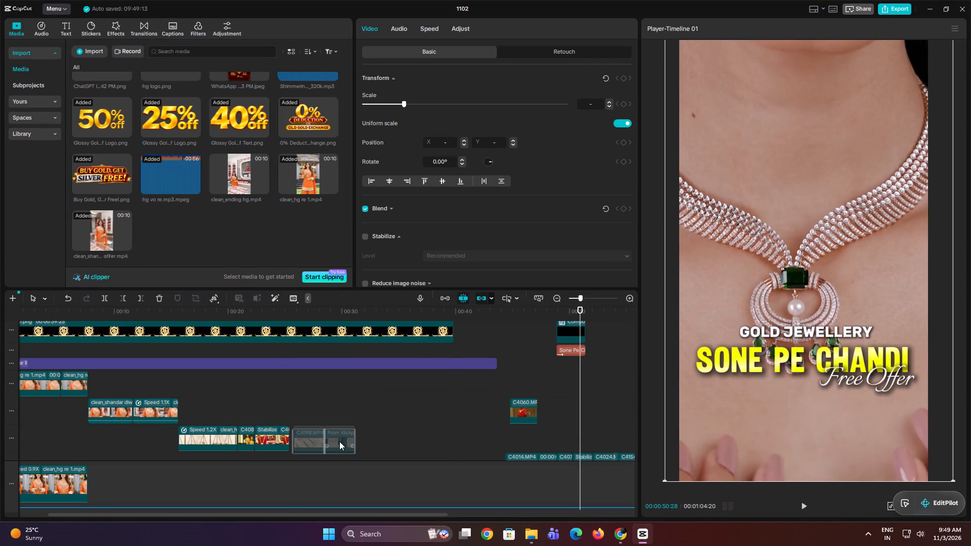
pyautogui.moveTo(339, 441); pyautogui.dragTo(337, 441)
pyautogui.click(282, 412)
pyautogui.press('space')
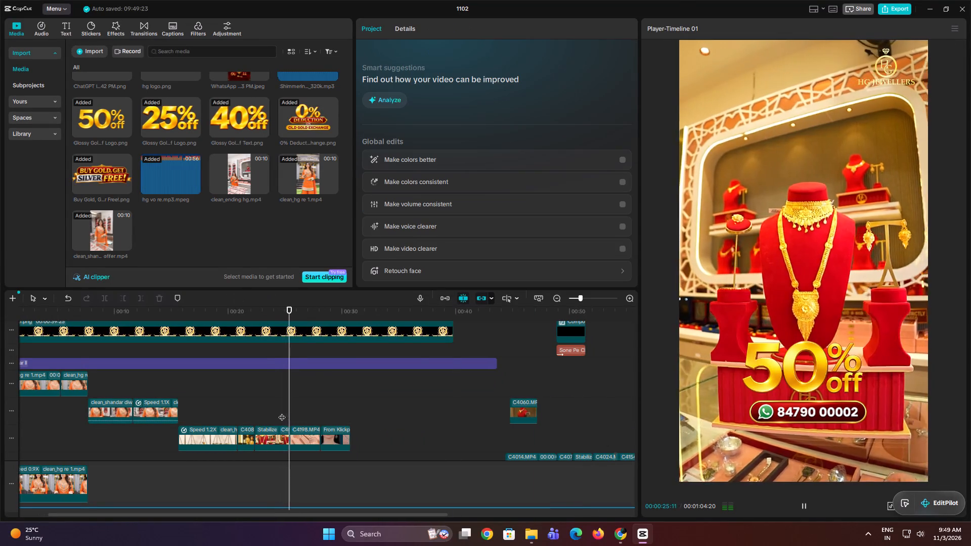
pyautogui.scroll(10, 291, 421)
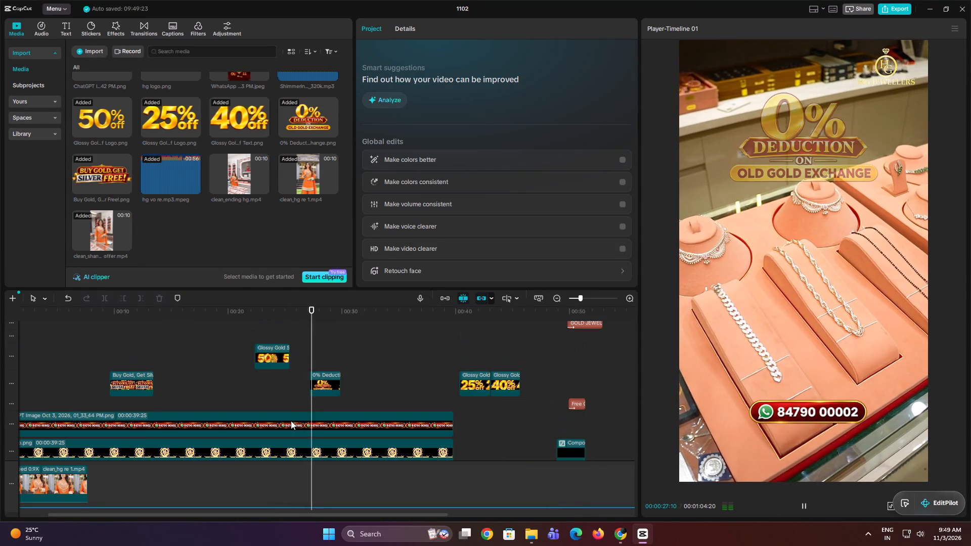
pyautogui.press('space')
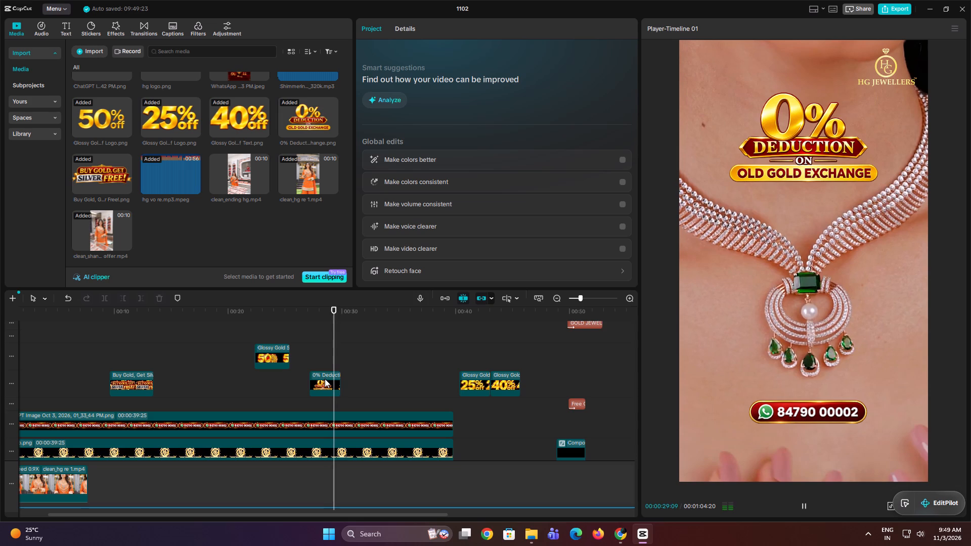
# Move the 0% deduction graphic off the necklace footage to a later point at about 51 seconds.
pyautogui.moveTo(325, 379); pyautogui.dragTo(452, 407)
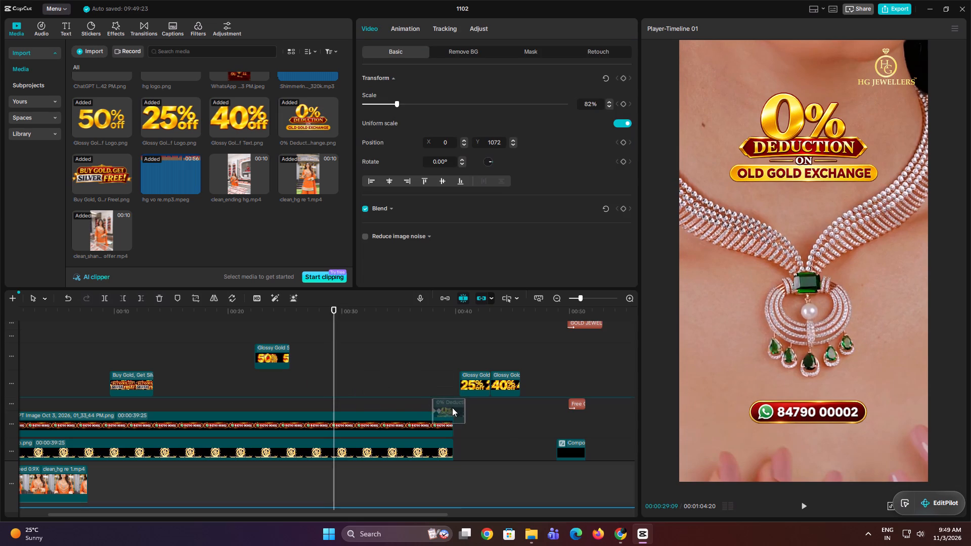
pyautogui.moveTo(452, 407); pyautogui.dragTo(598, 421)
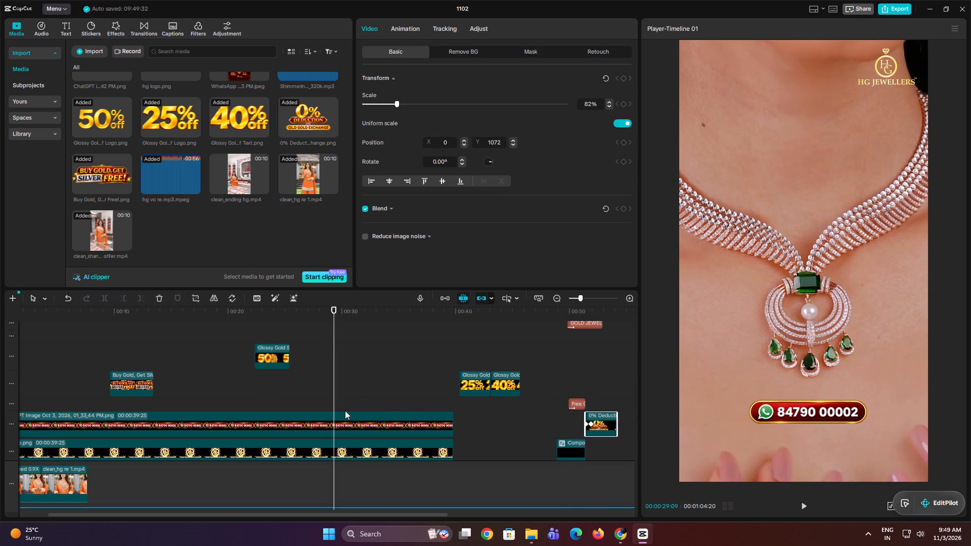
# Play the C4198 silver jewellery footage from about 25 seconds to check it against the voiceover.
pyautogui.scroll(-8, 287, 384)
pyautogui.click(296, 413)
pyautogui.moveTo(296, 413); pyautogui.dragTo(292, 415)
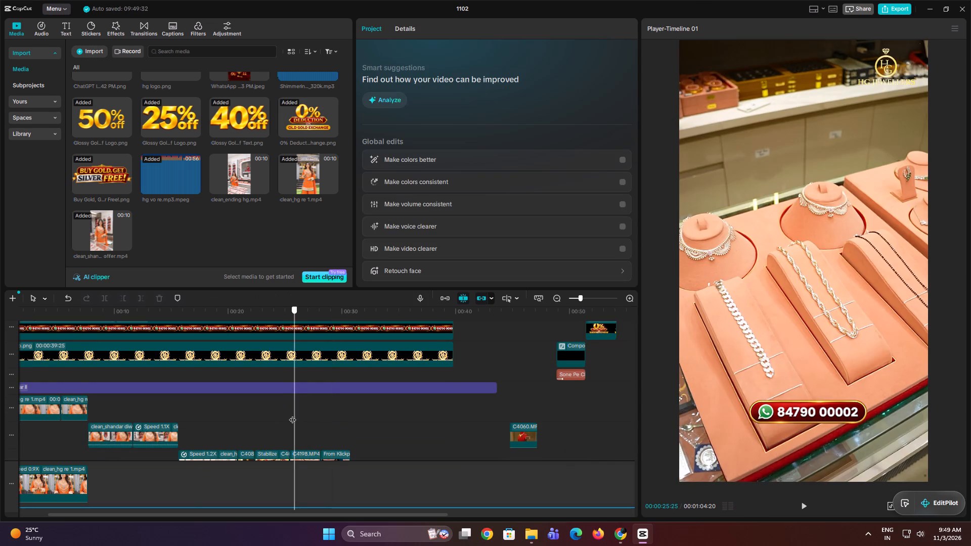
pyautogui.moveTo(292, 415); pyautogui.dragTo(292, 415)
pyautogui.press('space')
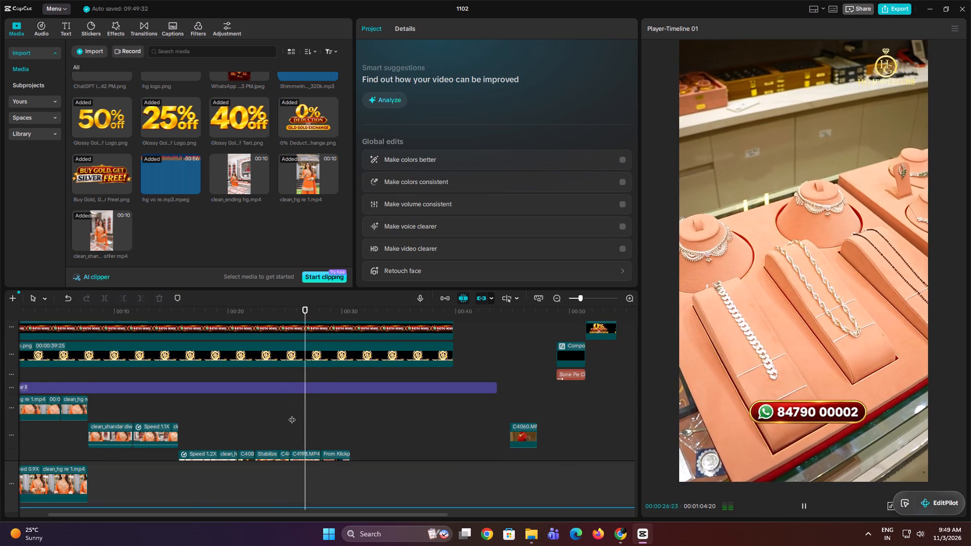
pyautogui.press('space')
# Move the SILVER JEWELLERY title and its Upto text together from the closing card section back to about 23 seconds.
pyautogui.scroll(9, 330, 436)
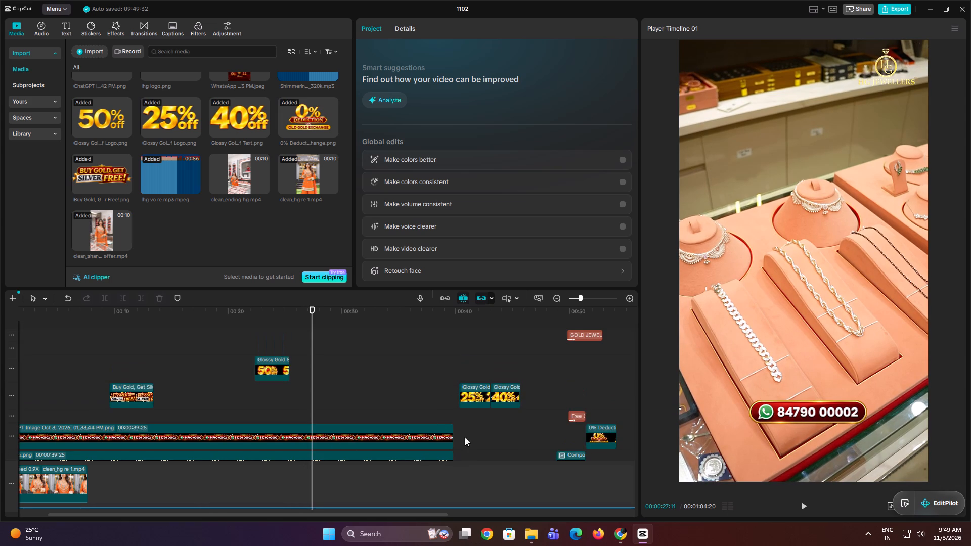
pyautogui.scroll(4, 570, 432)
pyautogui.click(575, 387)
pyautogui.moveTo(575, 387); pyautogui.dragTo(590, 386)
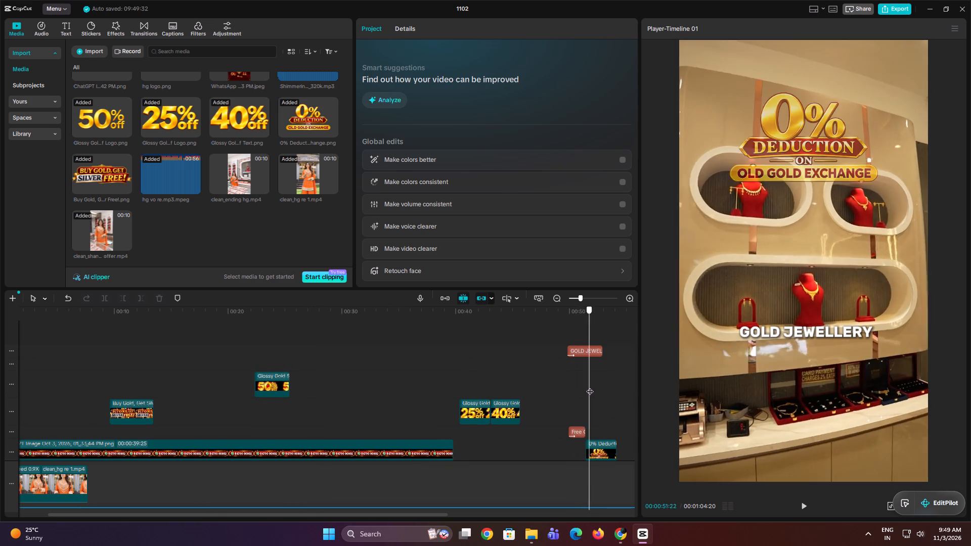
pyautogui.moveTo(590, 386); pyautogui.dragTo(465, 412)
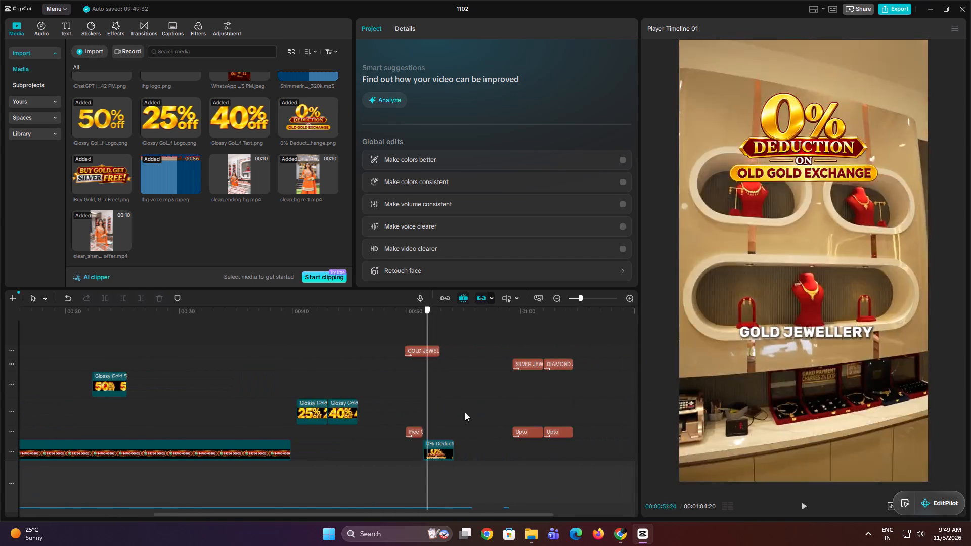
pyautogui.moveTo(465, 412); pyautogui.dragTo(533, 408)
pyautogui.moveTo(494, 351); pyautogui.dragTo(516, 424)
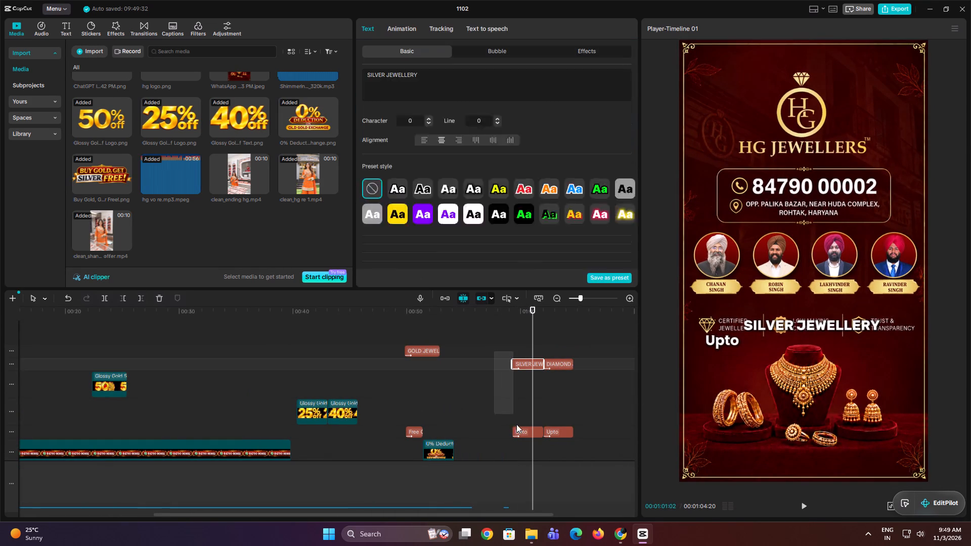
pyautogui.moveTo(516, 424); pyautogui.dragTo(521, 430)
pyautogui.moveTo(525, 364); pyautogui.dragTo(266, 383)
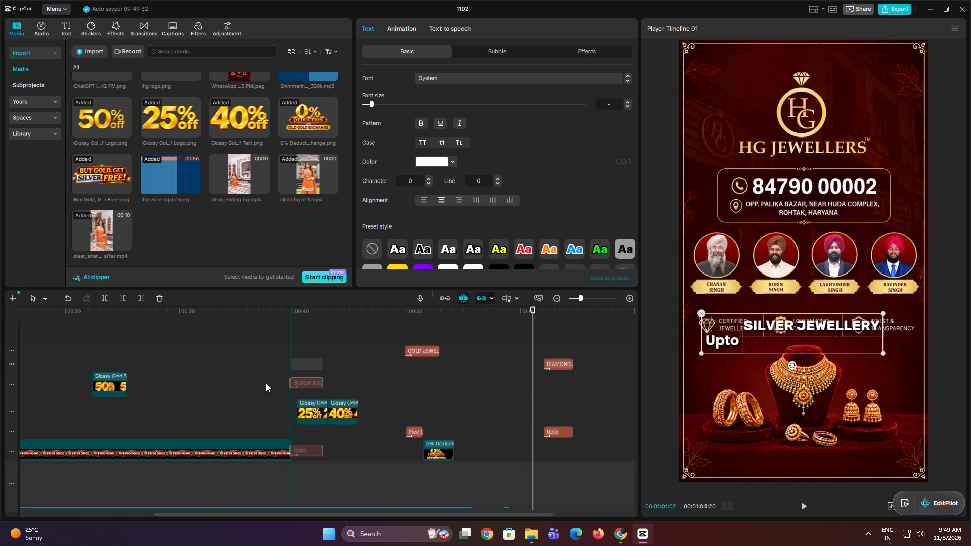
pyautogui.moveTo(266, 383); pyautogui.dragTo(118, 353)
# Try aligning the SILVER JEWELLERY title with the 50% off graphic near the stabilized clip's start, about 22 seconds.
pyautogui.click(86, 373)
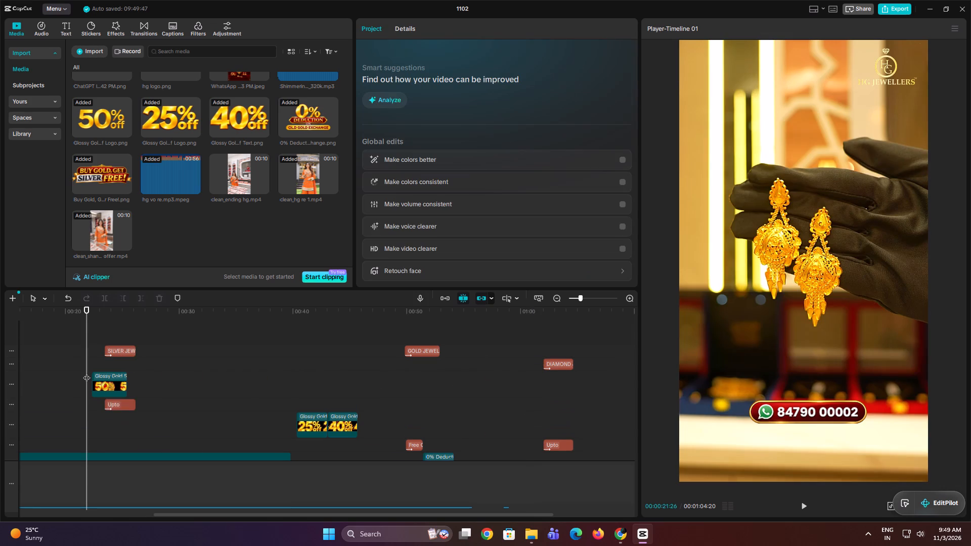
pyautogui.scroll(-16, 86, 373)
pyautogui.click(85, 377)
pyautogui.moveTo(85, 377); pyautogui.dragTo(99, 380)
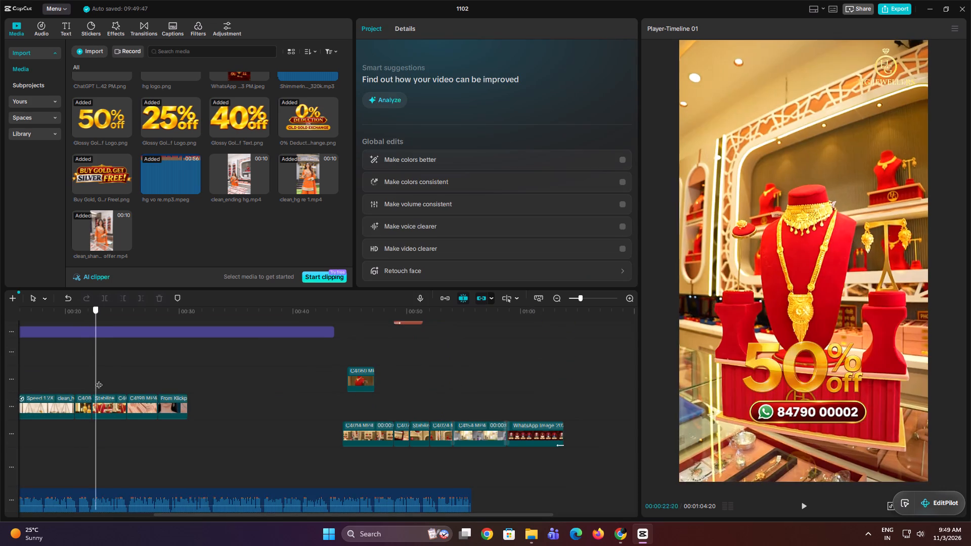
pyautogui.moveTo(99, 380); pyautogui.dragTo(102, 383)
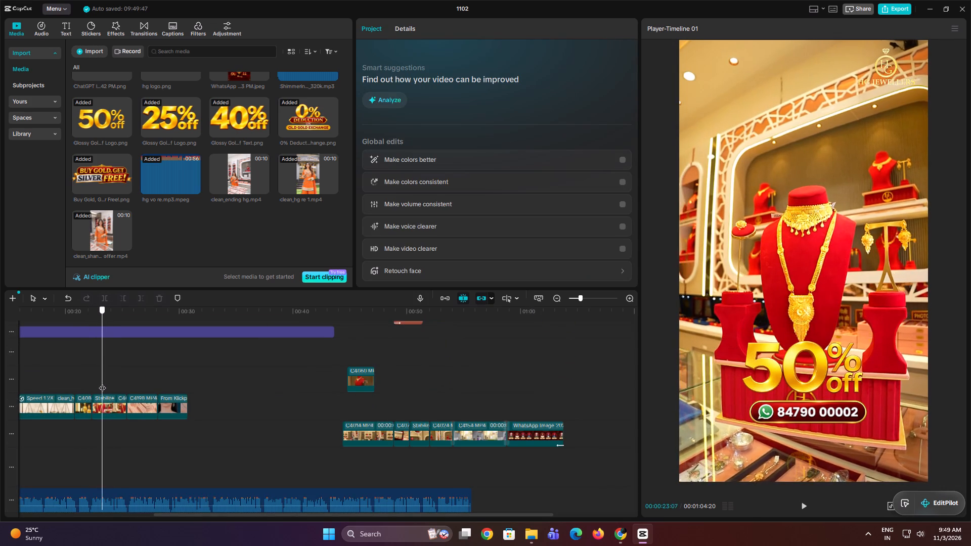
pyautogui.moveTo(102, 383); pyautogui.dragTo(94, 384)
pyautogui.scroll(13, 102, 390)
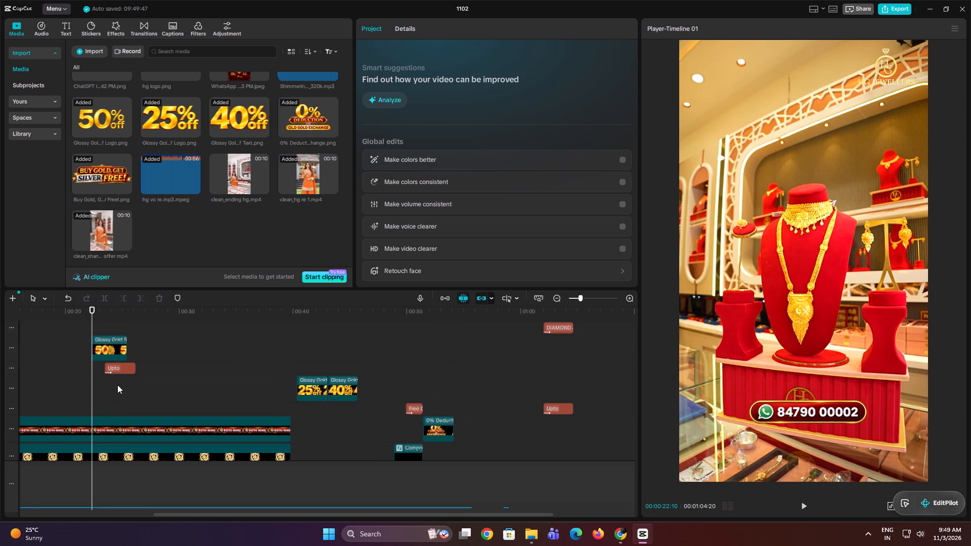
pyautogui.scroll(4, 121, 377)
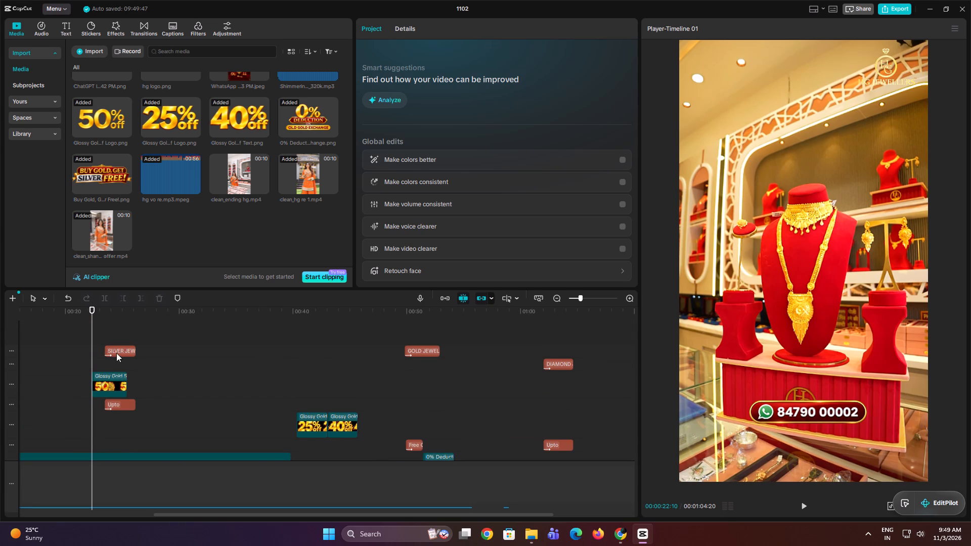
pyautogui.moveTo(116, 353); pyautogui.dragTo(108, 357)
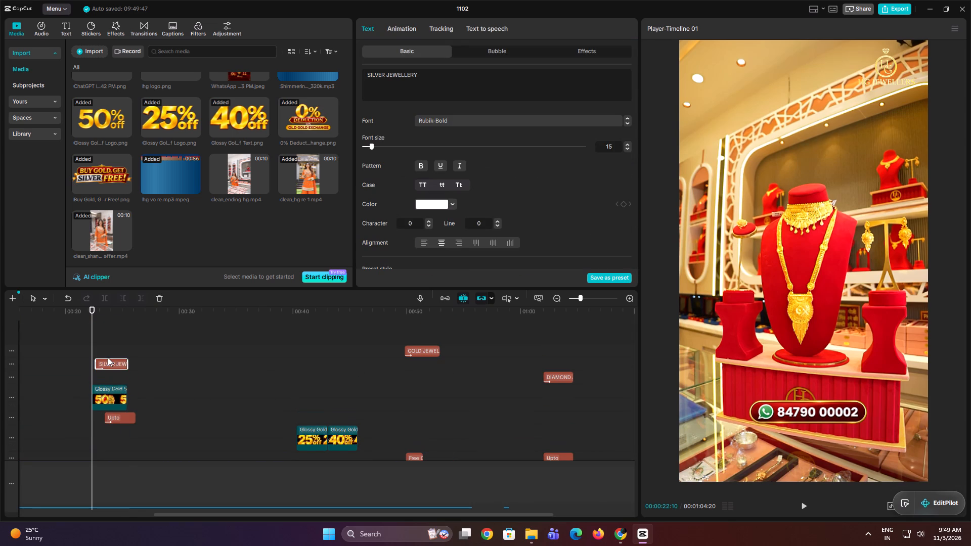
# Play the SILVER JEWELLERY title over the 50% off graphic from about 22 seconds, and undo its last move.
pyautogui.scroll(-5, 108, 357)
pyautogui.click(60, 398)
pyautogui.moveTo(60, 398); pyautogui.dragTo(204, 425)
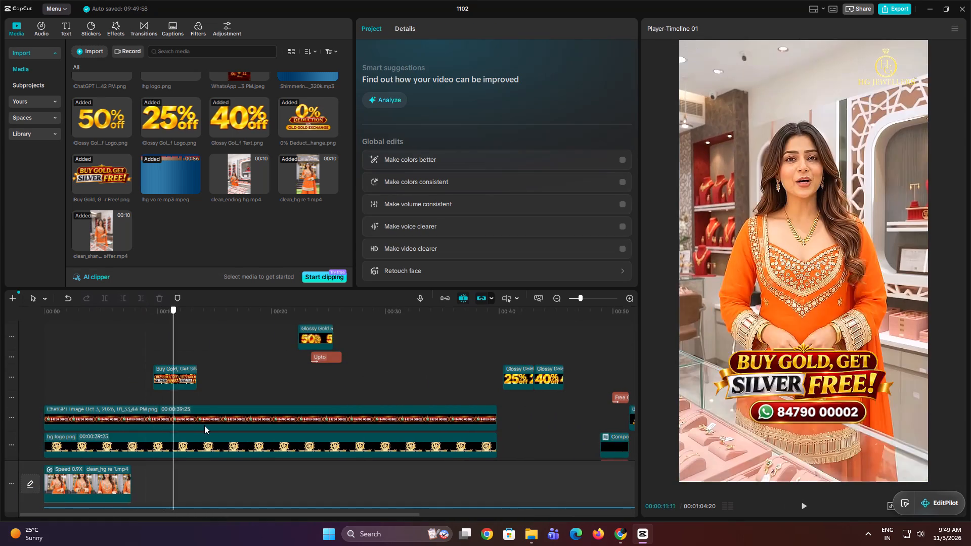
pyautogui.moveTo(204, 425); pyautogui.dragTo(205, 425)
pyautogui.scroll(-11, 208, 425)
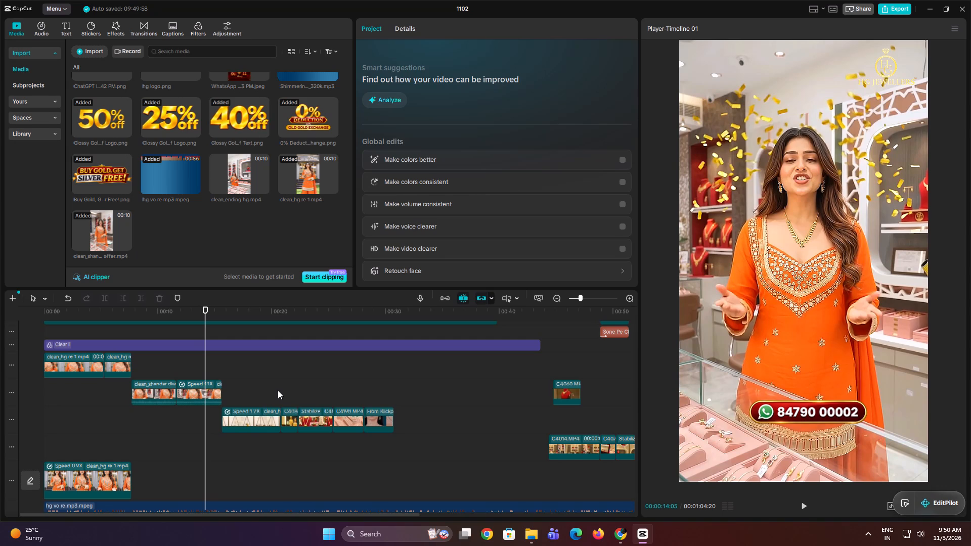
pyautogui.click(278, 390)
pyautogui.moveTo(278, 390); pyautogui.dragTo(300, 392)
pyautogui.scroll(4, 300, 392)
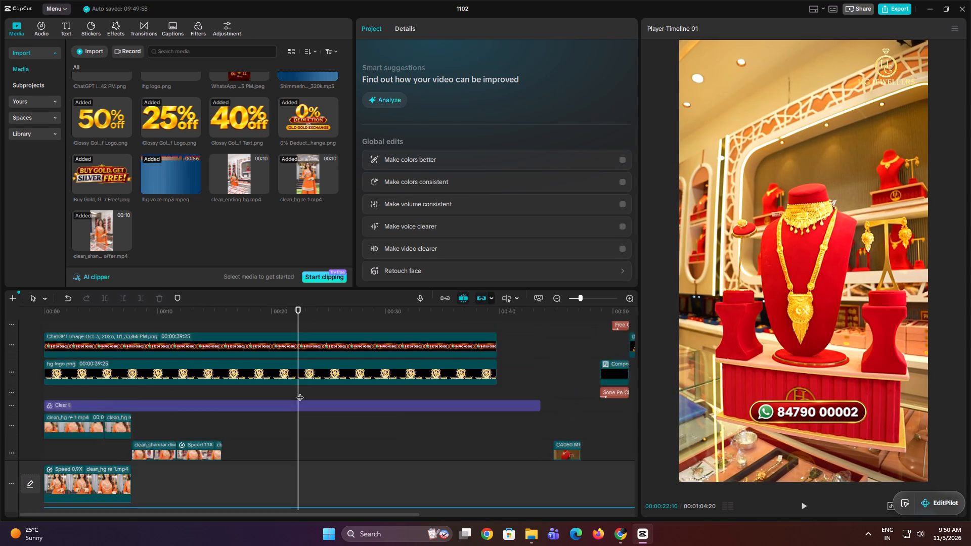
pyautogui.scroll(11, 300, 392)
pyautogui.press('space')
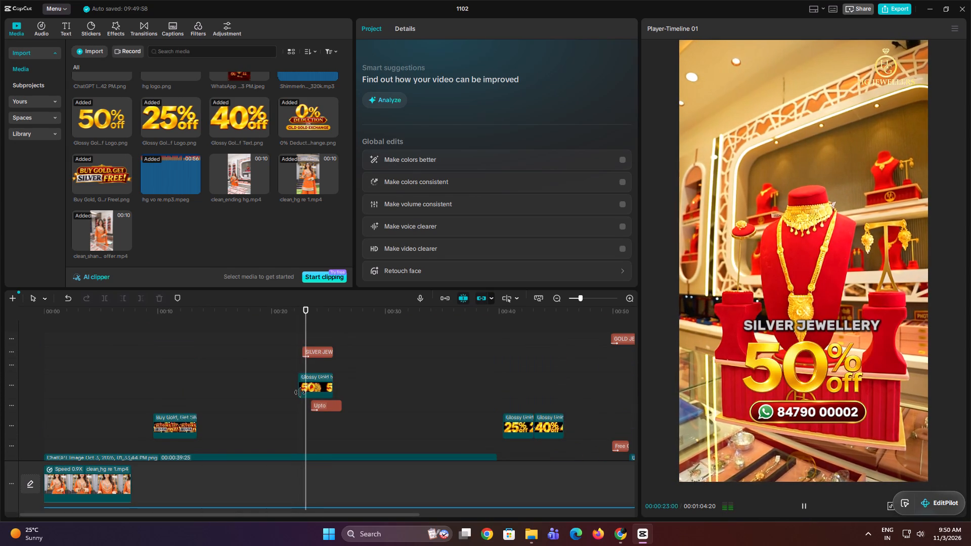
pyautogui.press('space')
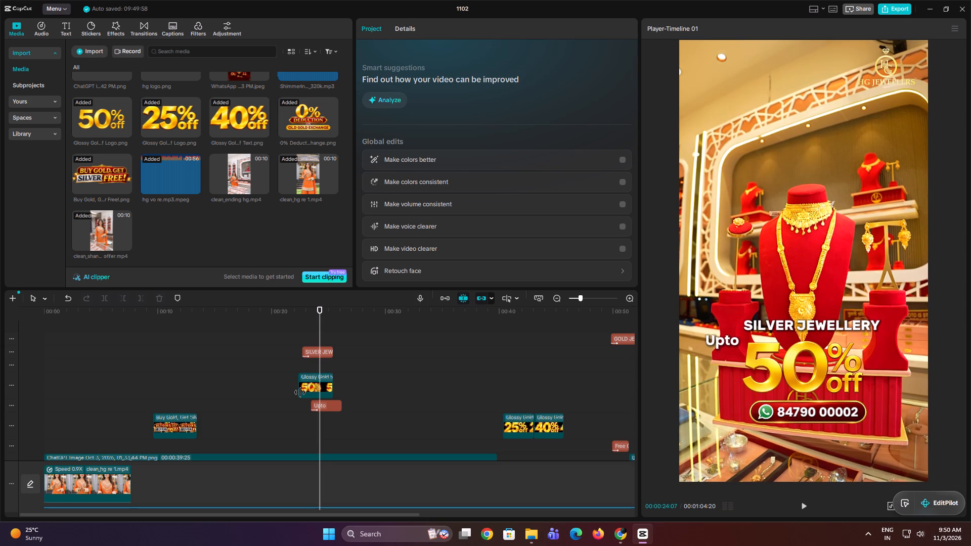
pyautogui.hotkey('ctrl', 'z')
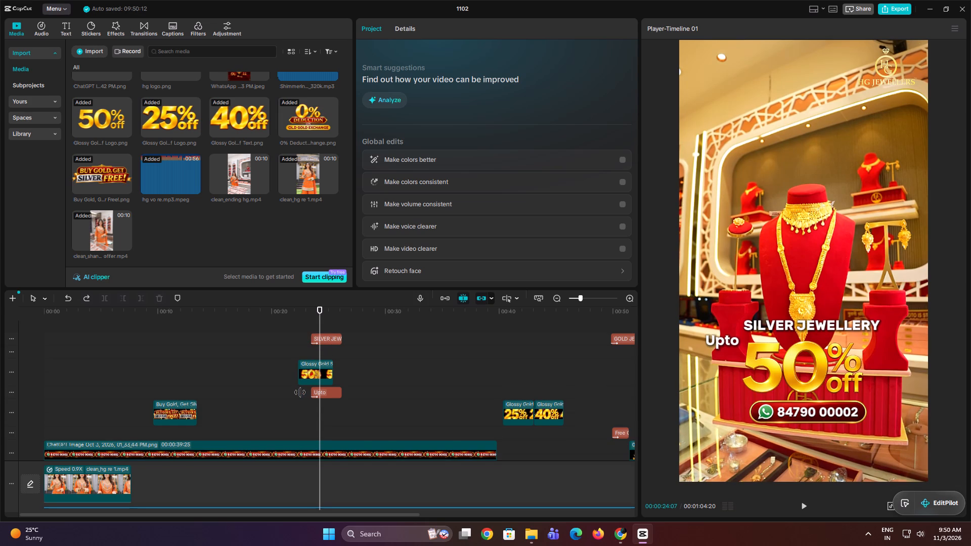
# Replay the stabilized gold footage and 50% off graphic from about 22 seconds to check which title fits the voiceover.
pyautogui.click(287, 405)
pyautogui.scroll(-9, 287, 405)
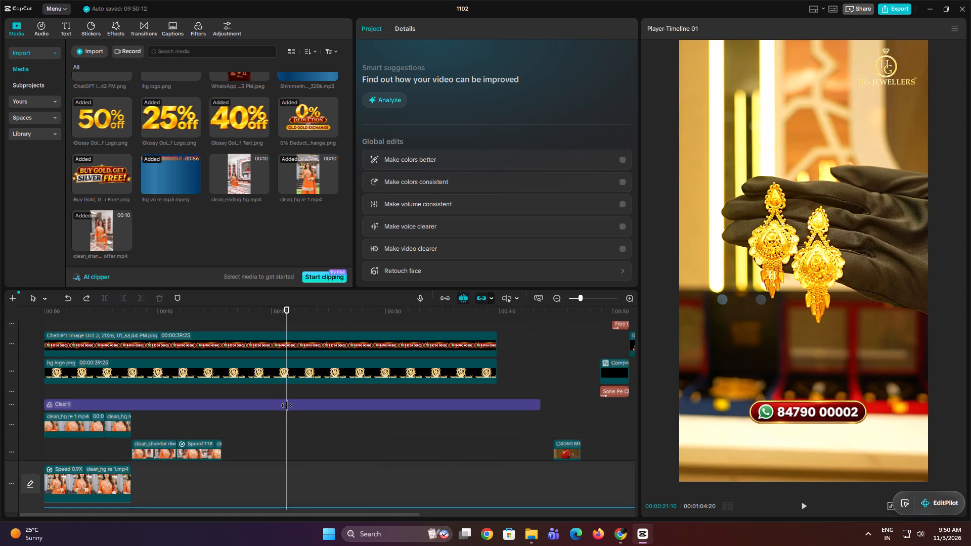
pyautogui.scroll(-5, 286, 406)
pyautogui.click(287, 391)
pyautogui.moveTo(287, 391); pyautogui.dragTo(297, 389)
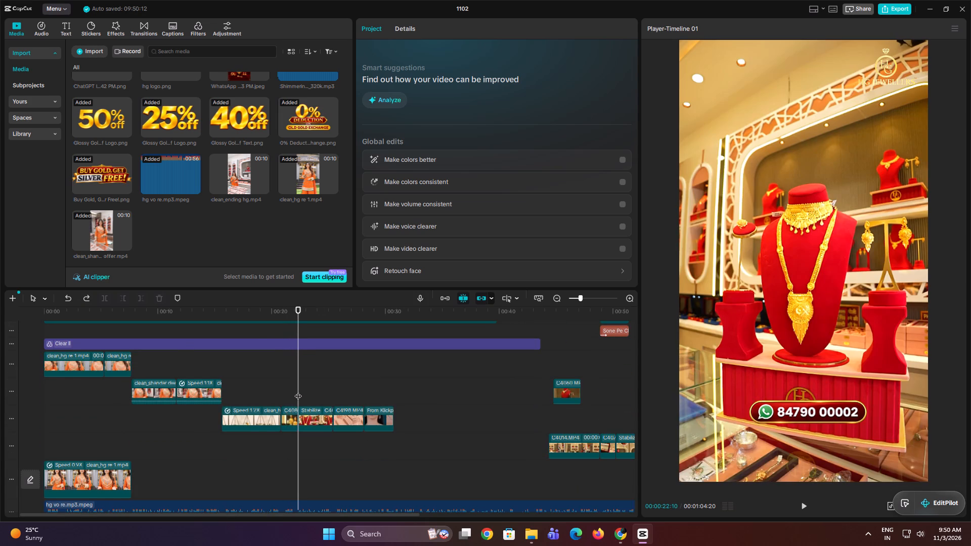
pyautogui.scroll(12, 298, 394)
pyautogui.press('space')
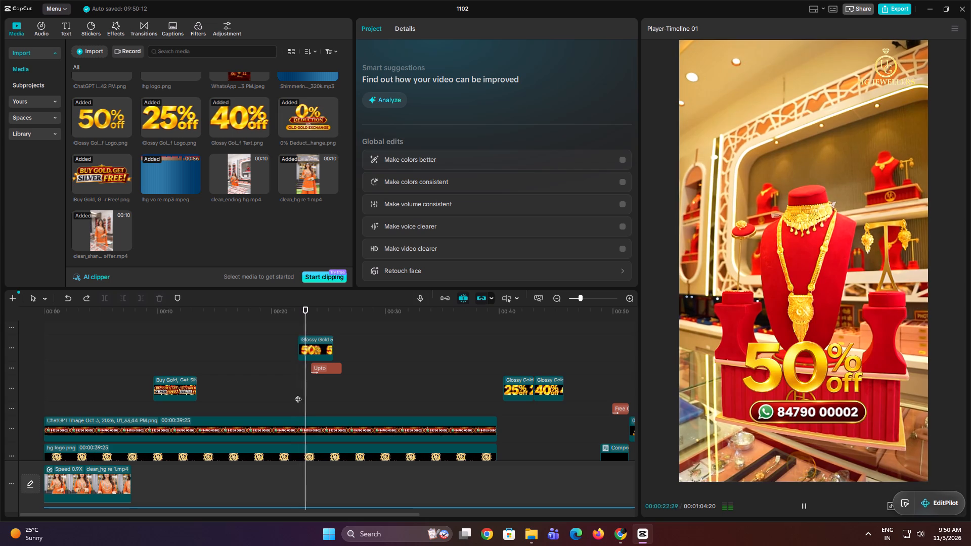
pyautogui.press('space')
# Align the GOLD JEWELLERY title with the 50% off graphic at about 22 seconds, moving the SILVER JEWELLERY title out to about 30 seconds.
pyautogui.scroll(9, 316, 389)
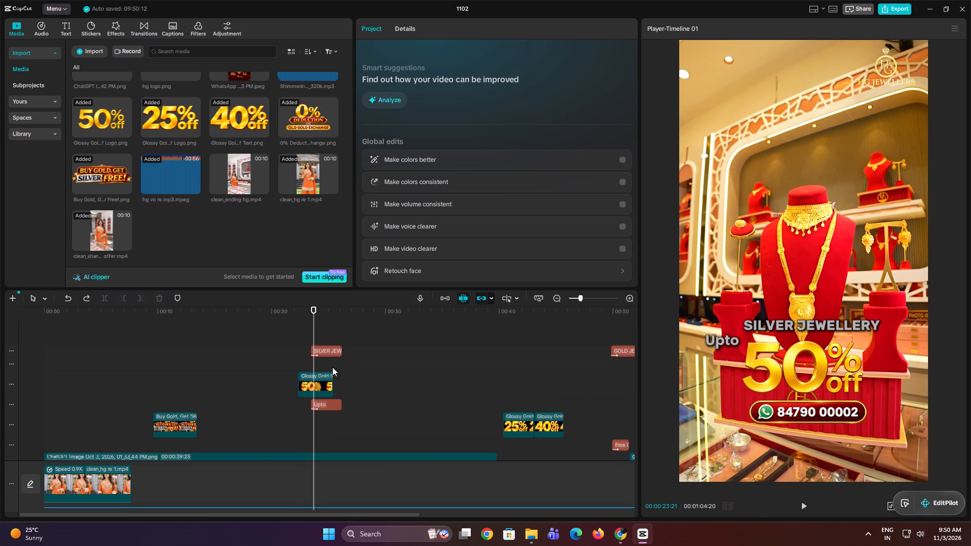
pyautogui.moveTo(333, 347); pyautogui.dragTo(322, 365)
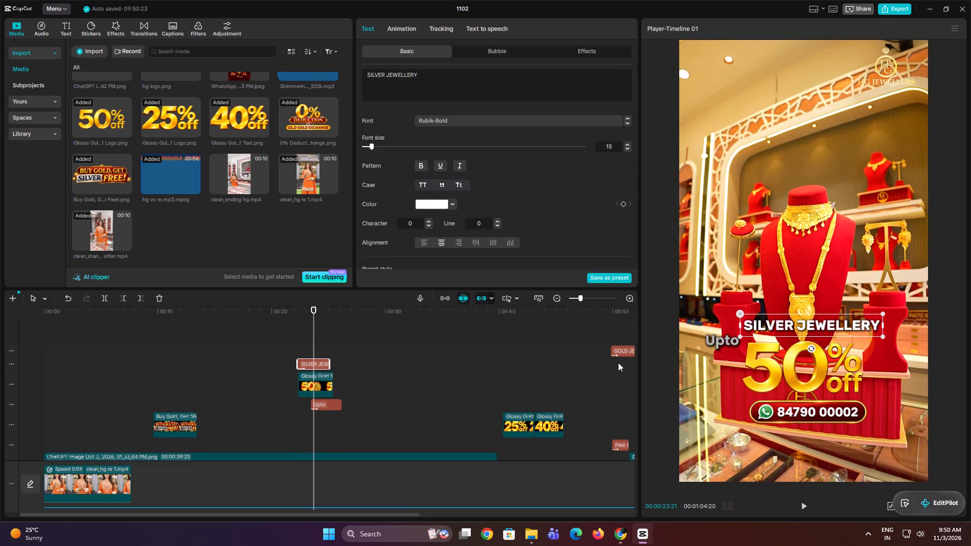
pyautogui.moveTo(618, 349); pyautogui.dragTo(285, 332)
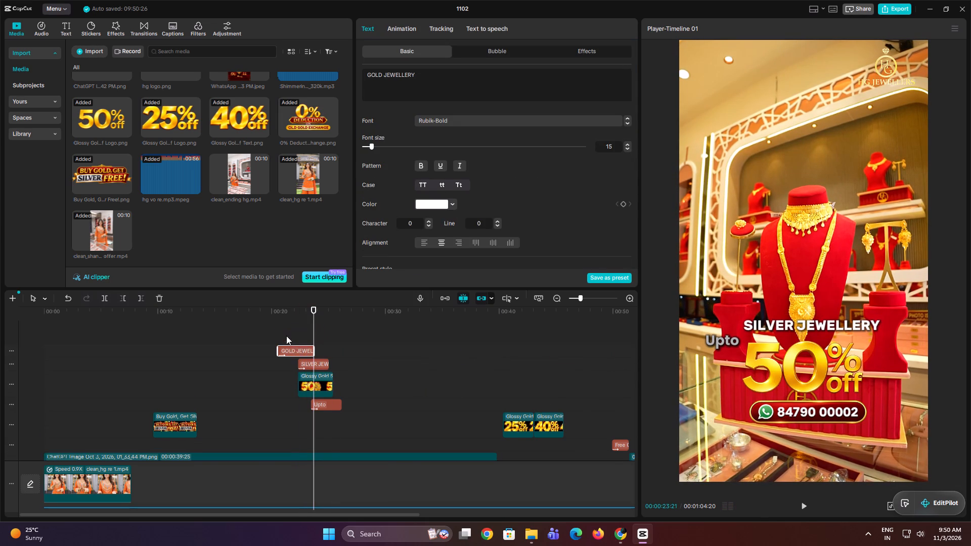
pyautogui.moveTo(311, 362); pyautogui.dragTo(397, 368)
pyautogui.moveTo(288, 347); pyautogui.dragTo(308, 363)
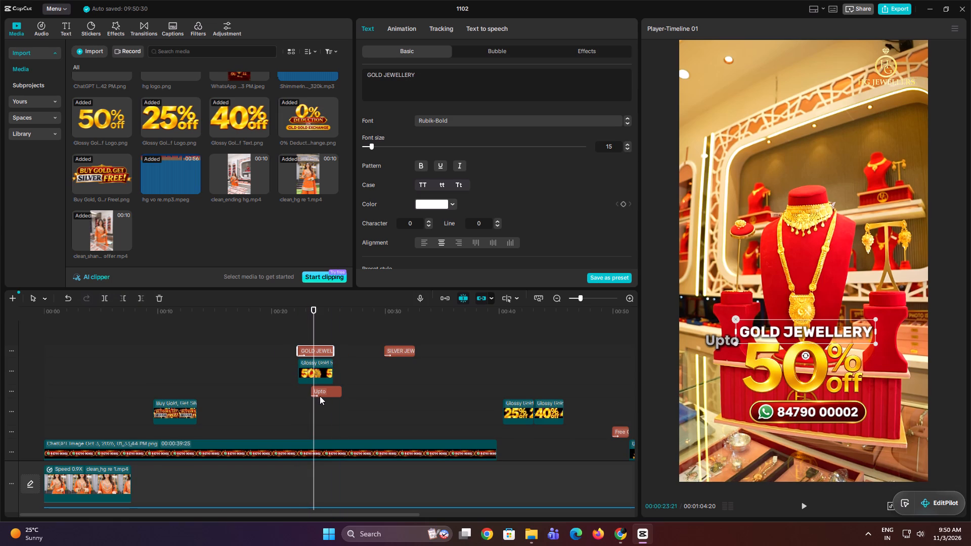
# Play the gold offer, and place the Upto text and SILVER JEWELLERY title directly after it, both starting at about 25 seconds.
pyautogui.moveTo(324, 393); pyautogui.dragTo(357, 390)
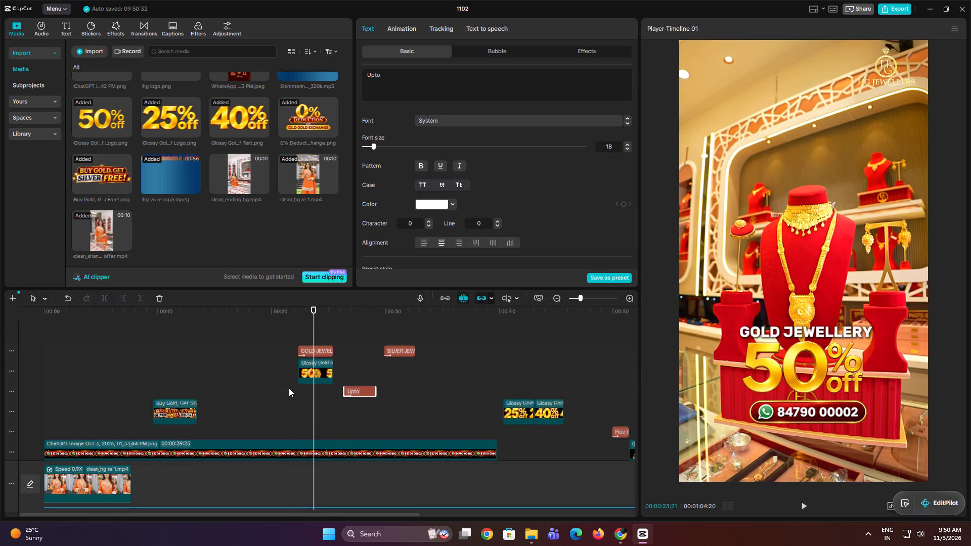
pyautogui.click(289, 388)
pyautogui.press('space')
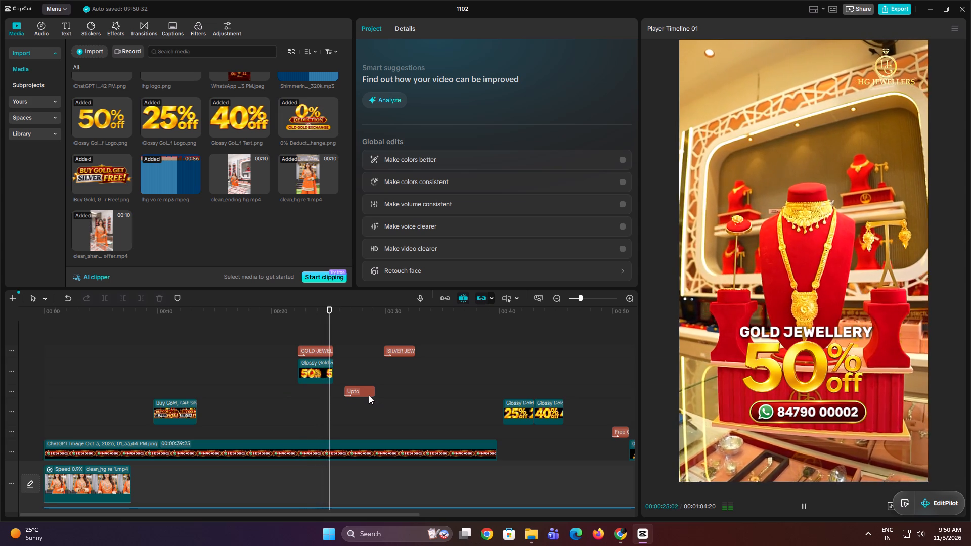
pyautogui.press('space')
pyautogui.moveTo(359, 393); pyautogui.dragTo(347, 393)
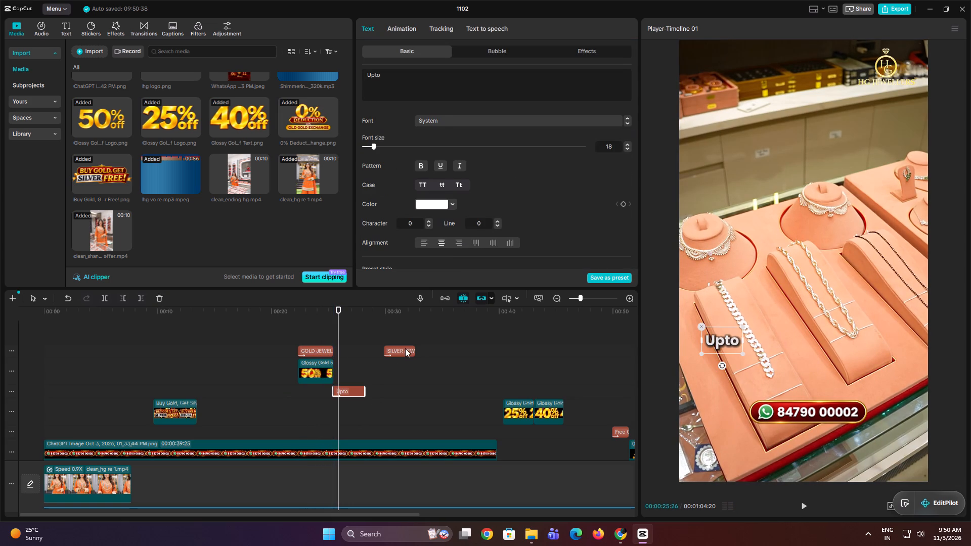
pyautogui.moveTo(405, 348); pyautogui.dragTo(352, 351)
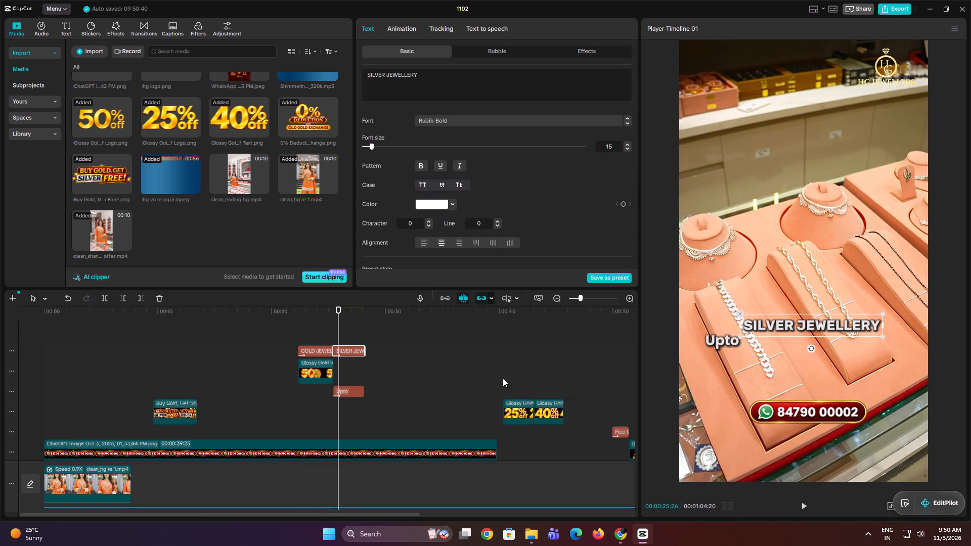
# Play the silver title over the footage, and place the 25% off graphic directly after the 50% off graphic, under the SILVER JEWELLERY title.
pyautogui.press('space')
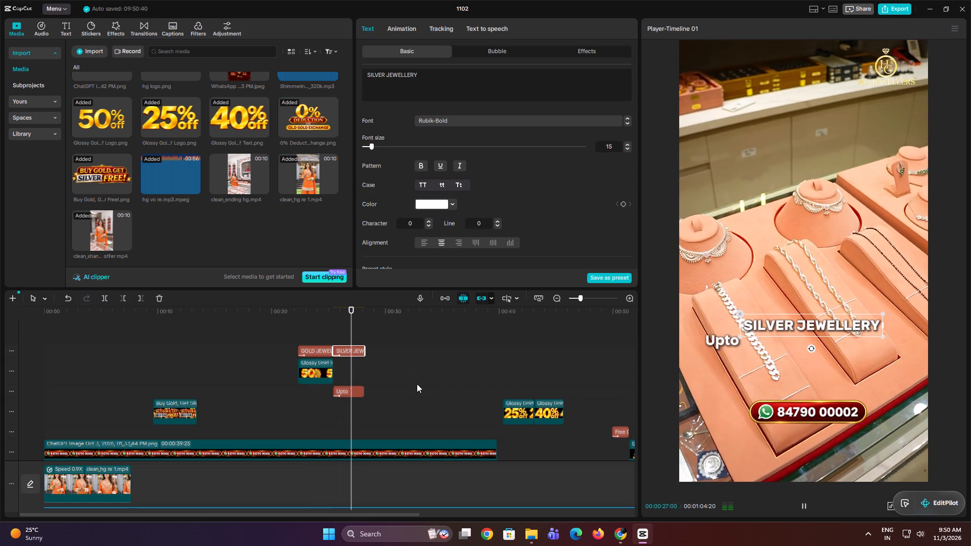
pyautogui.press('space')
pyautogui.press('space')
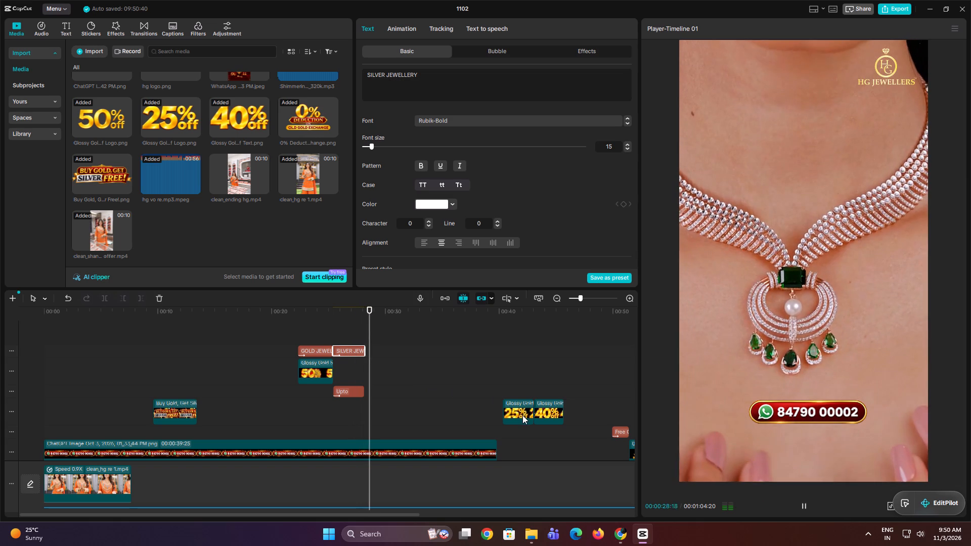
pyautogui.press('space')
pyautogui.moveTo(522, 415); pyautogui.dragTo(354, 377)
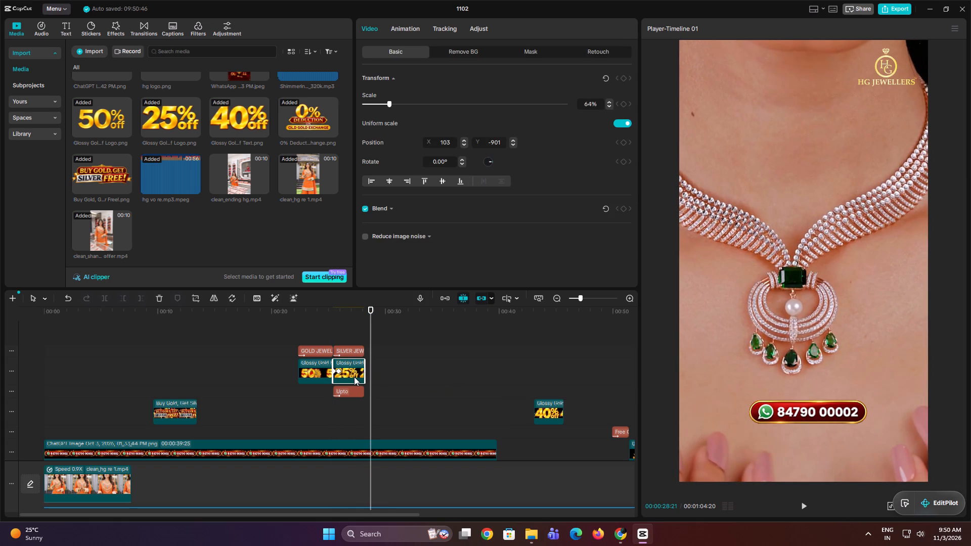
# Play the silver offer, move the From Klickpin clip to start at about 29 seconds, and extend the C4198 clip to meet it.
pyautogui.click(333, 333)
pyautogui.press('space')
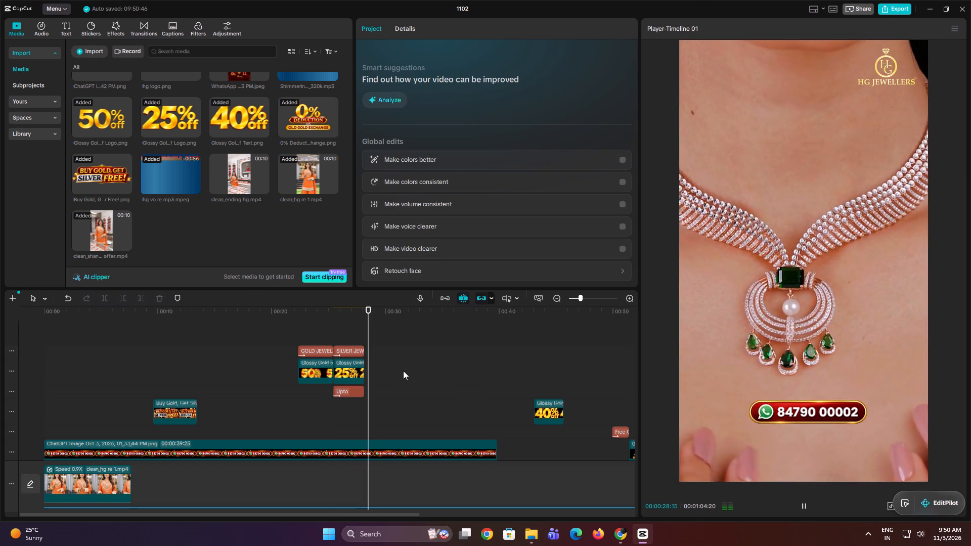
pyautogui.scroll(-8, 397, 374)
pyautogui.press('space')
pyautogui.scroll(-5, 397, 374)
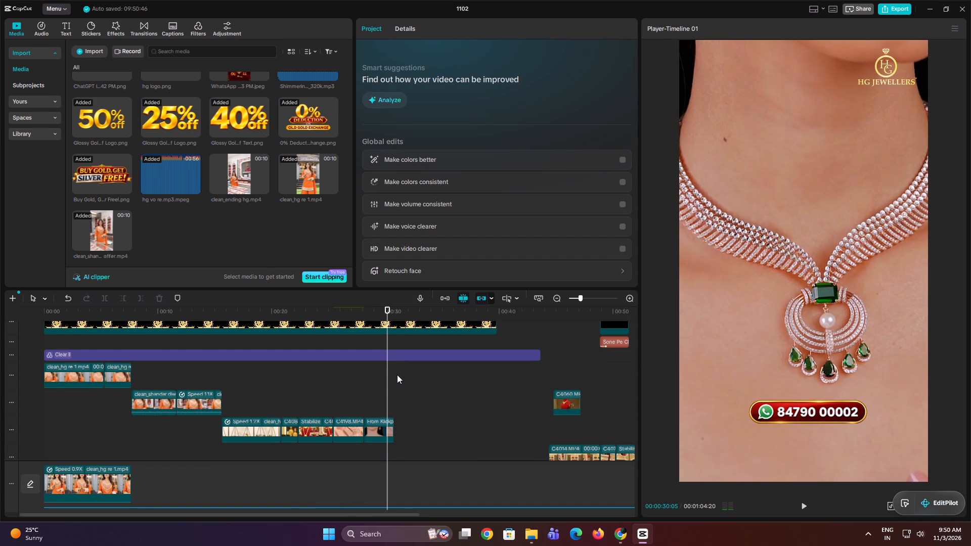
pyautogui.moveTo(375, 423); pyautogui.dragTo(381, 424)
pyautogui.scroll(-6, 374, 419)
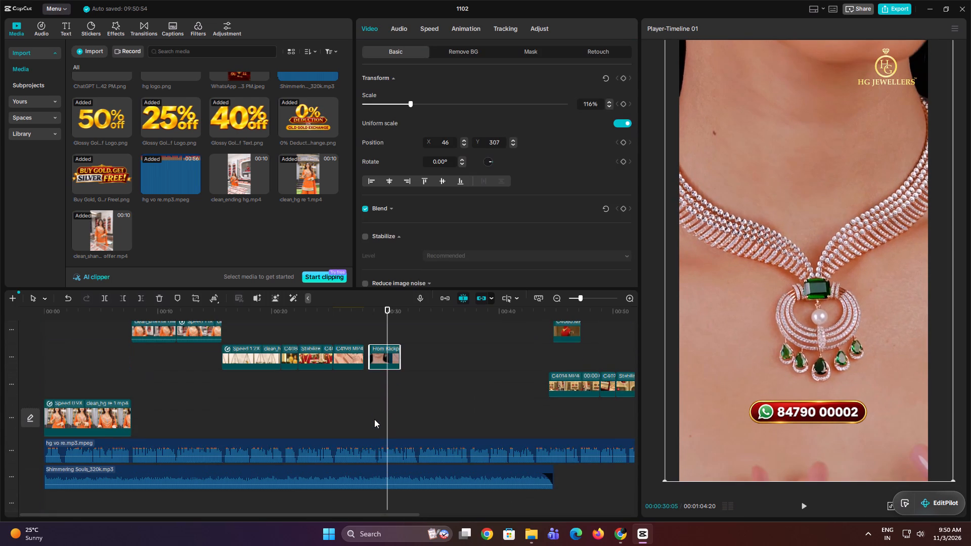
pyautogui.click(374, 419)
pyautogui.press('space')
pyautogui.press('space')
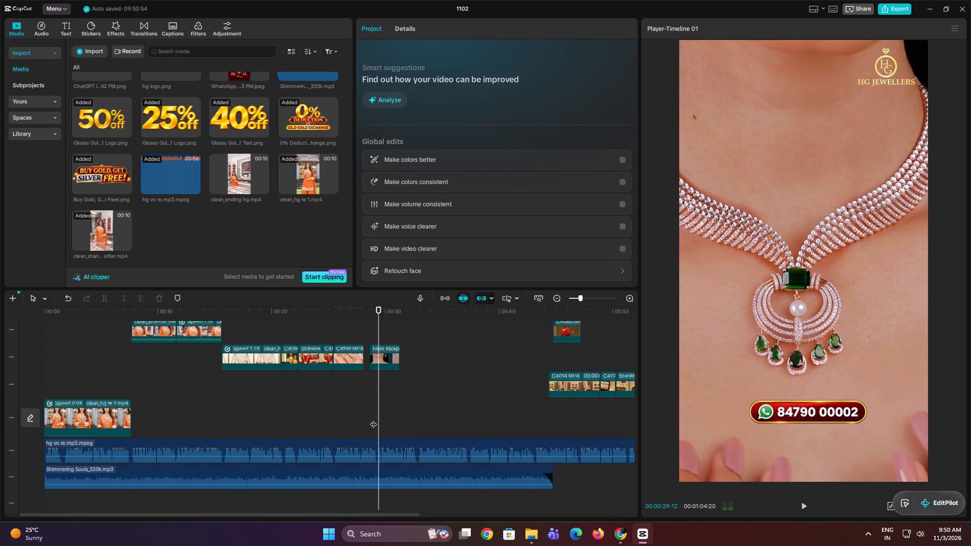
pyautogui.moveTo(383, 349); pyautogui.dragTo(390, 349)
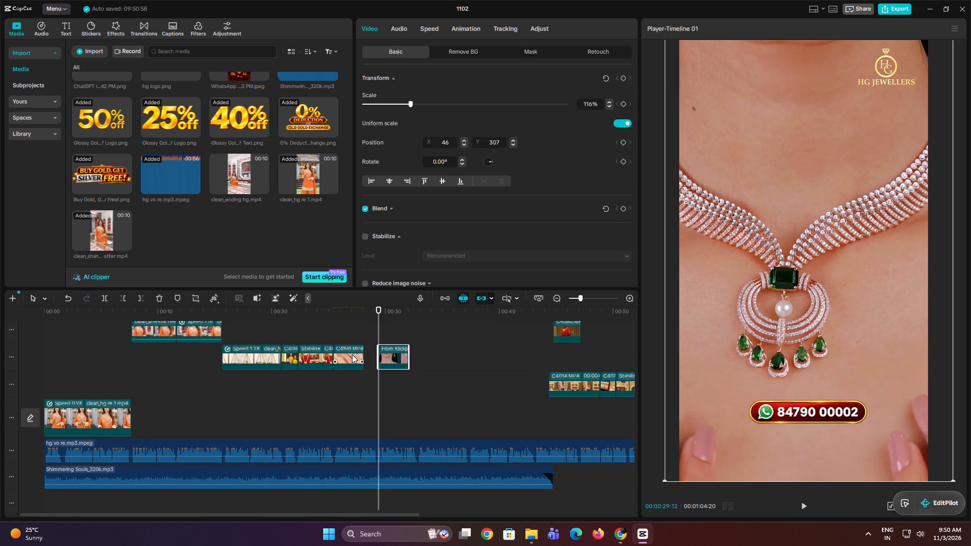
pyautogui.click(352, 354)
pyautogui.moveTo(364, 354); pyautogui.dragTo(378, 354)
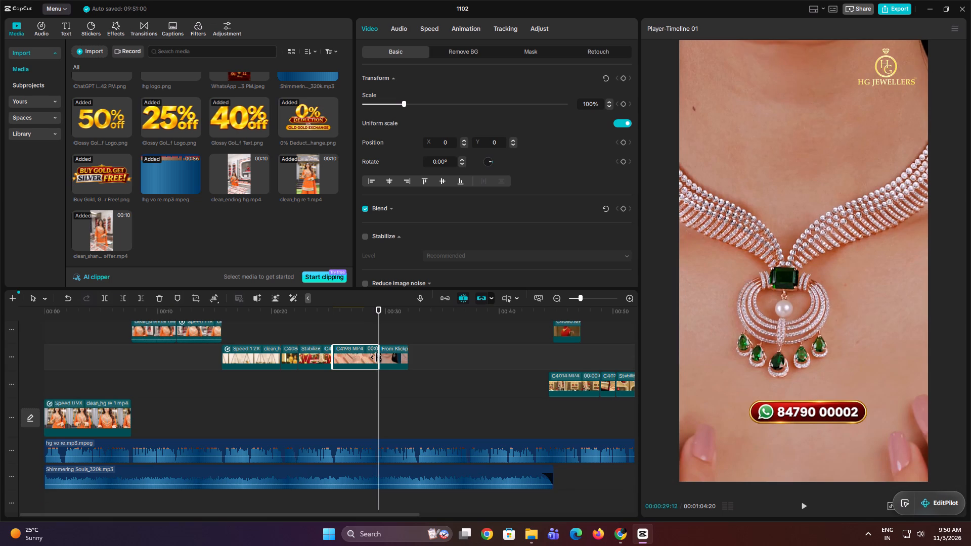
# Place the 40% off graphic at about 29 seconds, and extend the SILVER JEWELLERY title, 25% off graphic and Upto text to meet it.
pyautogui.scroll(17, 376, 357)
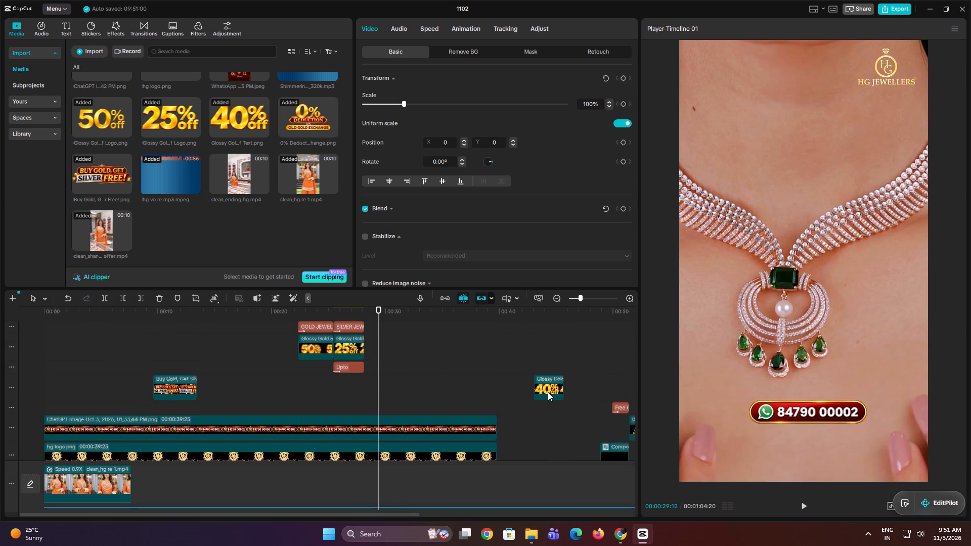
pyautogui.moveTo(548, 392); pyautogui.dragTo(393, 354)
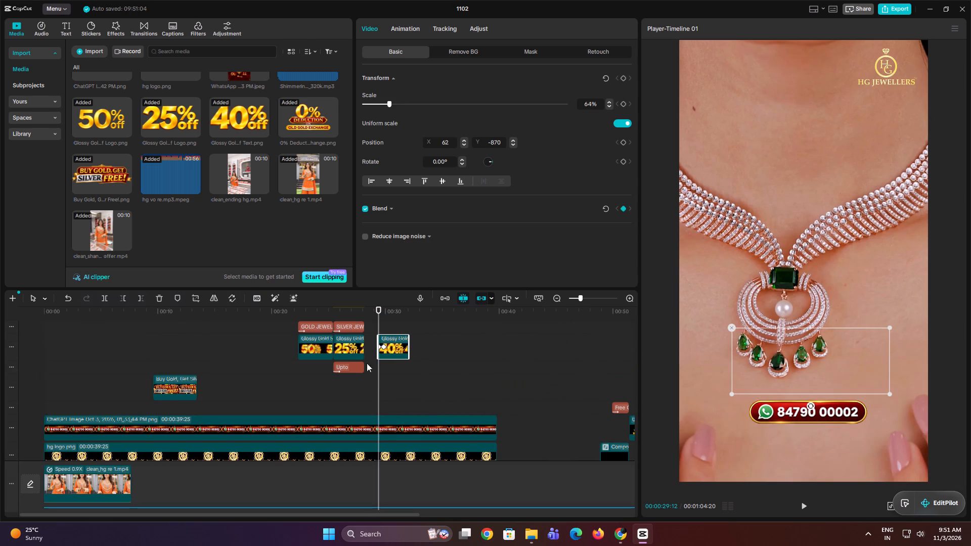
pyautogui.moveTo(362, 383); pyautogui.dragTo(368, 322)
pyautogui.moveTo(364, 343); pyautogui.dragTo(382, 343)
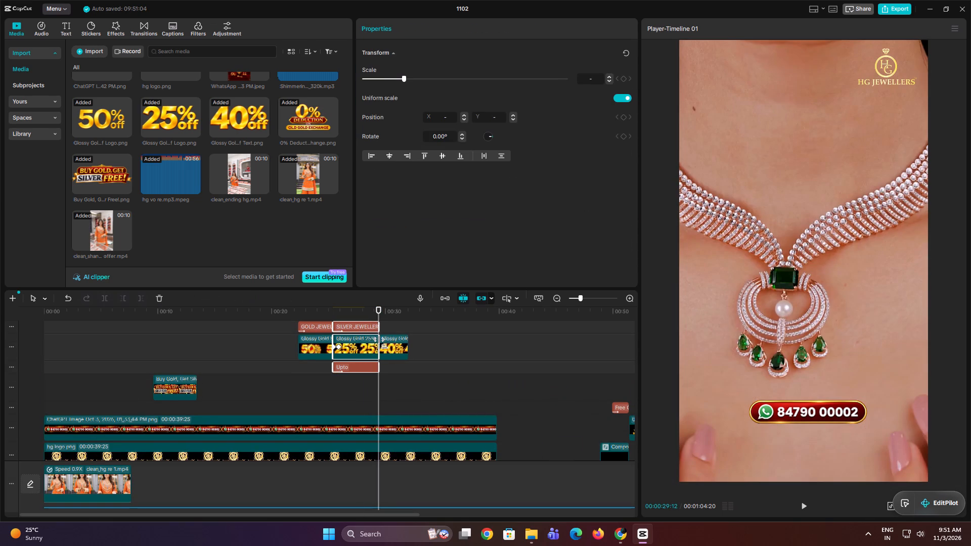
pyautogui.moveTo(382, 343); pyautogui.dragTo(386, 344)
pyautogui.press('space')
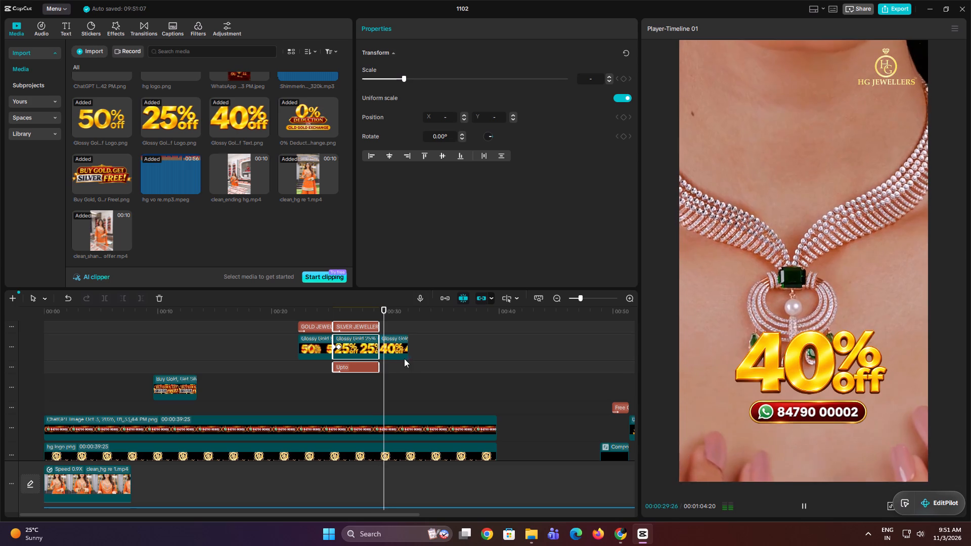
pyautogui.press('space')
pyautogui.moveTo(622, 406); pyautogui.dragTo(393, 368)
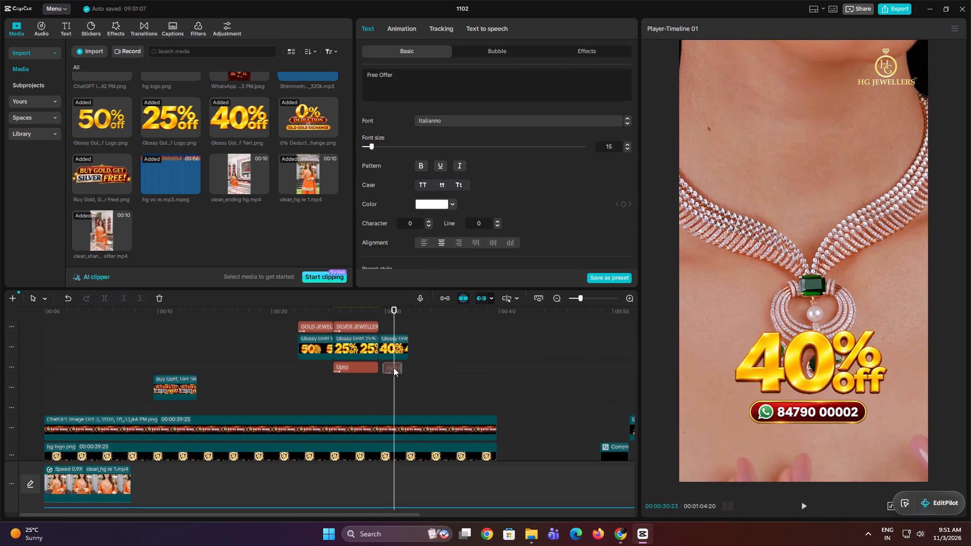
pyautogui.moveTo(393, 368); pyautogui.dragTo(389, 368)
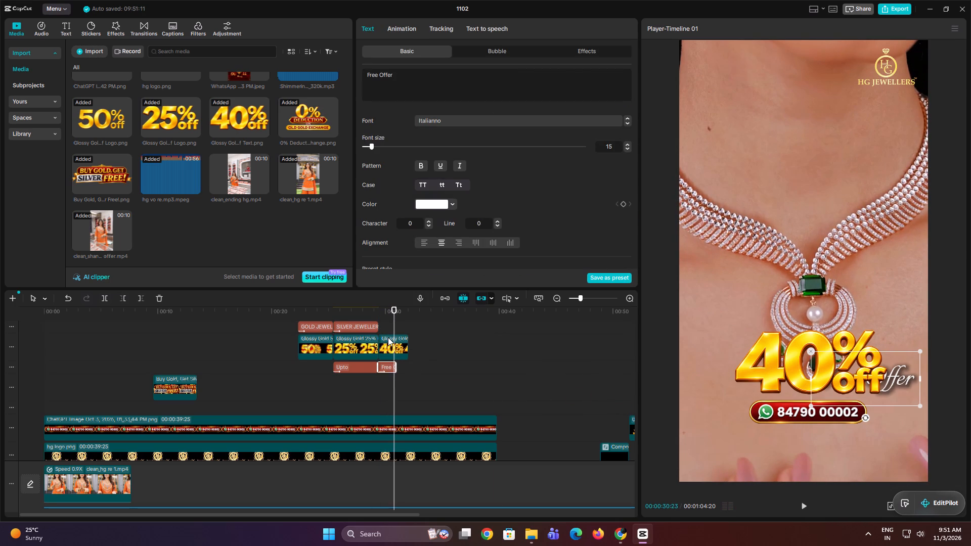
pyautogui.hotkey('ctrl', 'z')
# Bring the DIAMOND JEWELLERY title and its Upto text from the timeline's end to the 40% off graphic at about 29 seconds, and play them.
pyautogui.click(605, 368)
pyautogui.moveTo(608, 367); pyautogui.dragTo(661, 377)
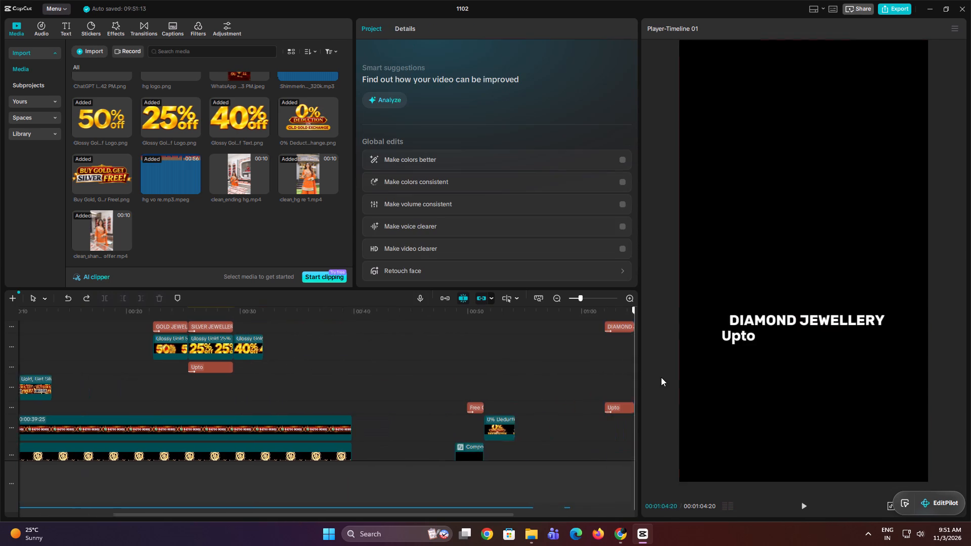
pyautogui.moveTo(661, 377); pyautogui.dragTo(514, 376)
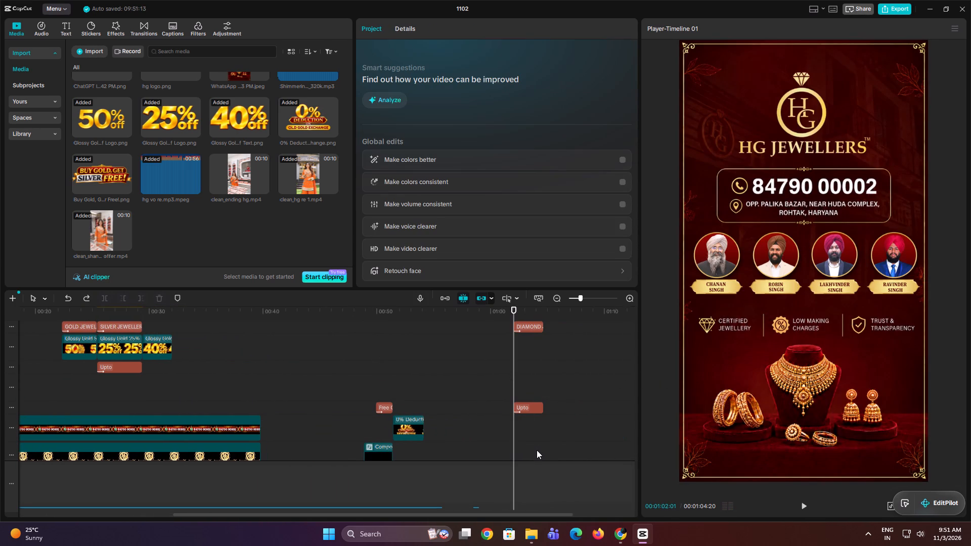
pyautogui.moveTo(537, 450); pyautogui.dragTo(510, 321)
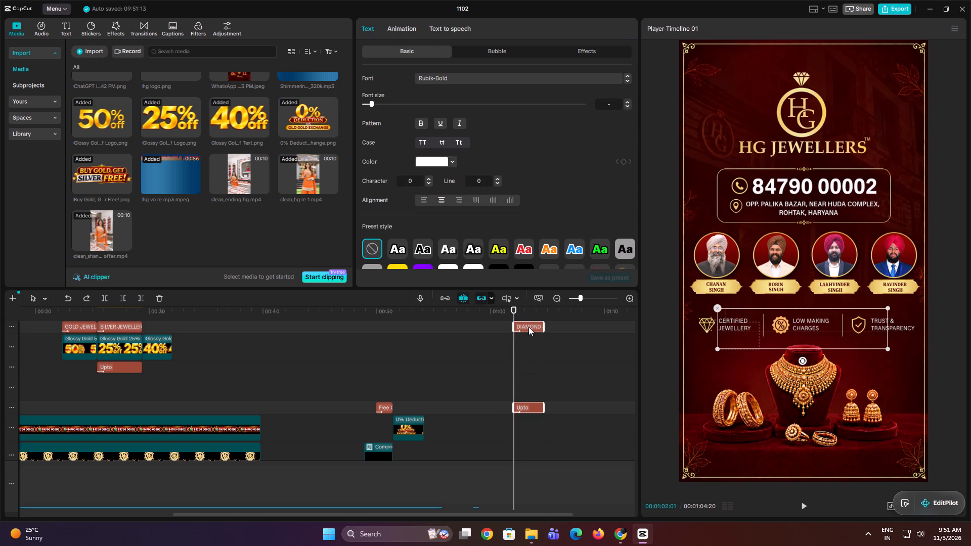
pyautogui.moveTo(528, 327); pyautogui.dragTo(370, 335)
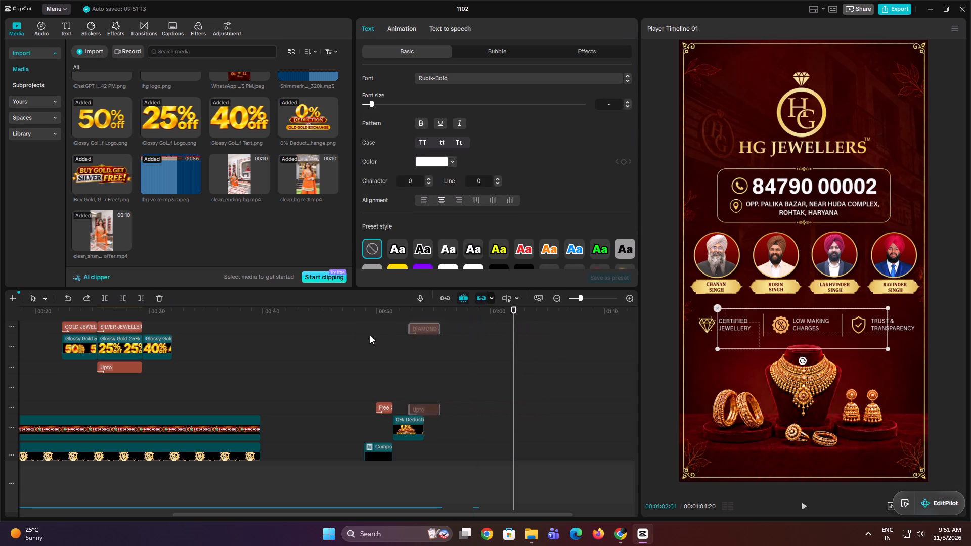
pyautogui.moveTo(370, 335); pyautogui.dragTo(160, 329)
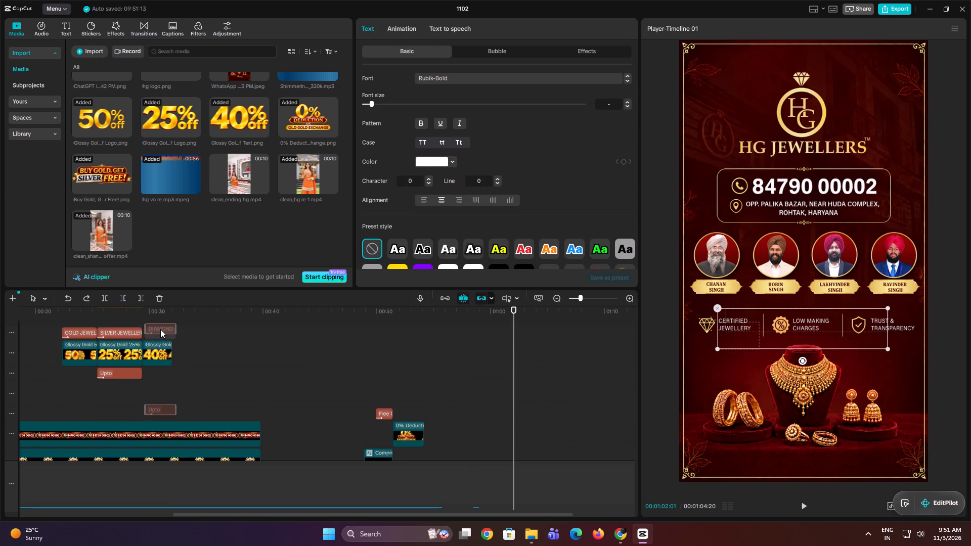
pyautogui.moveTo(160, 329); pyautogui.dragTo(158, 312)
pyautogui.moveTo(161, 366); pyautogui.dragTo(162, 382)
pyautogui.click(136, 331)
pyautogui.press('space')
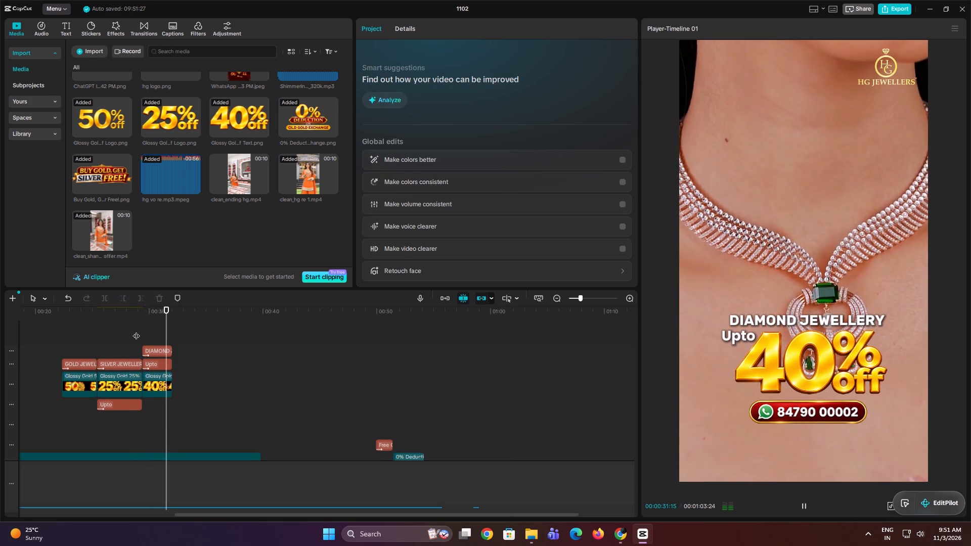
pyautogui.press('space')
# Extend the From Klickpin clip to about 33 seconds, and play on to hear the following voiceover line.
pyautogui.scroll(-8, 190, 376)
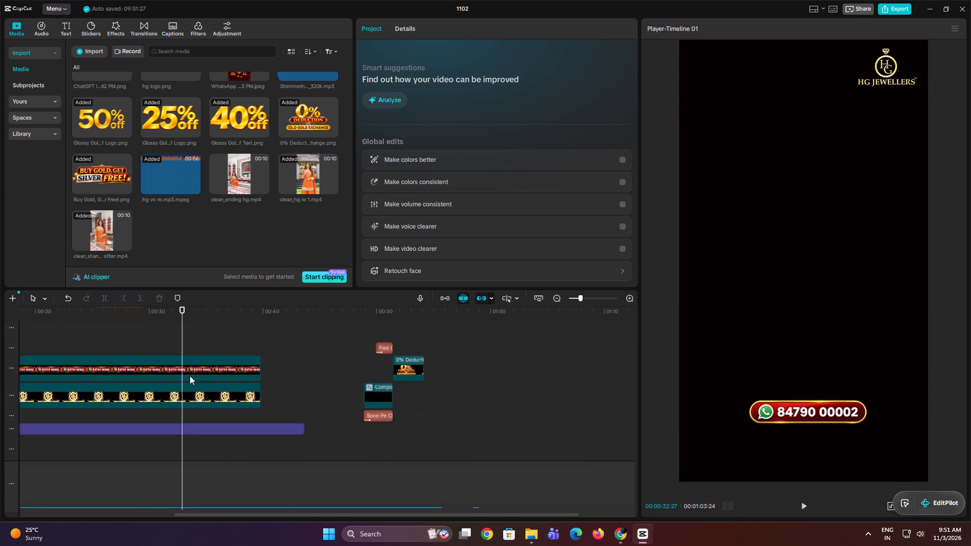
pyautogui.scroll(-10, 190, 376)
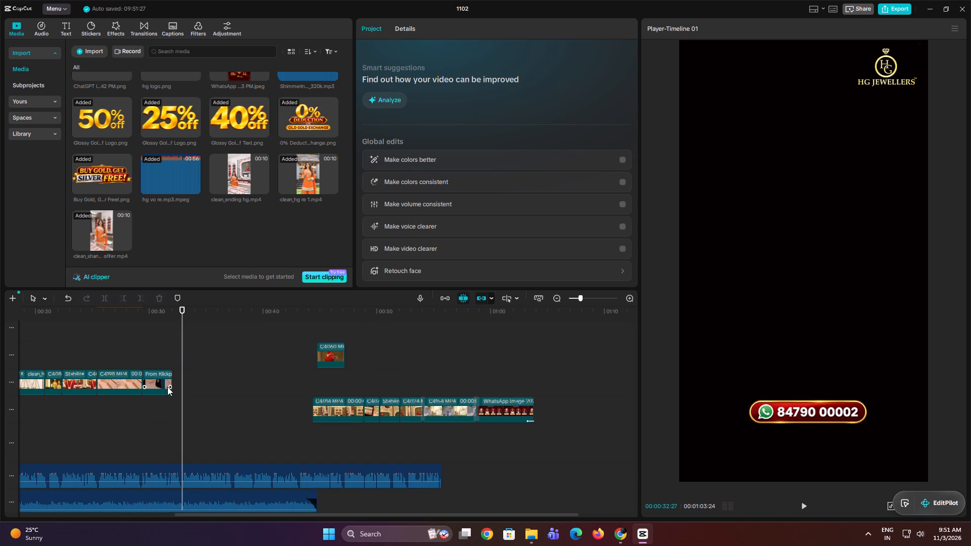
pyautogui.click(167, 386)
pyautogui.moveTo(171, 376); pyautogui.dragTo(179, 374)
pyautogui.press('space')
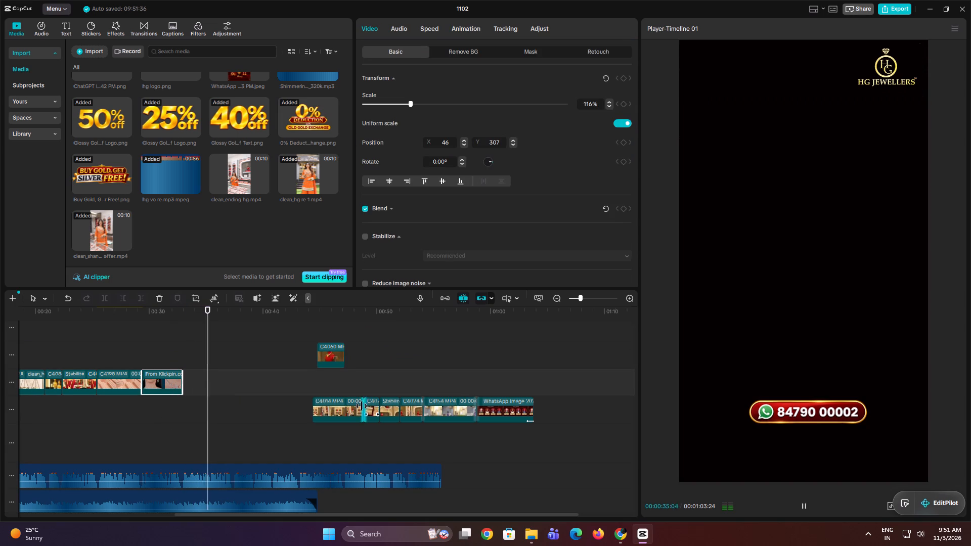
pyautogui.press('space')
# Shift the C4060 clip out to about 50 seconds, and place the C4014 showroom clip directly after the From Klickpin clip at about 33 seconds.
pyautogui.moveTo(334, 356); pyautogui.dragTo(389, 350)
pyautogui.doubleClick(337, 360)
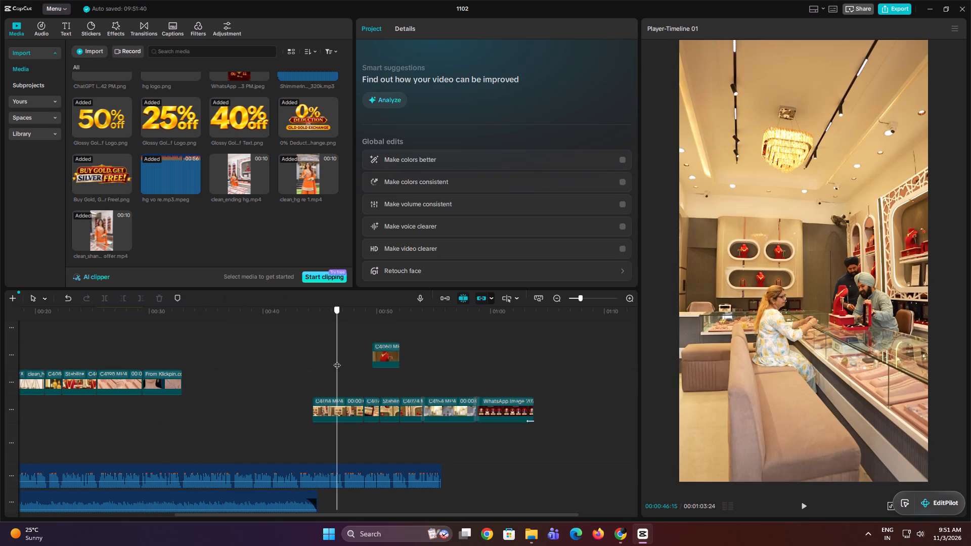
pyautogui.moveTo(343, 414); pyautogui.dragTo(214, 387)
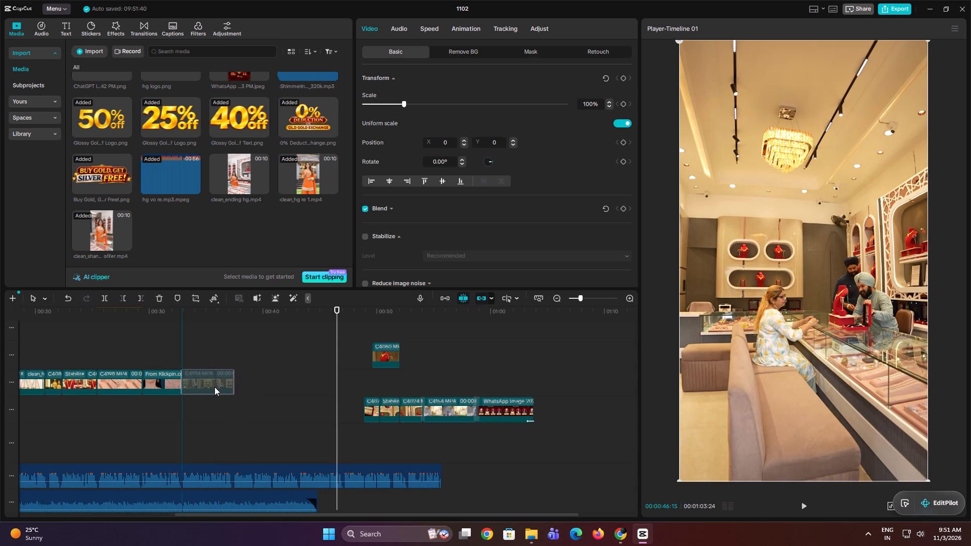
pyautogui.moveTo(214, 387); pyautogui.dragTo(214, 387)
# Place the 0% Deduction on Old Gold Exchange graphic just after the 40% off graphic, at about 32 seconds, and play it over the showroom footage.
pyautogui.scroll(12, 213, 387)
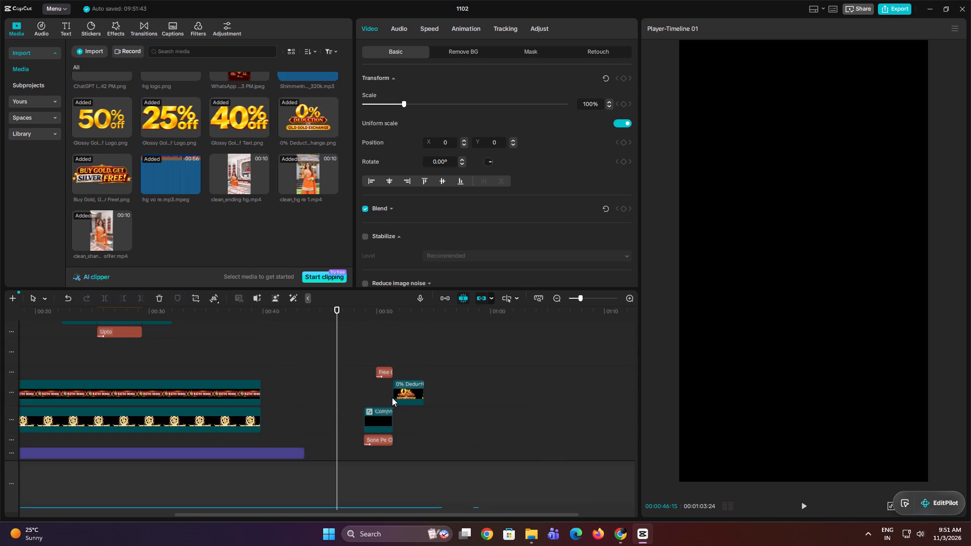
pyautogui.moveTo(407, 397); pyautogui.dragTo(188, 350)
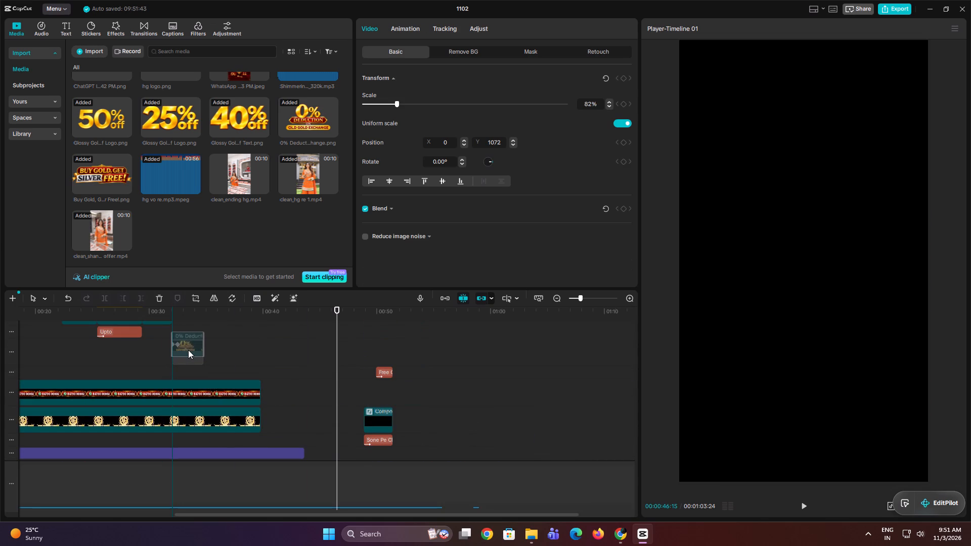
pyautogui.moveTo(188, 350); pyautogui.dragTo(190, 373)
pyautogui.scroll(4, 190, 349)
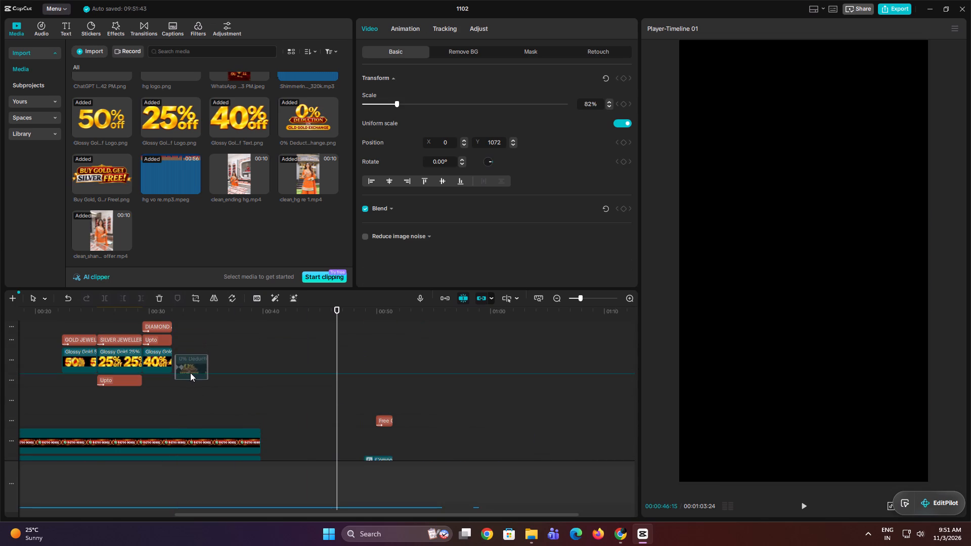
pyautogui.moveTo(190, 373); pyautogui.dragTo(190, 371)
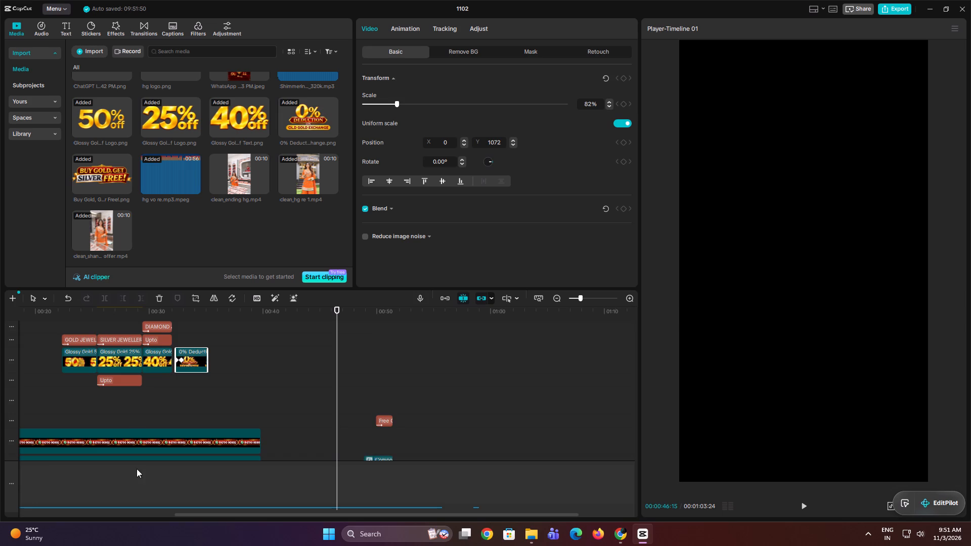
pyautogui.scroll(-15, 140, 466)
pyautogui.click(176, 361)
pyautogui.press('space')
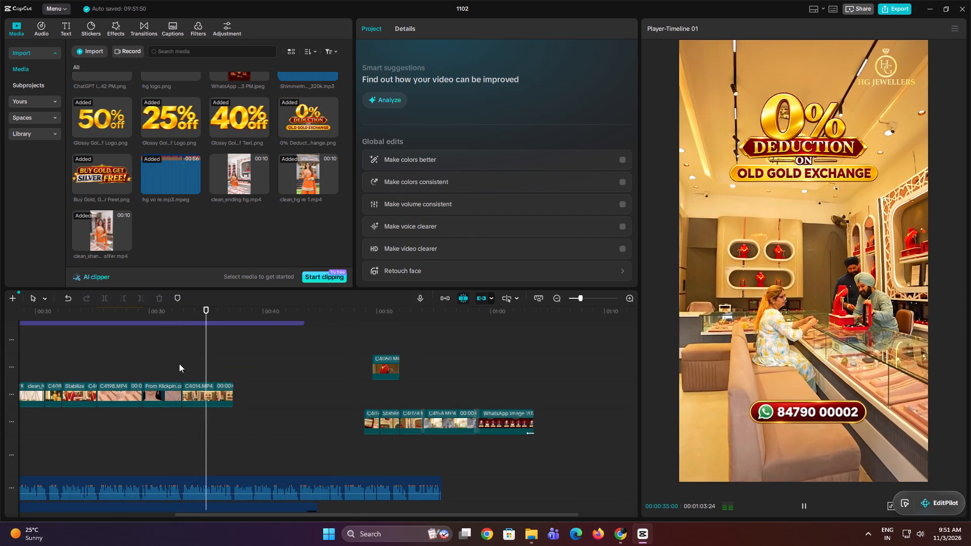
pyautogui.press('space')
# Move the 0% Deduction on Old Gold Exchange graphic to about 35 seconds and play it over the showroom footage.
pyautogui.scroll(11, 212, 389)
pyautogui.moveTo(196, 321); pyautogui.dragTo(232, 326)
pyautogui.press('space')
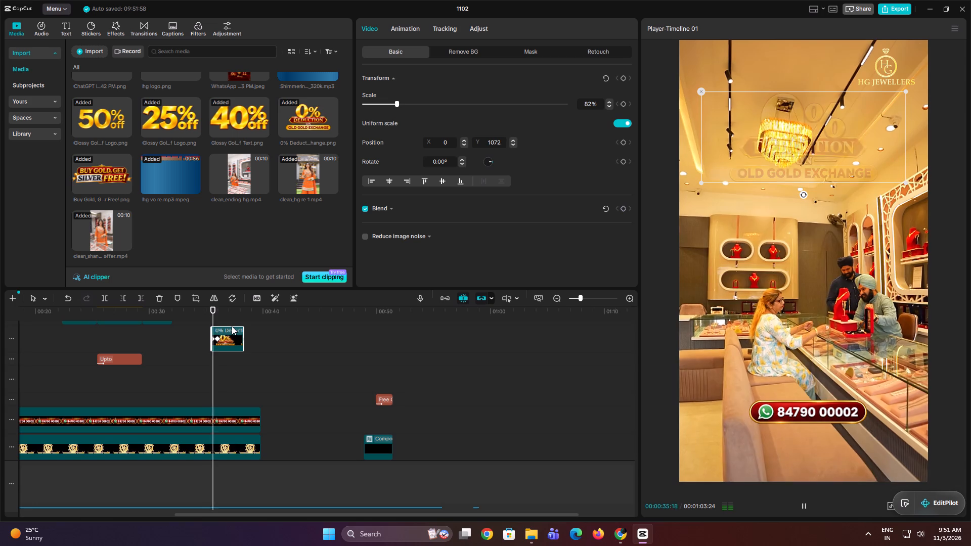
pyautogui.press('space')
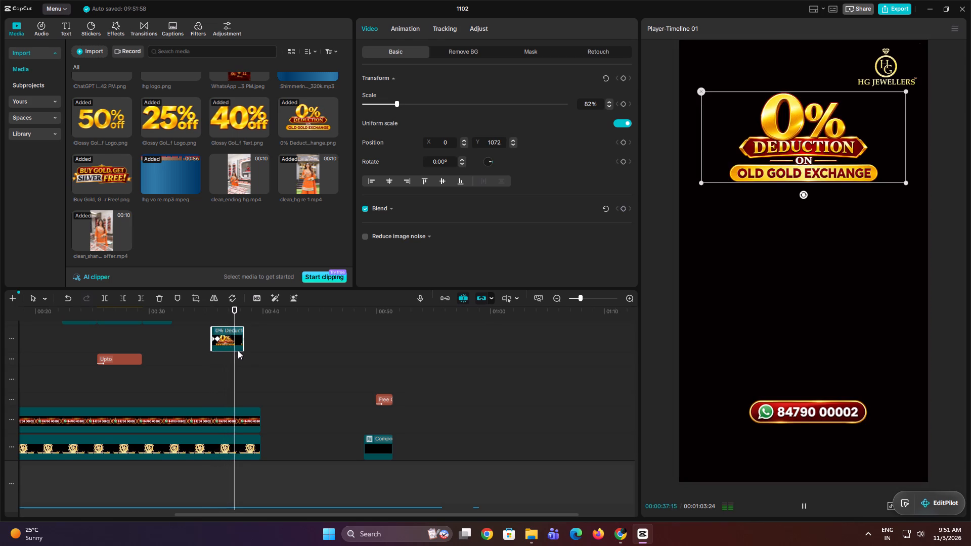
# Trim the 0% Deduction graphic's end to the end of the C4014 clip, at about 37 seconds.
pyautogui.scroll(-10, 237, 357)
pyautogui.click(235, 378)
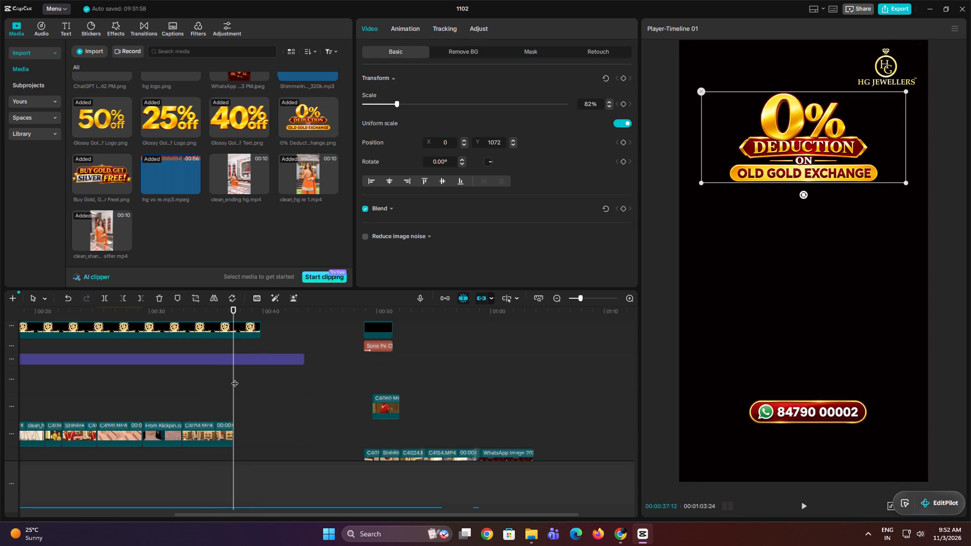
pyautogui.scroll(12, 234, 381)
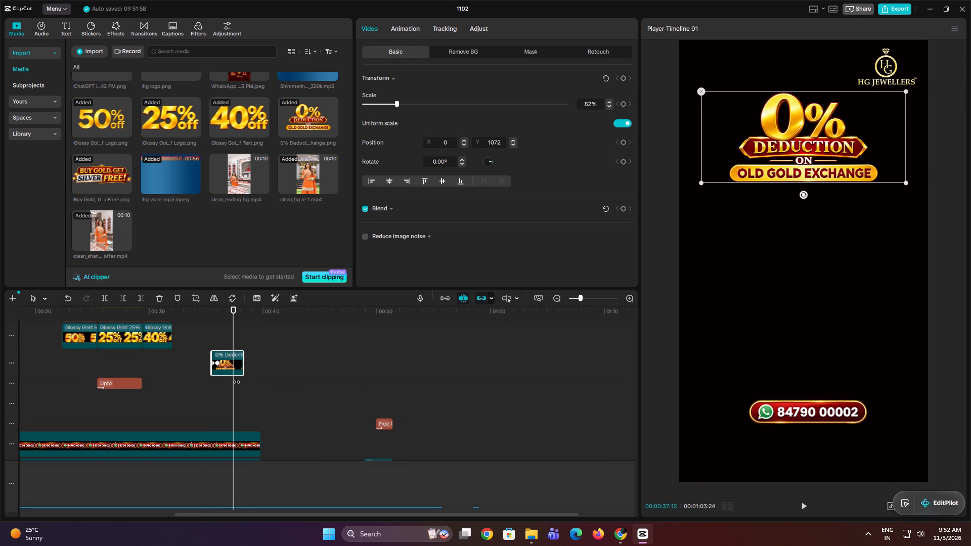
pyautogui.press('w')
# Play the voice-over past the C4014 clip, from about 37 to 42 seconds, to hear which line needs footage.
pyautogui.scroll(-13, 236, 377)
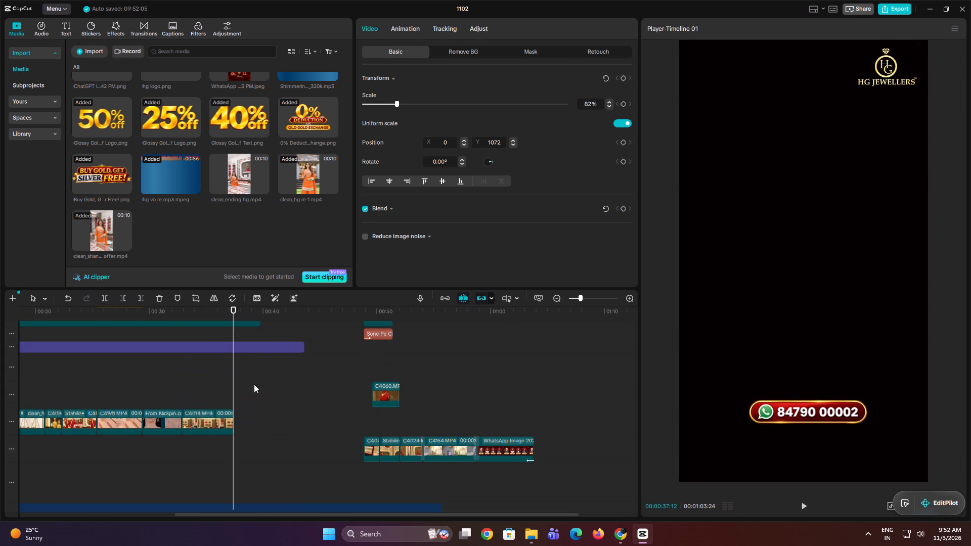
pyautogui.scroll(-5, 270, 391)
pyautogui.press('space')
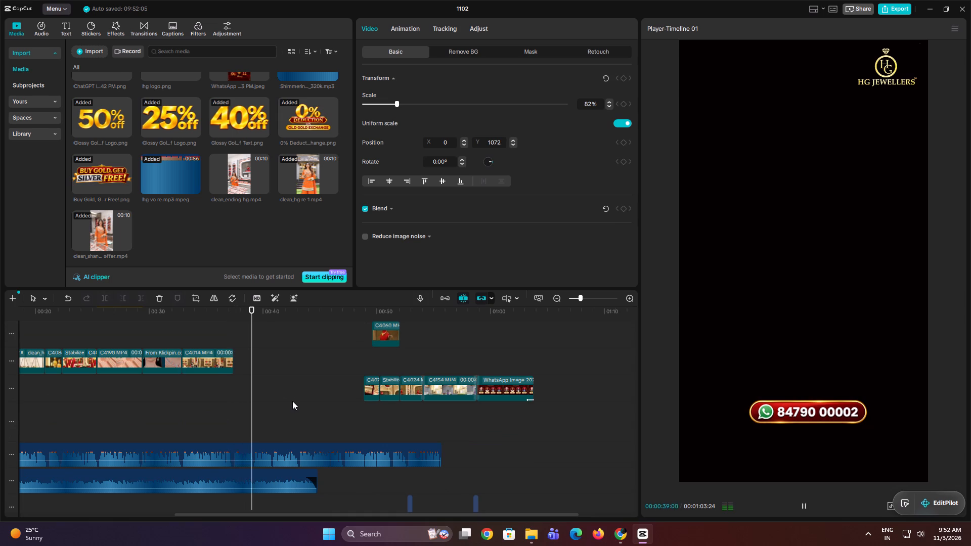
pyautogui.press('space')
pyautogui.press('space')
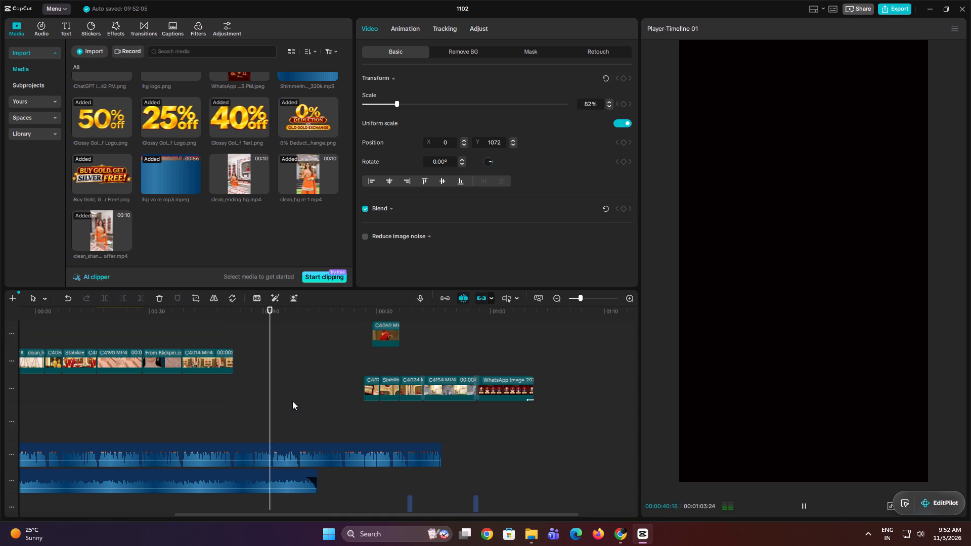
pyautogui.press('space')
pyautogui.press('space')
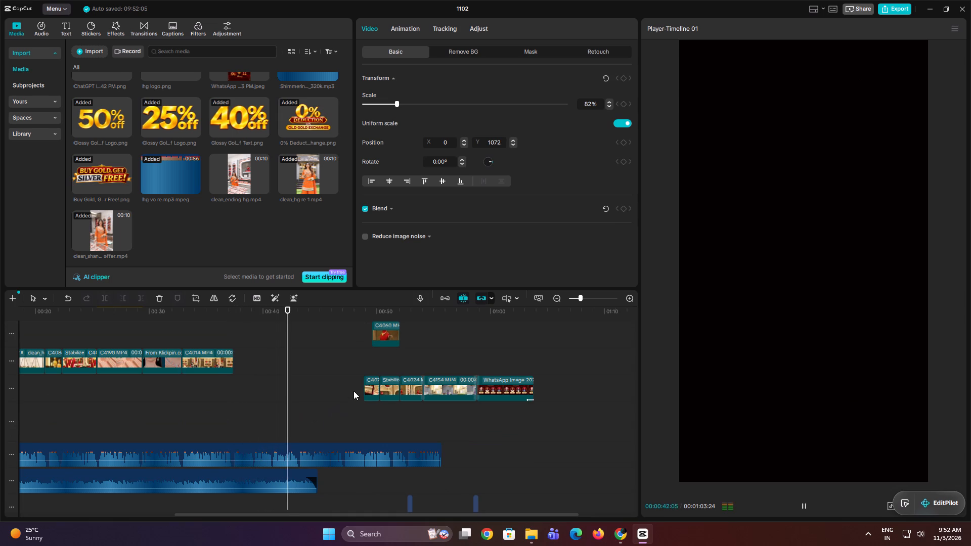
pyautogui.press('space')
pyautogui.click(241, 331)
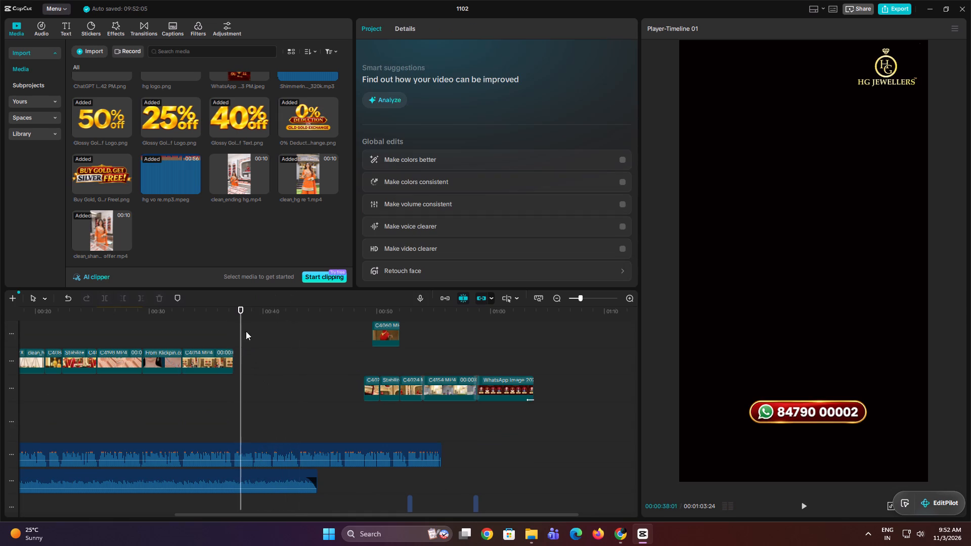
# Shift the C4060 clip out to about 55 seconds, and look through the closing showroom clips from about 49 seconds.
pyautogui.moveTo(389, 335); pyautogui.dragTo(448, 340)
pyautogui.click(366, 343)
pyautogui.moveTo(366, 343); pyautogui.dragTo(375, 342)
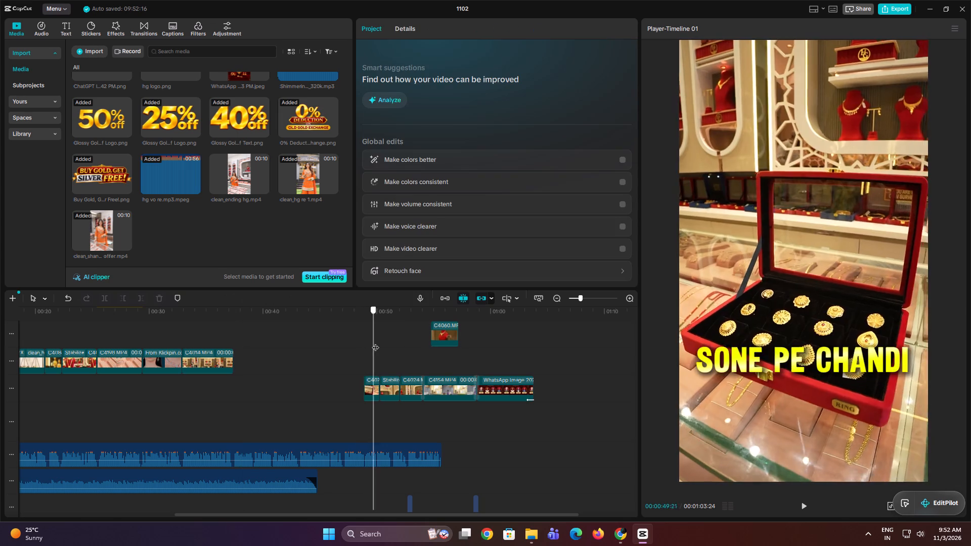
pyautogui.moveTo(375, 342); pyautogui.dragTo(406, 343)
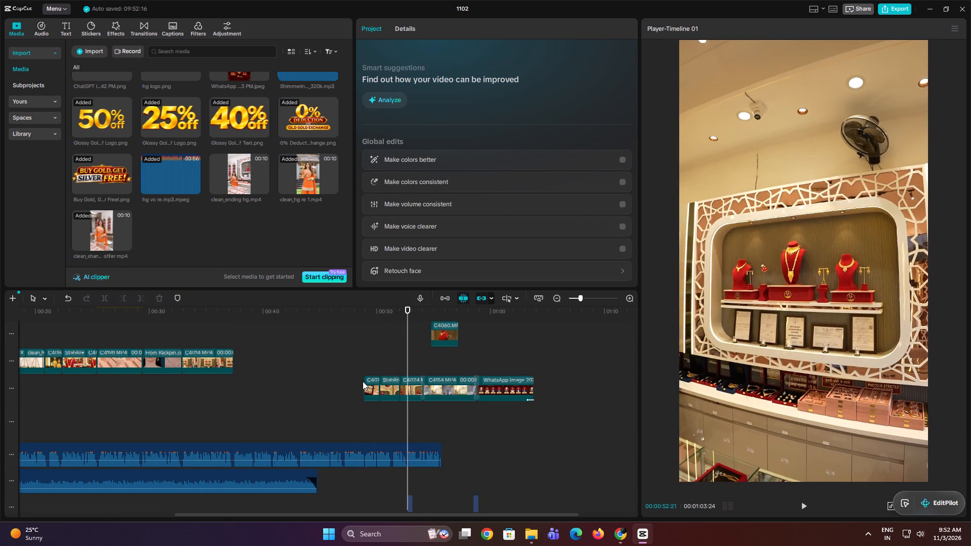
# Move the closing group of showroom clips and the WhatsApp image directly after the C4014 clip at about 37 seconds, and play them through.
pyautogui.moveTo(352, 367); pyautogui.dragTo(506, 410)
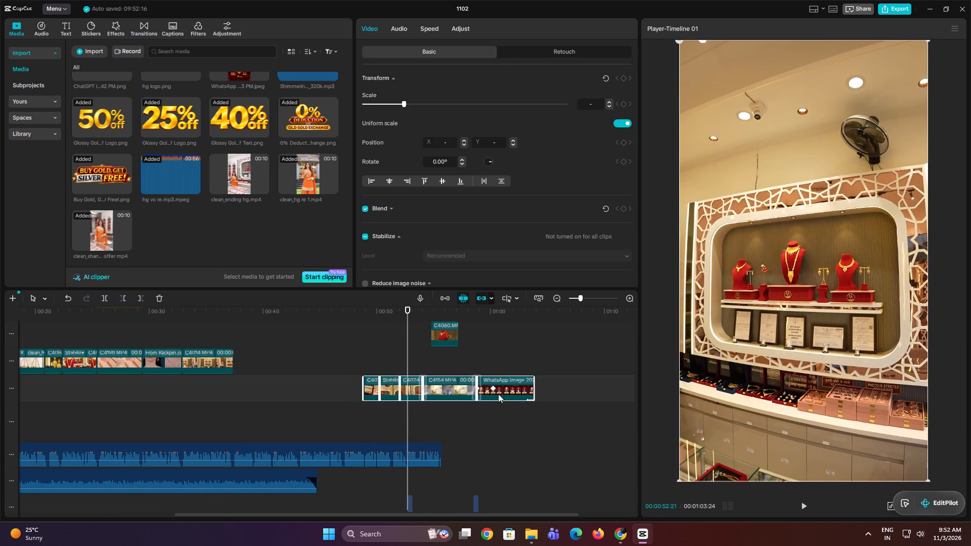
pyautogui.moveTo(496, 386); pyautogui.dragTo(381, 360)
pyautogui.moveTo(350, 370); pyautogui.dragTo(569, 427)
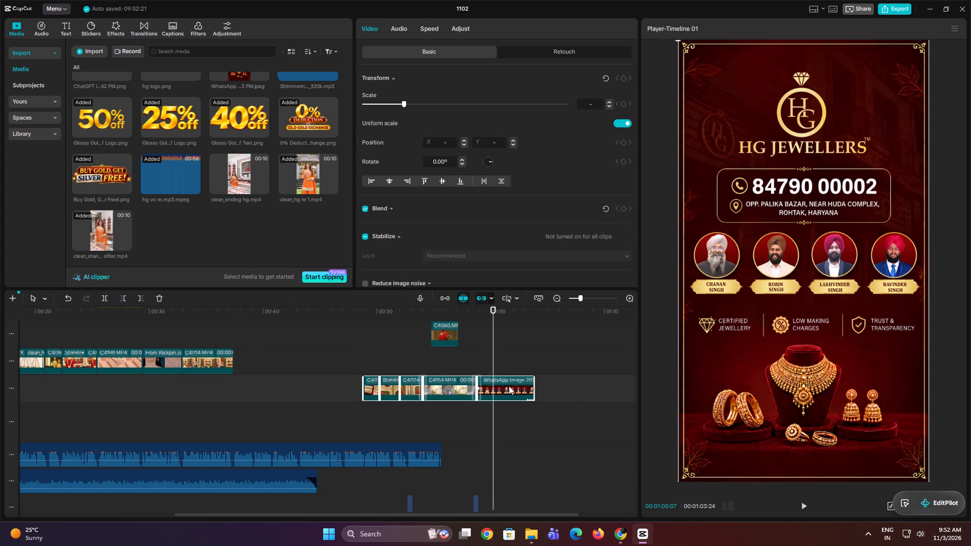
pyautogui.moveTo(509, 385); pyautogui.dragTo(378, 359)
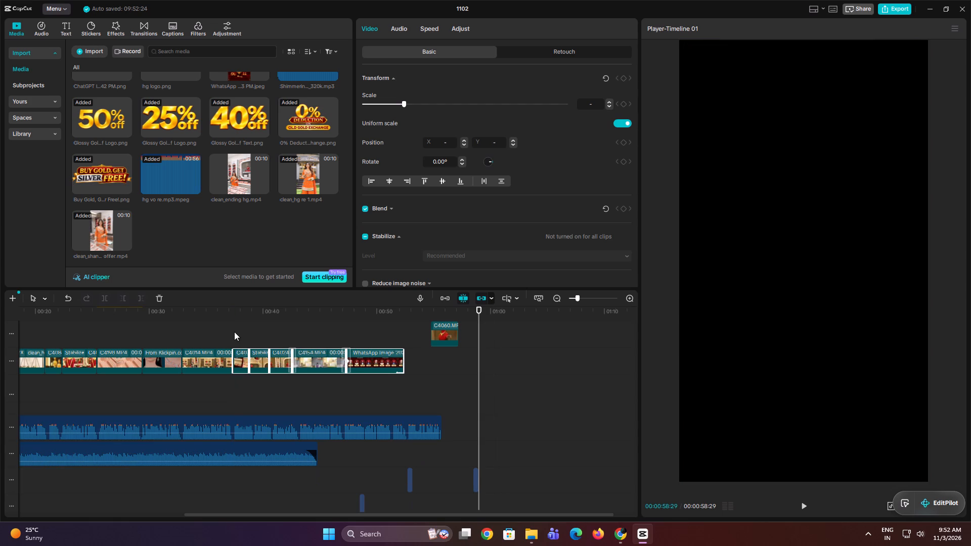
pyautogui.click(229, 331)
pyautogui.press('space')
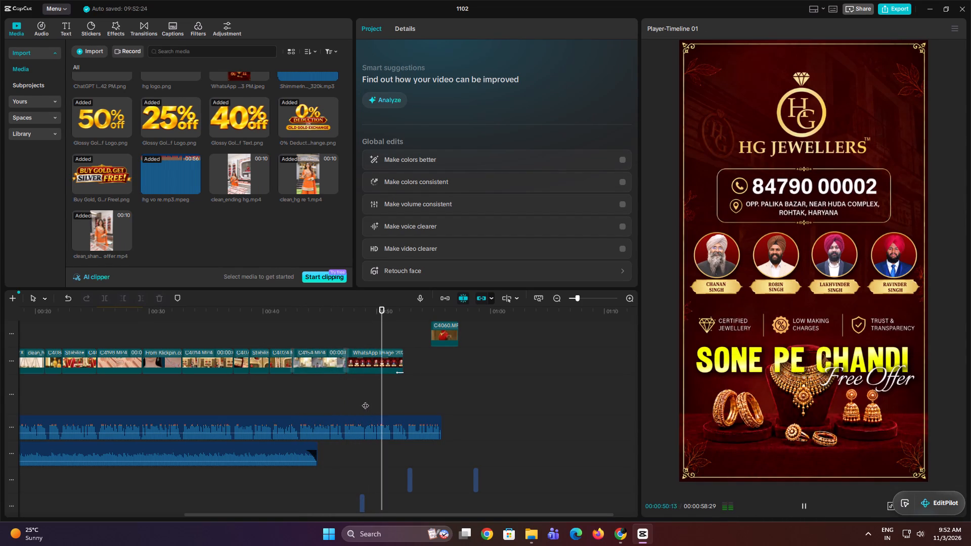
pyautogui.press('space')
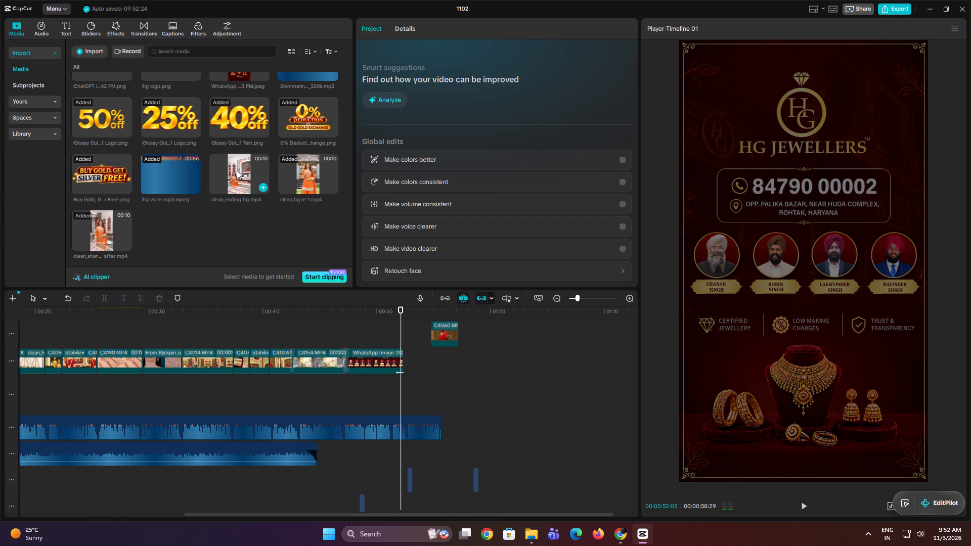
# Preview the clean_ending hg.mp4 presenter clip and add it below the end card, starting at about 46 seconds.
pyautogui.click(237, 170)
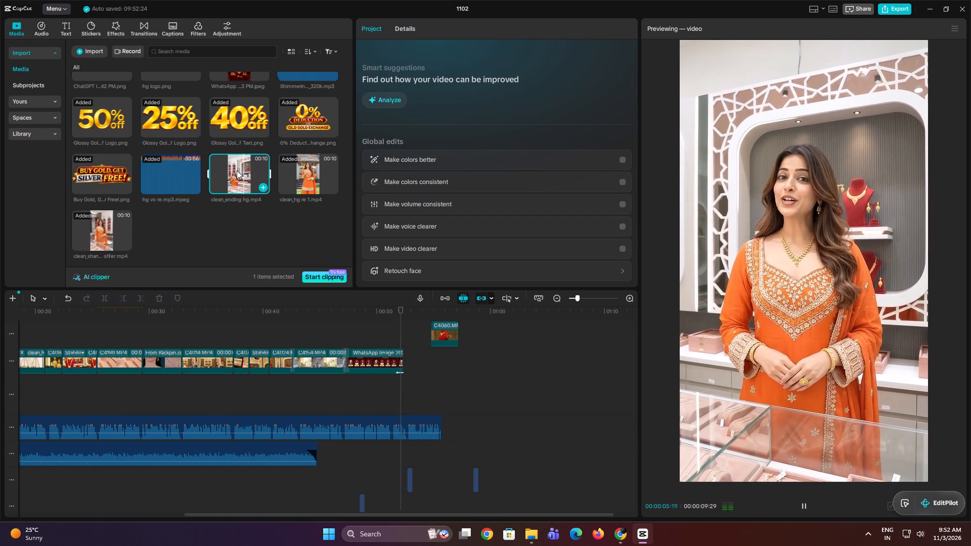
pyautogui.moveTo(237, 170); pyautogui.dragTo(351, 383)
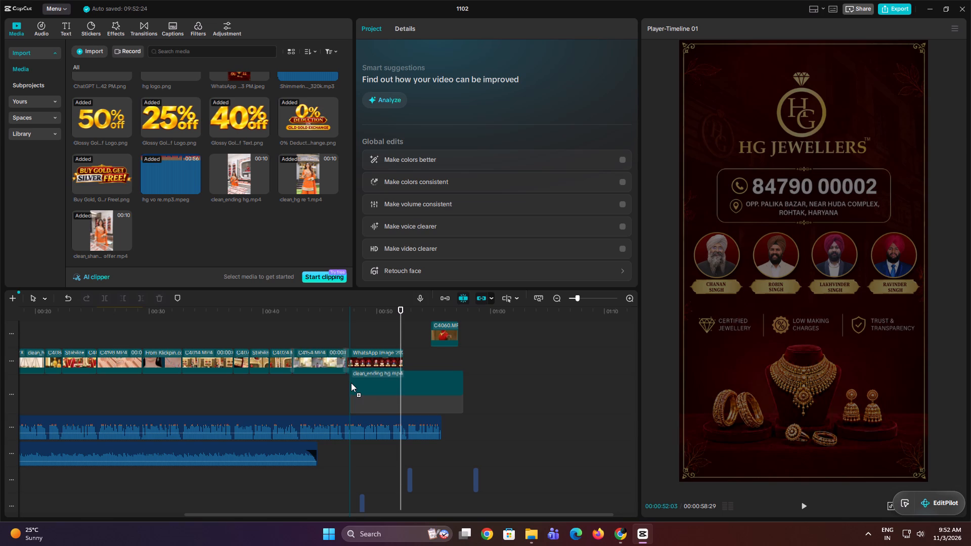
pyautogui.moveTo(351, 383); pyautogui.dragTo(340, 390)
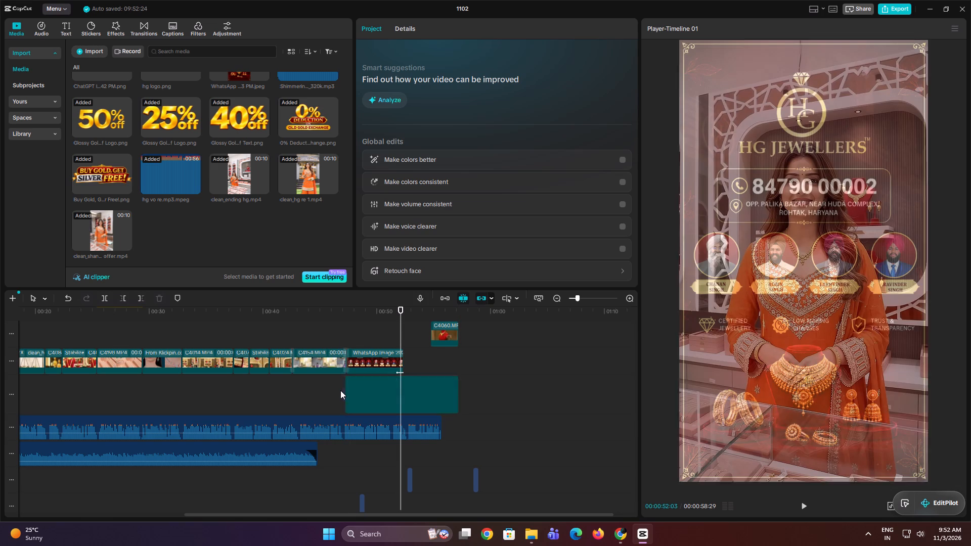
pyautogui.moveTo(370, 406); pyautogui.dragTo(360, 406)
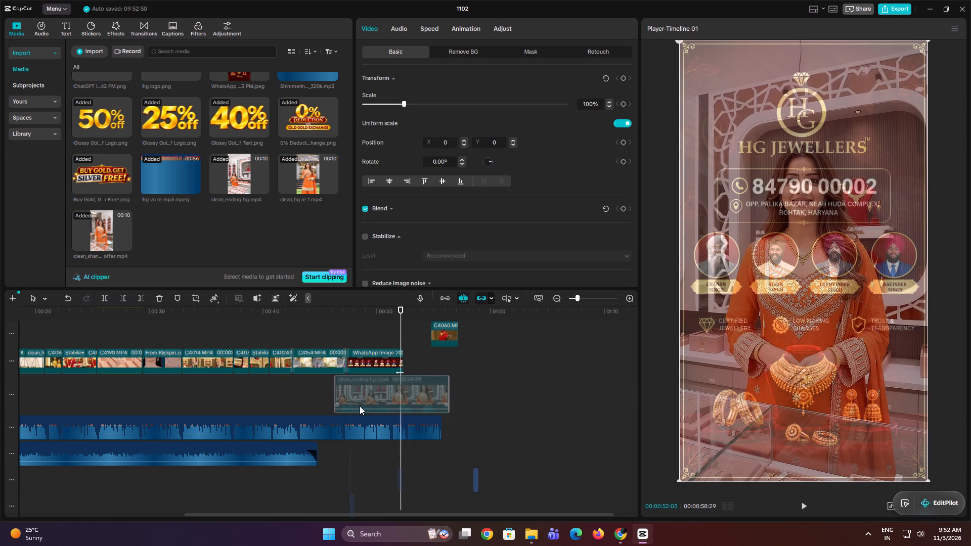
pyautogui.moveTo(360, 406); pyautogui.dragTo(357, 406)
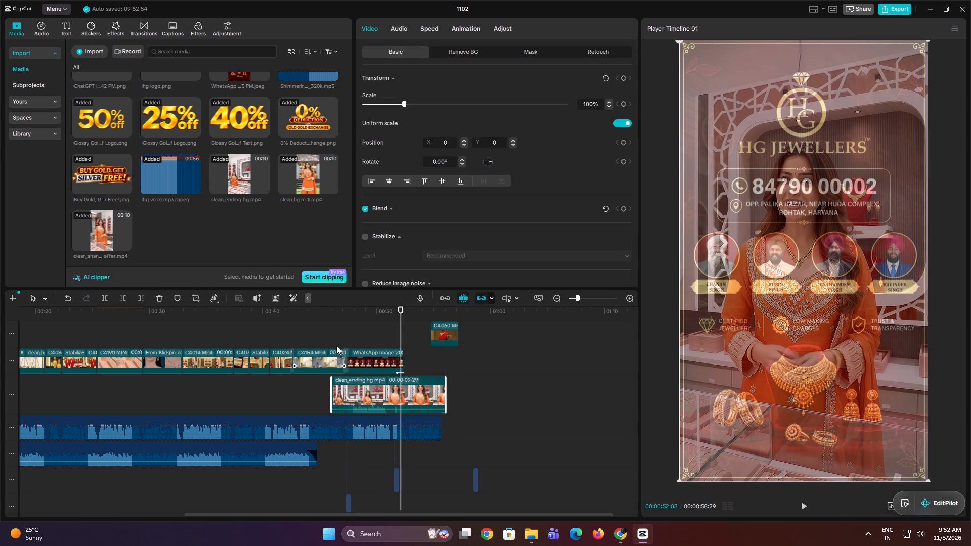
# Shift the clean_ending hg.mp4 presenter clip slightly later and trim its start at about 47 seconds.
pyautogui.click(334, 321)
pyautogui.moveTo(334, 321); pyautogui.dragTo(341, 322)
pyautogui.moveTo(361, 400); pyautogui.dragTo(366, 400)
pyautogui.press('q')
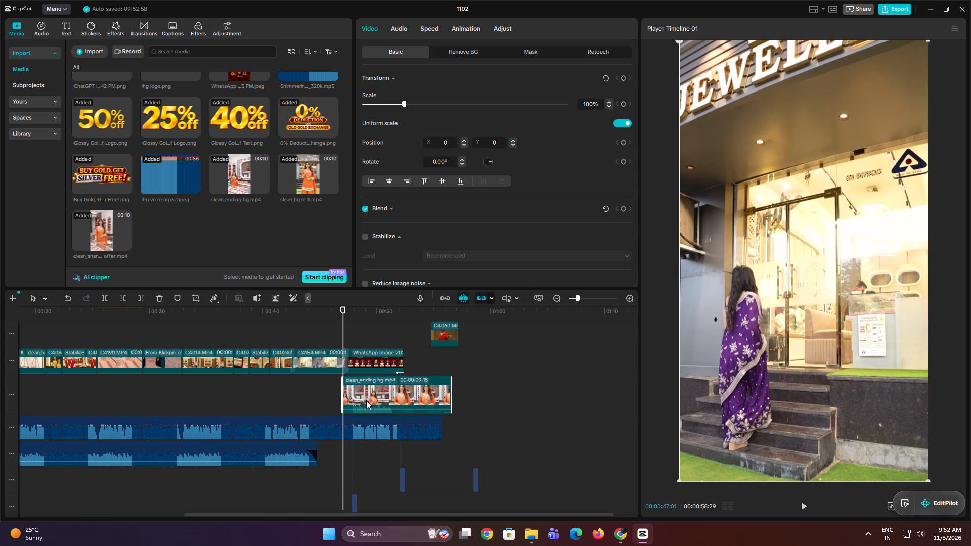
# Move the HG Jewellers end card out to about 1:01 and the last showroom clip to about 40 seconds, both on the presenter clip's track.
pyautogui.press('space')
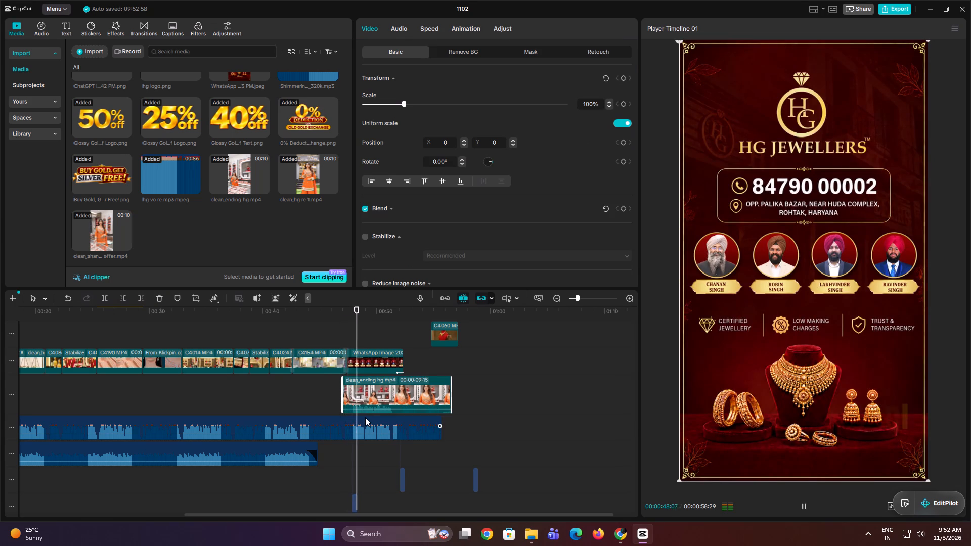
pyautogui.moveTo(376, 361); pyautogui.dragTo(538, 380)
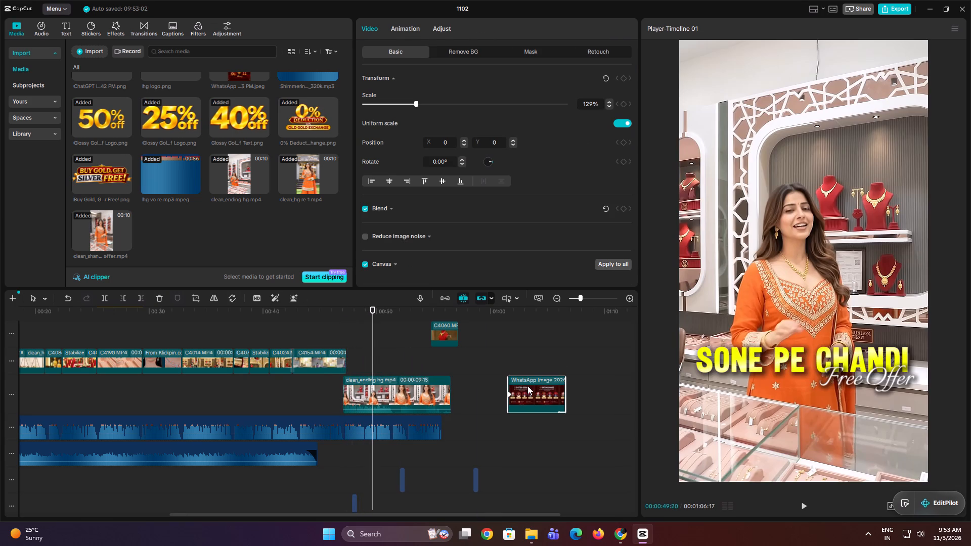
pyautogui.moveTo(338, 358); pyautogui.dragTo(306, 389)
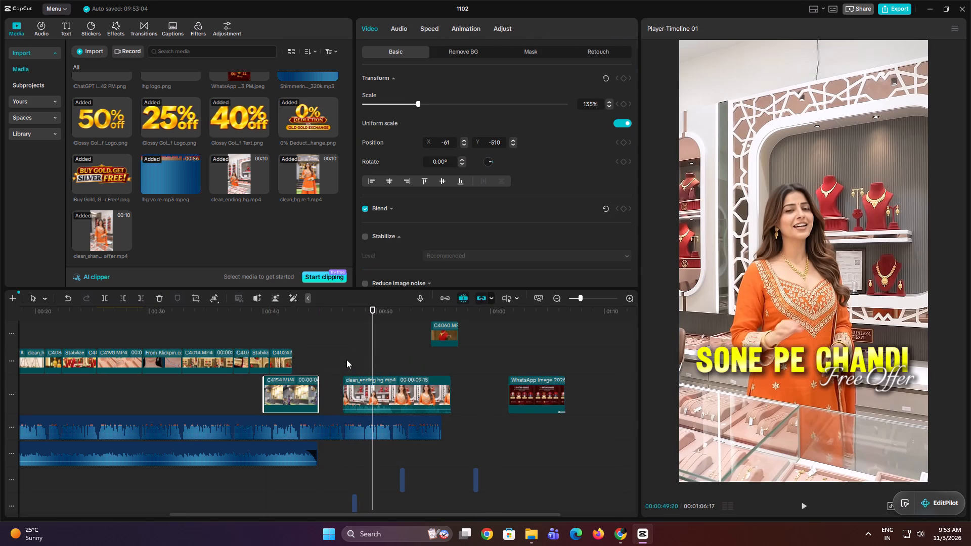
# Play the clean_ending hg.mp4 clip against the voiceover and split it at about 00:00:49:21.
pyautogui.click(345, 356)
pyautogui.press('space')
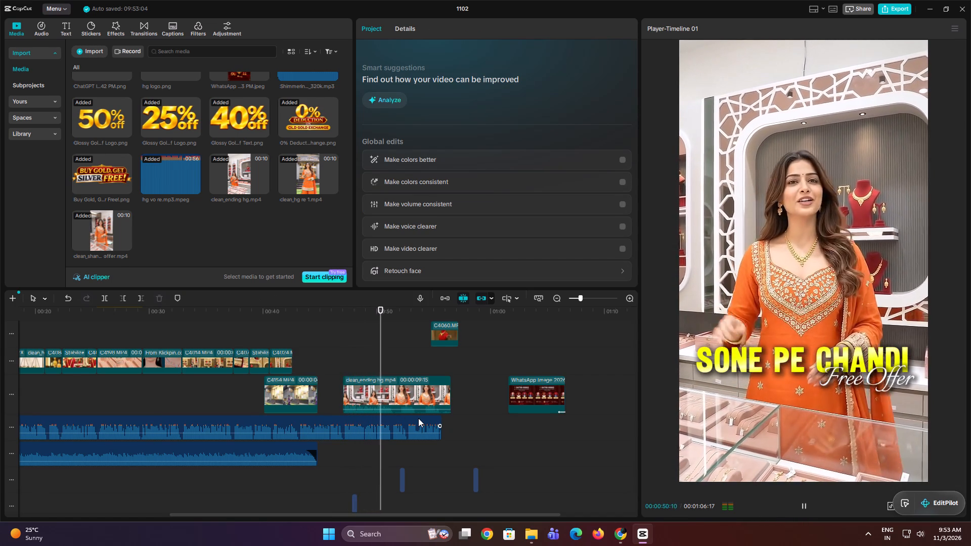
pyautogui.press('space')
pyautogui.click(355, 353)
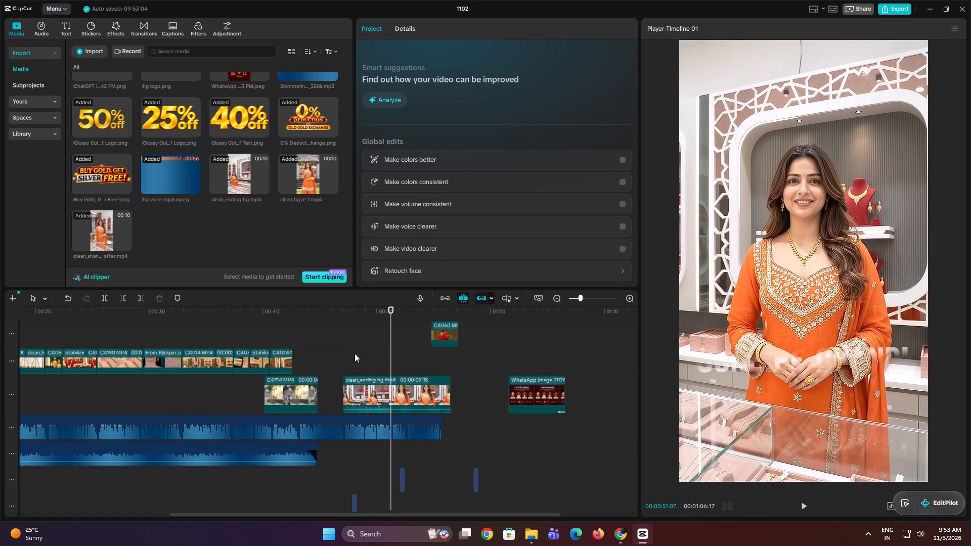
pyautogui.press('space')
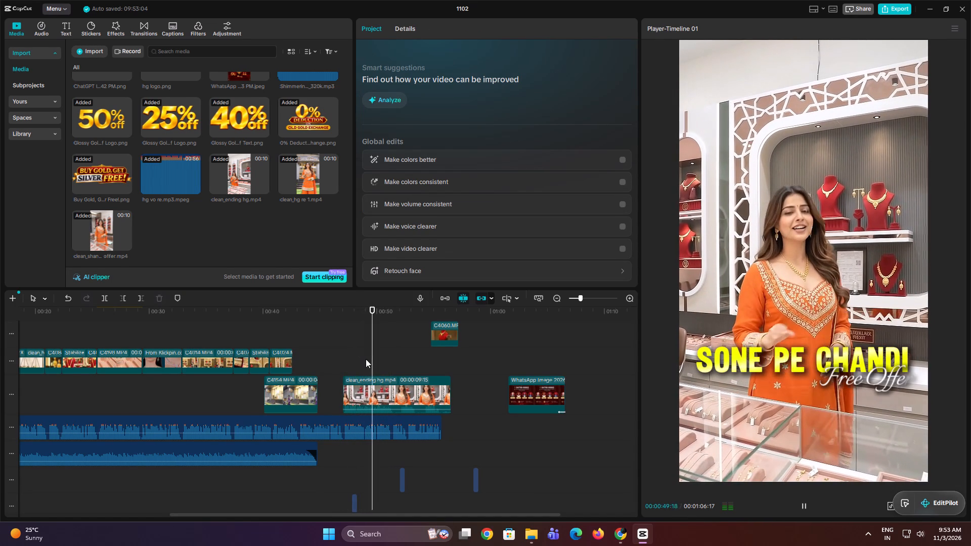
pyautogui.press('space')
pyautogui.click(388, 395)
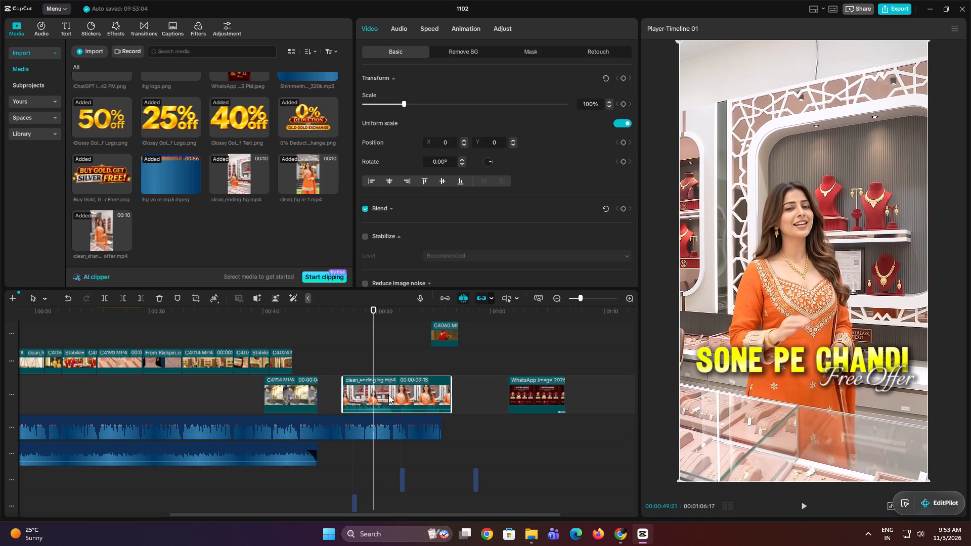
pyautogui.hotkey('ctrl', 'b')
# Trim the start of the second clean_ending part at about 52 seconds and place it directly after the first part.
pyautogui.click(401, 351)
pyautogui.press('space')
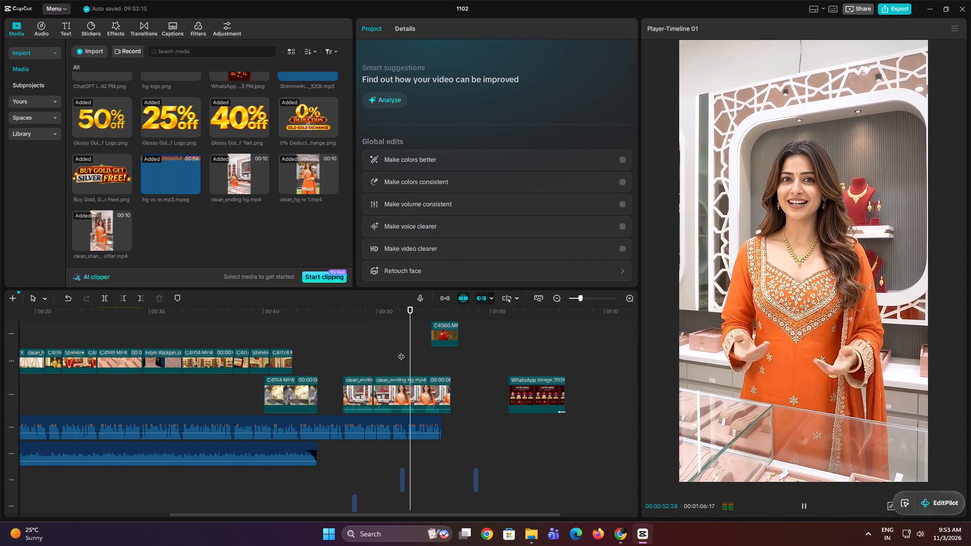
pyautogui.press('space')
pyautogui.press('space')
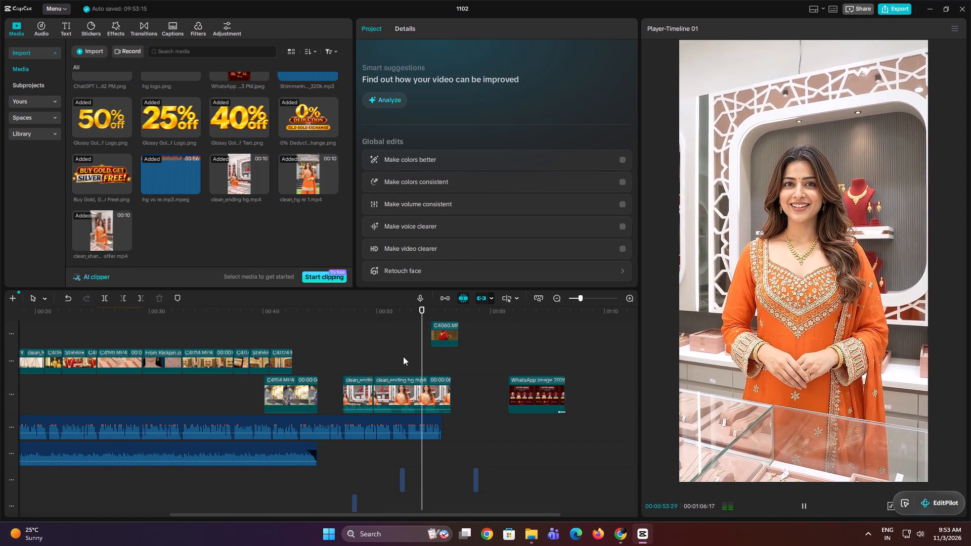
pyautogui.press('space')
pyautogui.doubleClick(398, 358)
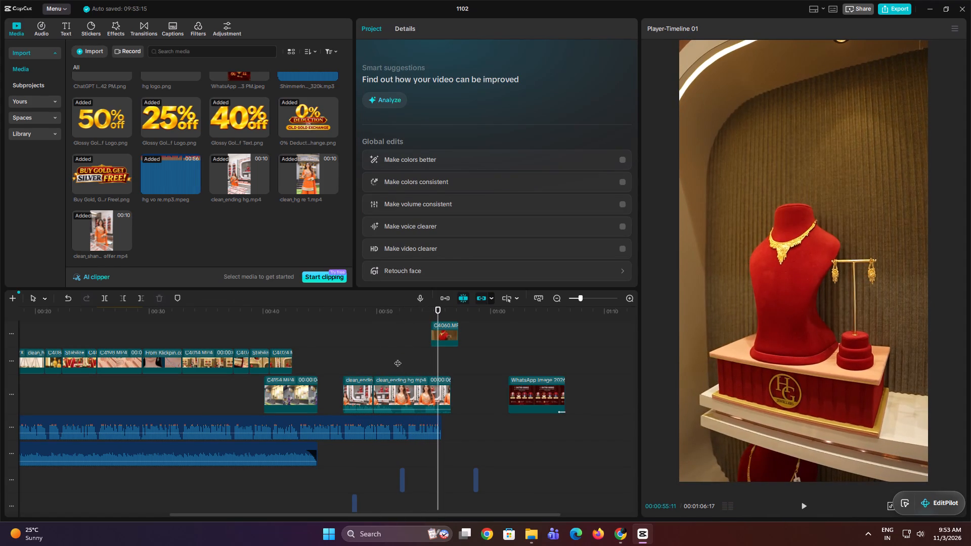
pyautogui.click(408, 399)
pyautogui.press('q')
pyautogui.moveTo(415, 395); pyautogui.dragTo(397, 395)
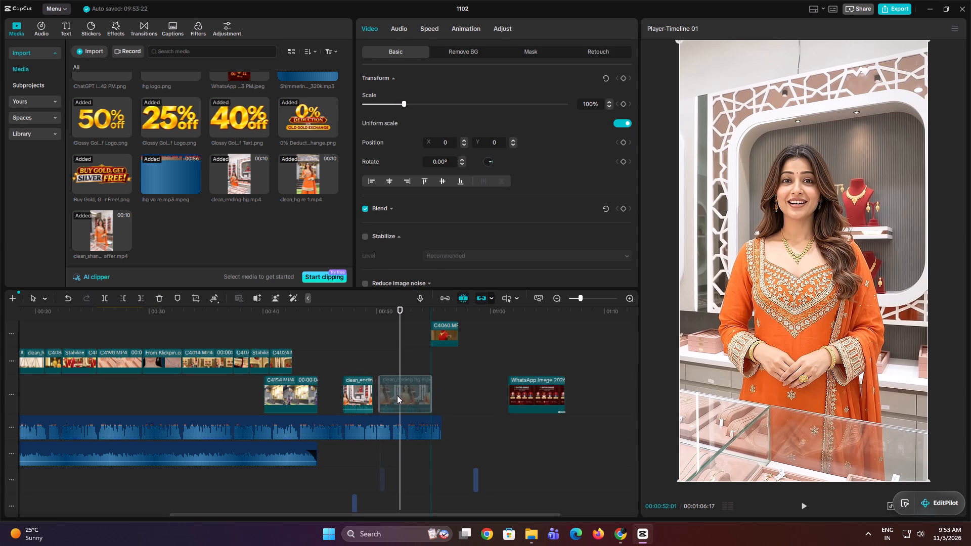
pyautogui.moveTo(397, 395); pyautogui.dragTo(390, 396)
# Play the join between the two presenter parts and shift the second part to start at about 50 seconds.
pyautogui.click(361, 365)
pyautogui.press('space')
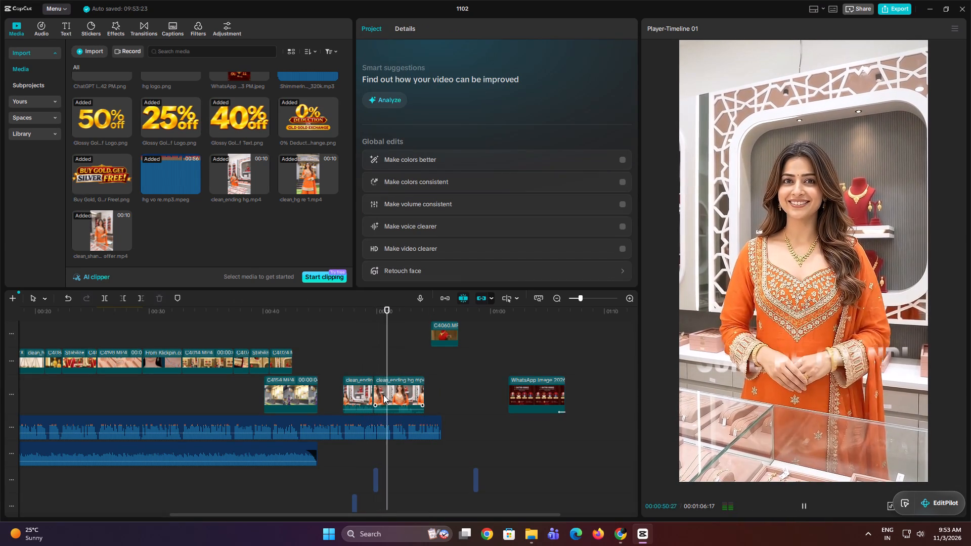
pyautogui.press('space')
pyautogui.click(358, 358)
pyautogui.press('space')
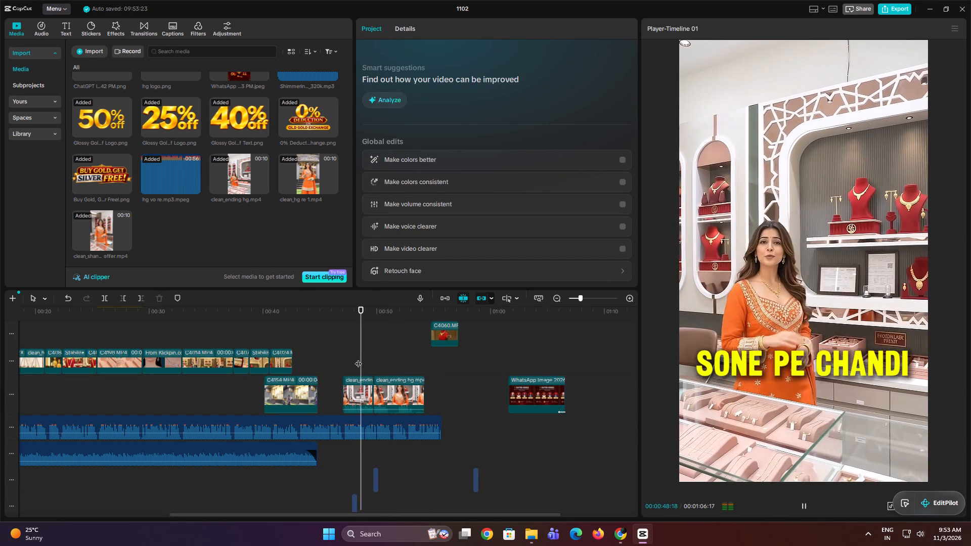
pyautogui.press('space')
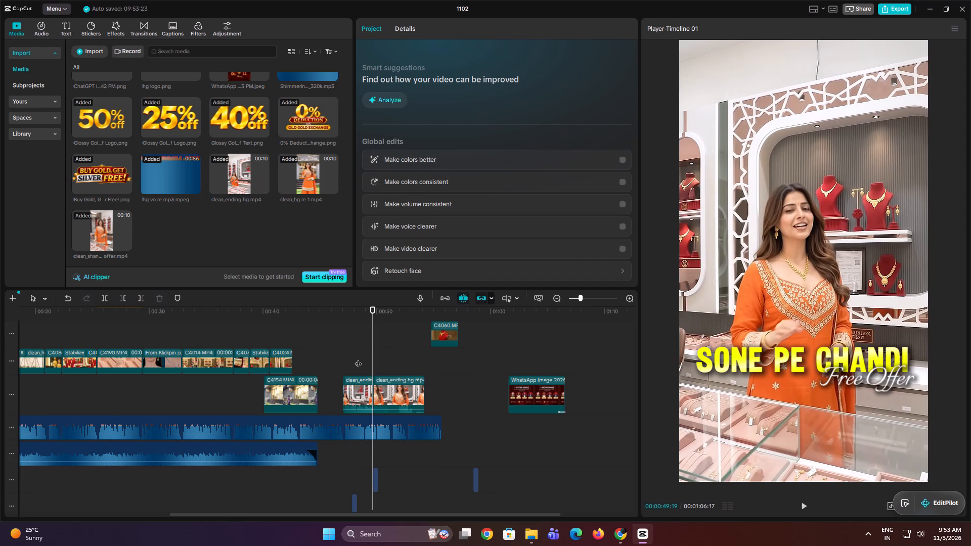
pyautogui.moveTo(579, 299); pyautogui.dragTo(588, 296)
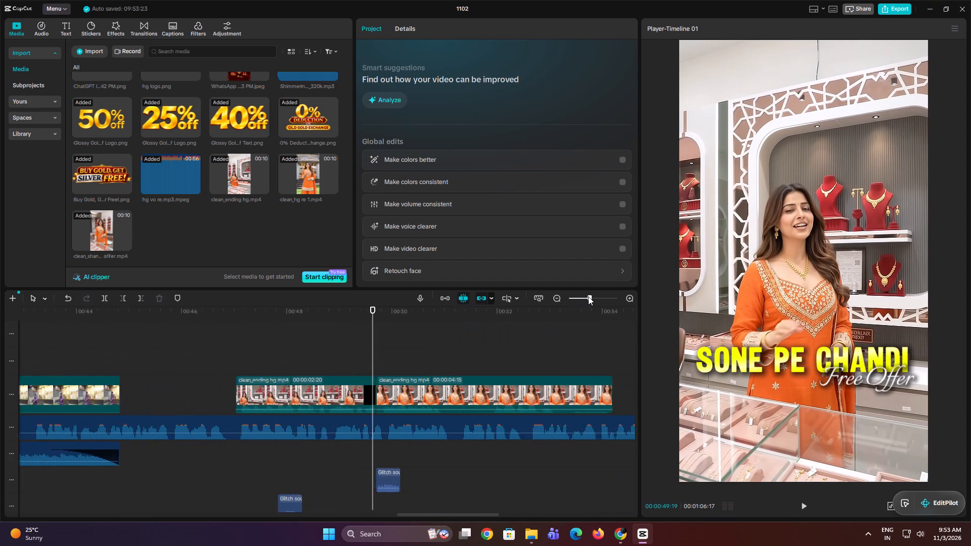
pyautogui.moveTo(588, 296); pyautogui.dragTo(591, 296)
pyautogui.press('space')
pyautogui.press('space')
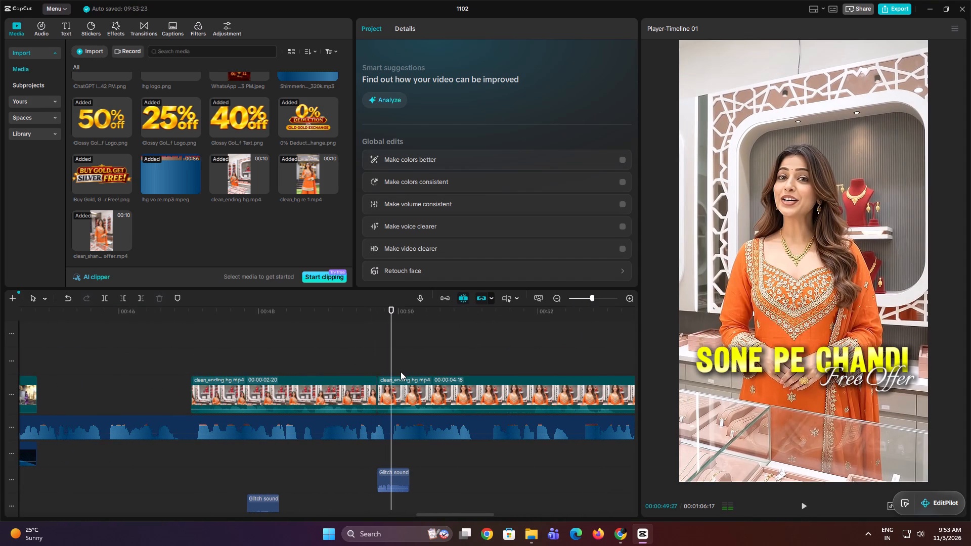
pyautogui.moveTo(390, 394); pyautogui.dragTo(412, 393)
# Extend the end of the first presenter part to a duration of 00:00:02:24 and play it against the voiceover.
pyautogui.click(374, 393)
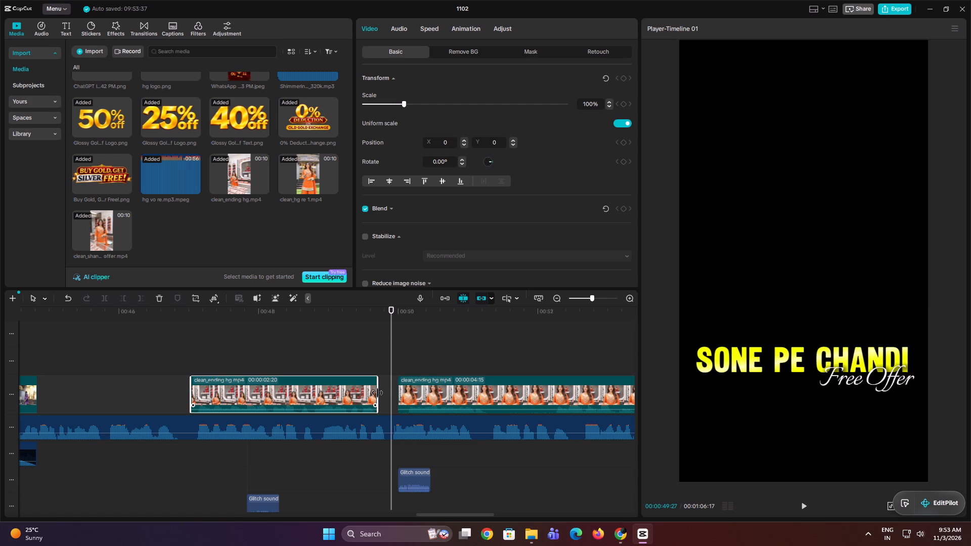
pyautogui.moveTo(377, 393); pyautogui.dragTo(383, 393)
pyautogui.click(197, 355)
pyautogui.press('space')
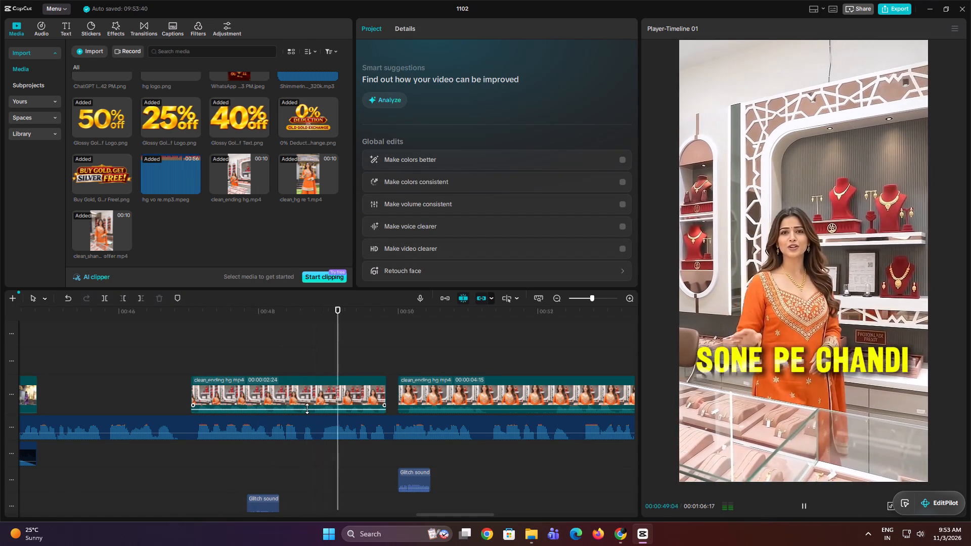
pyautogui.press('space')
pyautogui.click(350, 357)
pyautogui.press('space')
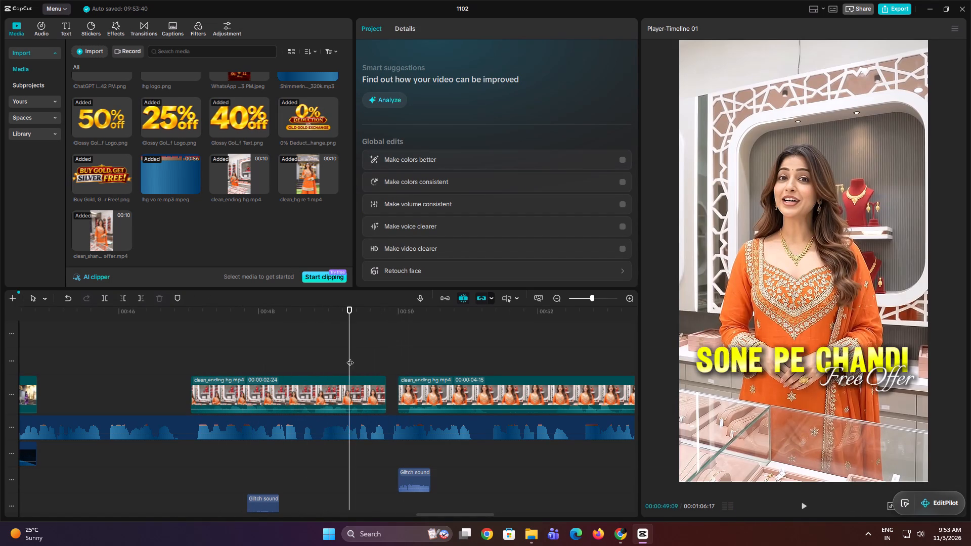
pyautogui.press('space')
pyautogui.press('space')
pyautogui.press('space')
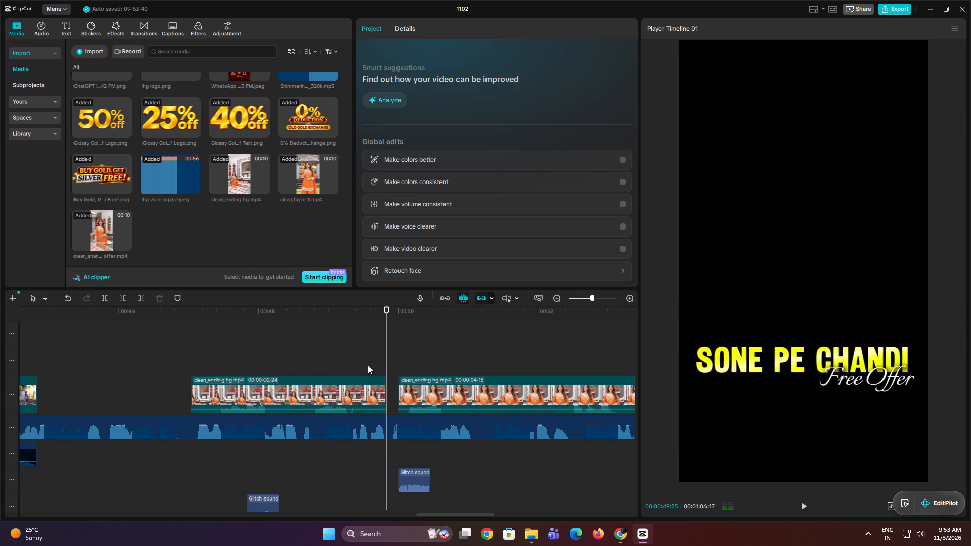
# Shorten the end of the first presenter part to a duration of 00:00:02:21 and play its closing moment.
pyautogui.click(380, 394)
pyautogui.moveTo(387, 393); pyautogui.dragTo(379, 394)
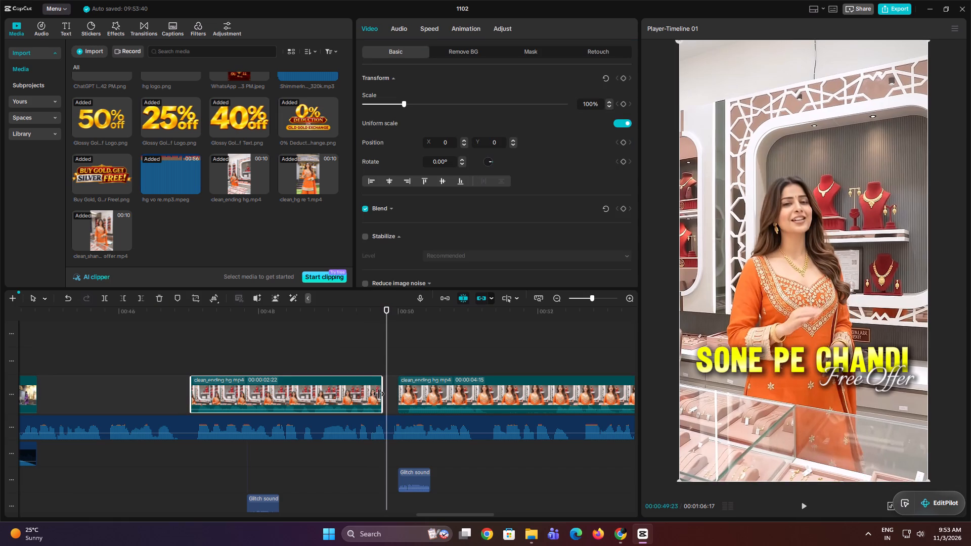
pyautogui.moveTo(379, 394); pyautogui.dragTo(378, 394)
pyautogui.click(337, 369)
pyautogui.press('space')
pyautogui.press('space')
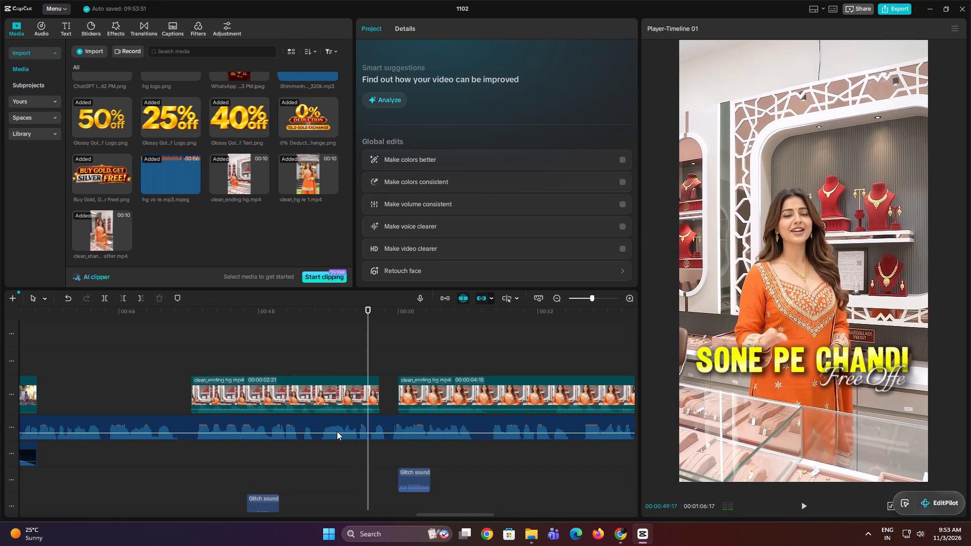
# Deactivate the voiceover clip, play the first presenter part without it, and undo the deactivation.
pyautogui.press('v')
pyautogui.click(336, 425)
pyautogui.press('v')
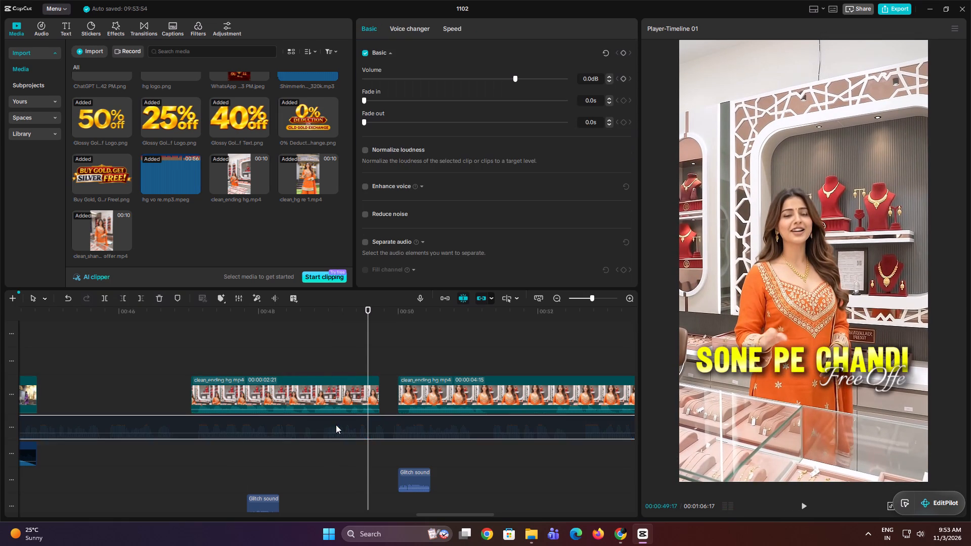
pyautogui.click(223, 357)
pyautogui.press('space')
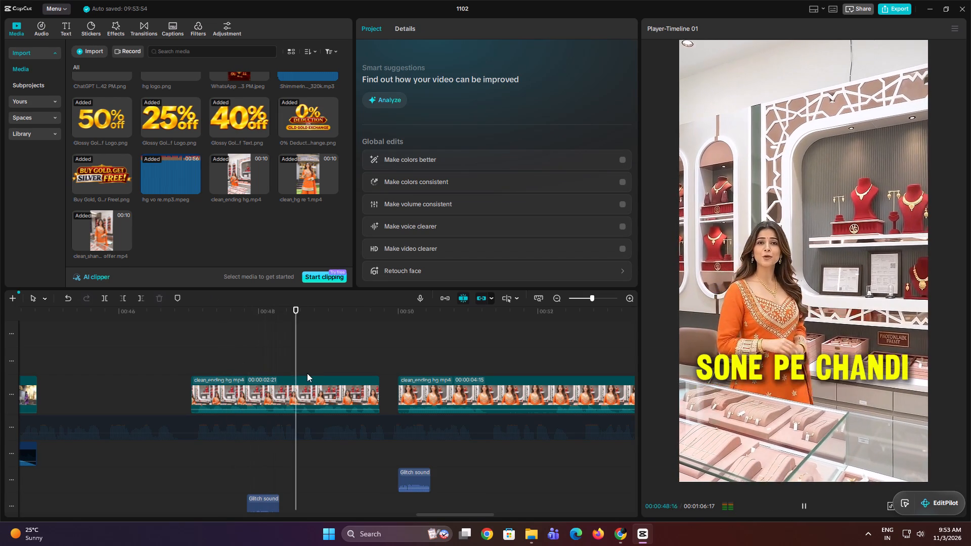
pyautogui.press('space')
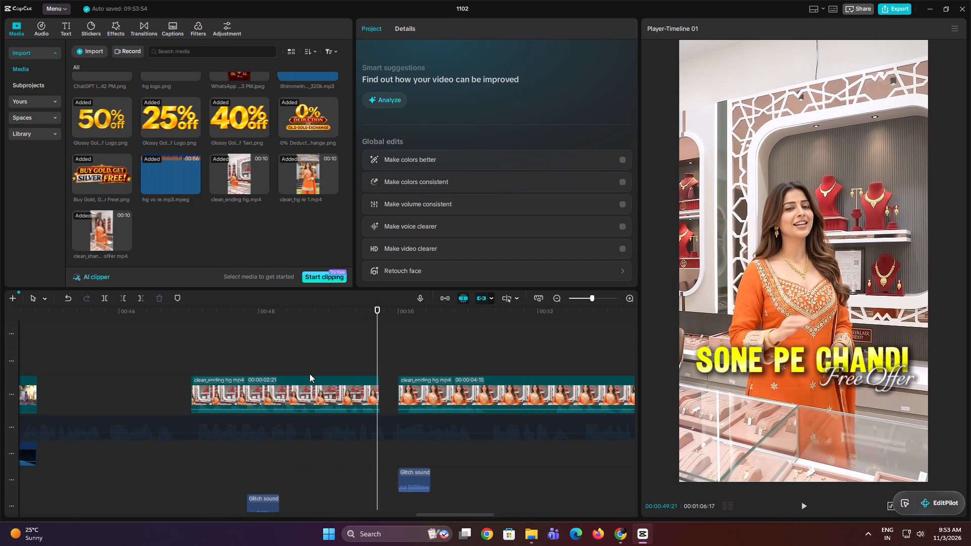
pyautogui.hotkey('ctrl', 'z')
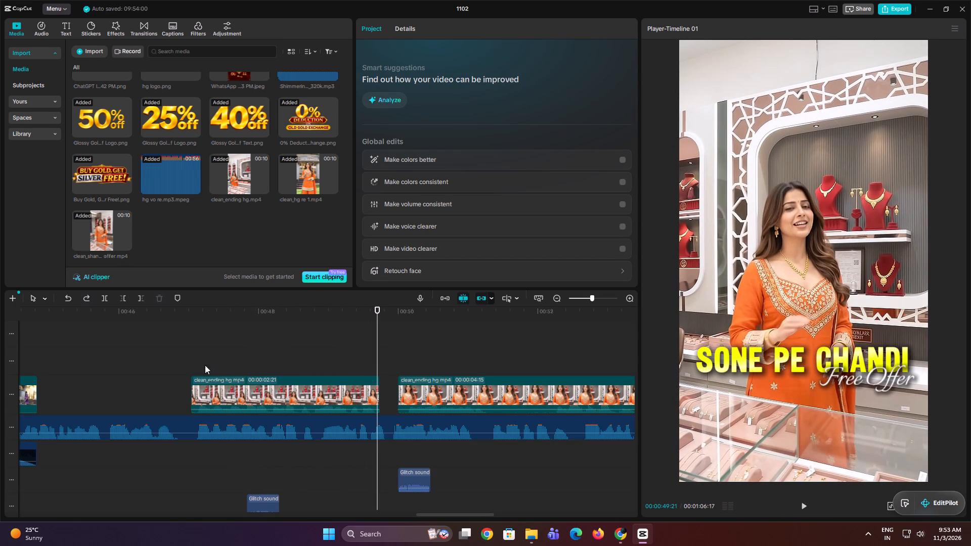
# Trim the start of the first presenter part at 00:00:47:03 and play it against the voiceover.
pyautogui.click(185, 359)
pyautogui.moveTo(185, 359); pyautogui.dragTo(197, 357)
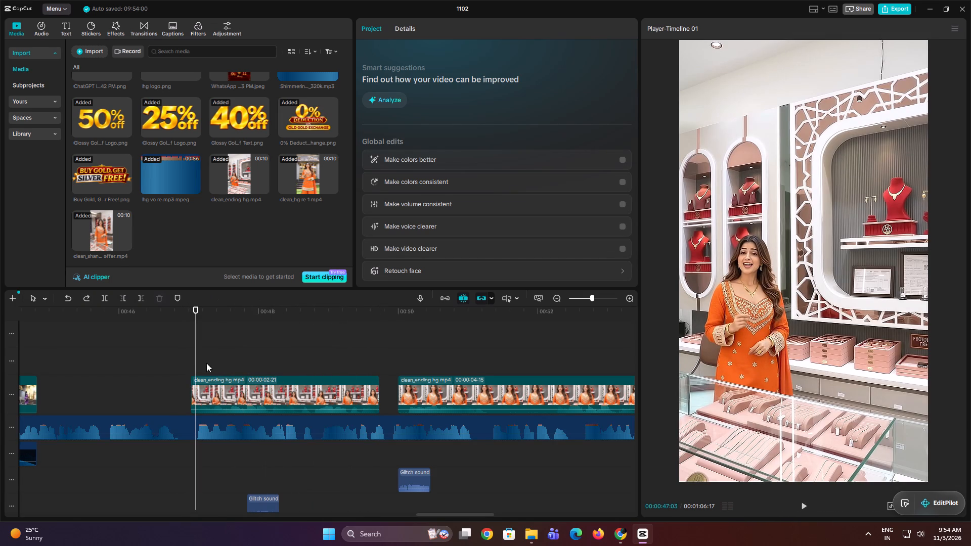
pyautogui.click(240, 388)
pyautogui.press('q')
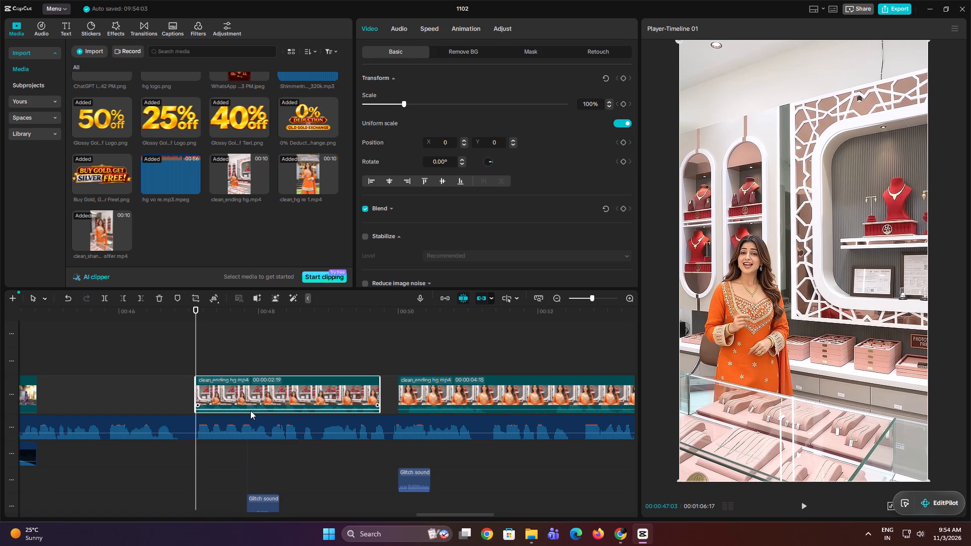
pyautogui.press('space')
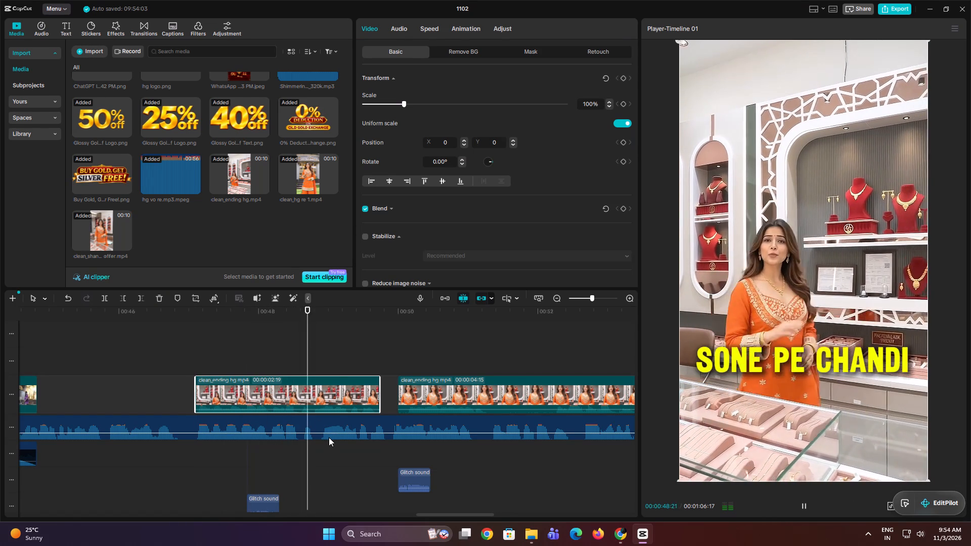
pyautogui.press('space')
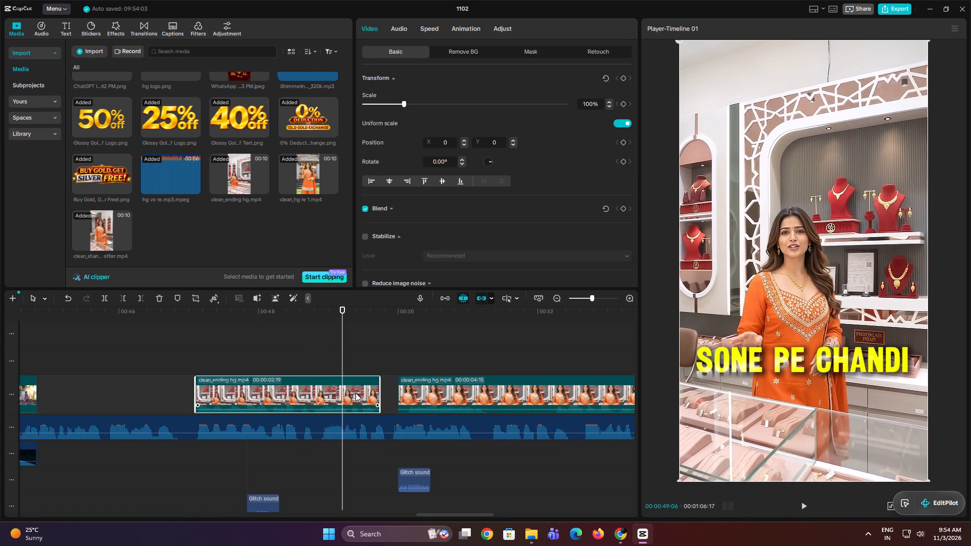
# Slow the first presenter part to 0.96x by setting its duration to 2.8 s, and play on into the second part.
pyautogui.click(436, 28)
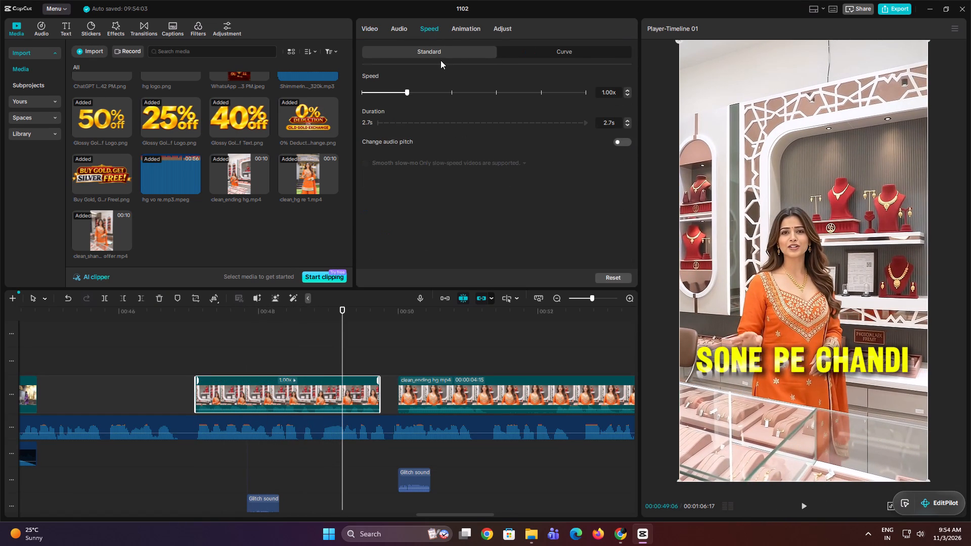
pyautogui.click(628, 121)
pyautogui.press('space')
pyautogui.press('space')
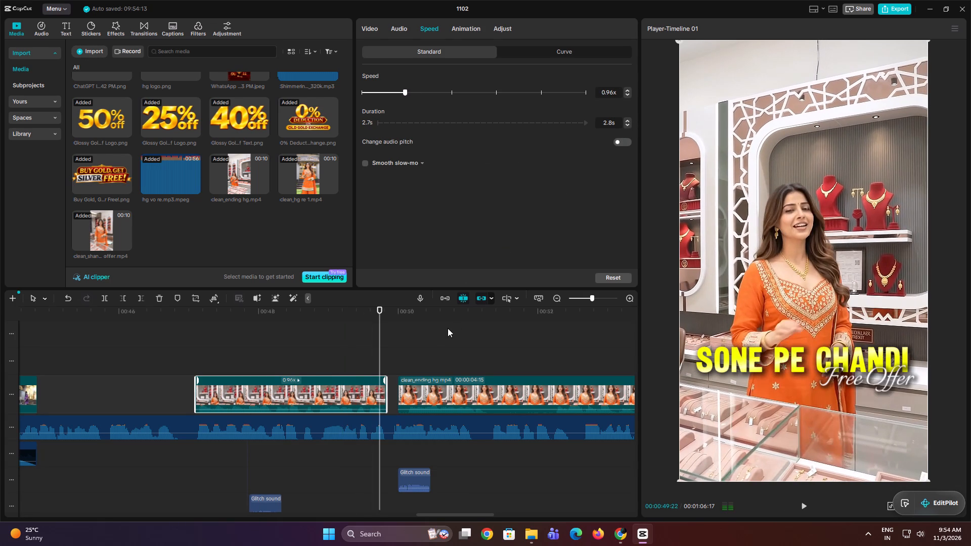
pyautogui.press('space')
pyautogui.press('space')
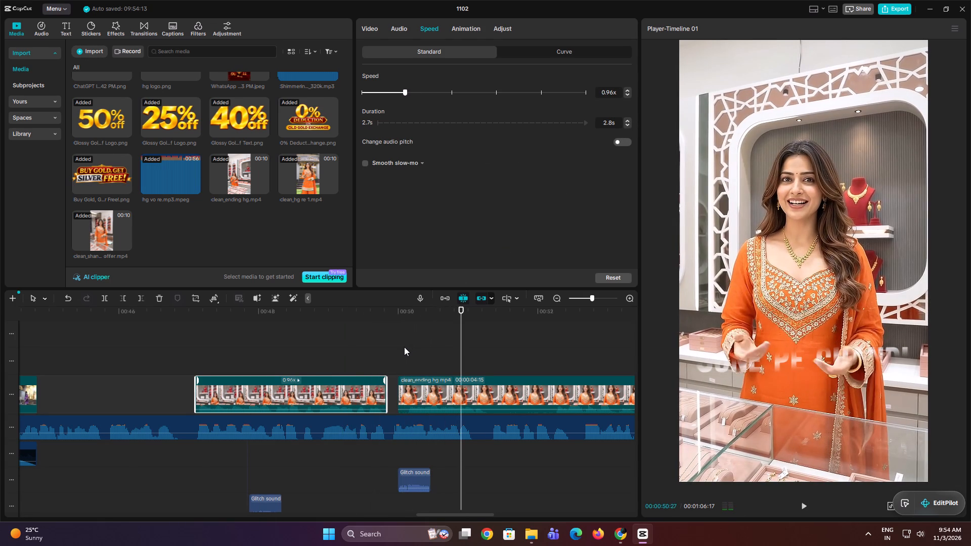
# Play through the second presenter part and move it back to sit against the end of the first part.
pyautogui.click(404, 347)
pyautogui.press('space')
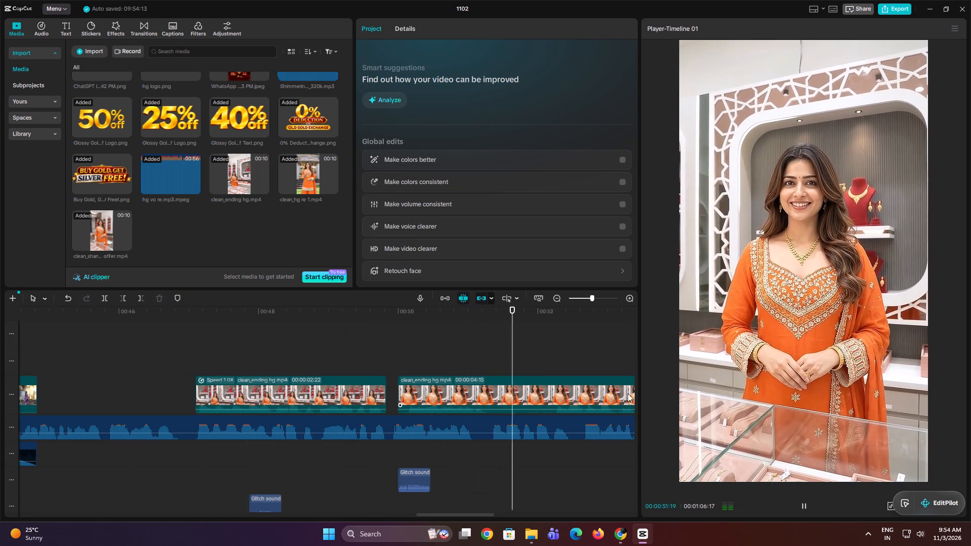
pyautogui.press('space')
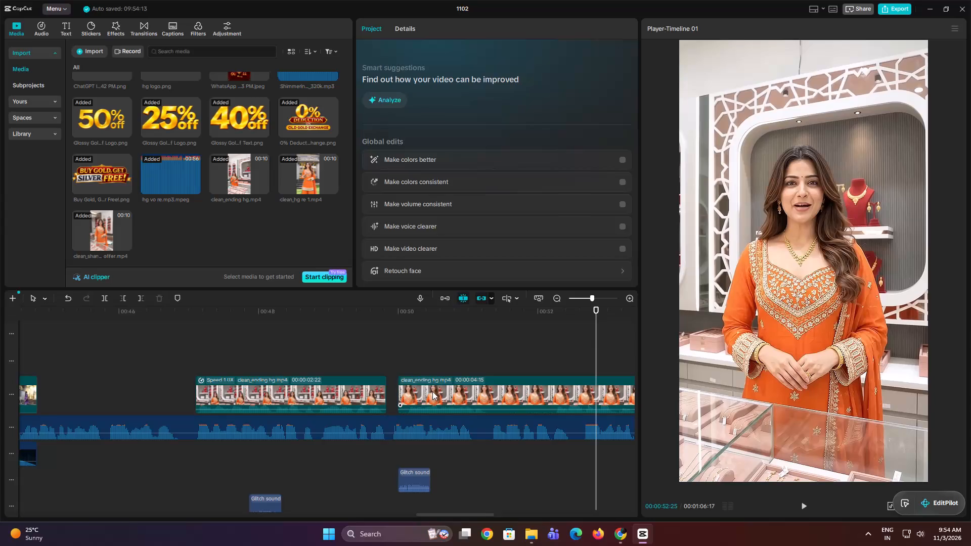
pyautogui.moveTo(436, 392); pyautogui.dragTo(427, 393)
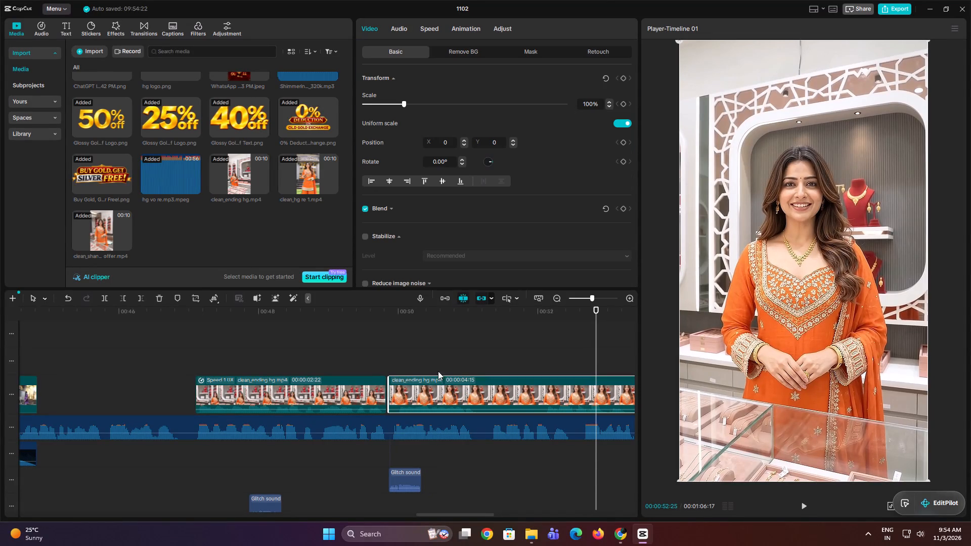
# Trim the start of the second presenter part at 00:00:49:29, rejoin it to the first part, and play it against the voiceover.
pyautogui.click(412, 366)
pyautogui.moveTo(412, 366); pyautogui.dragTo(398, 371)
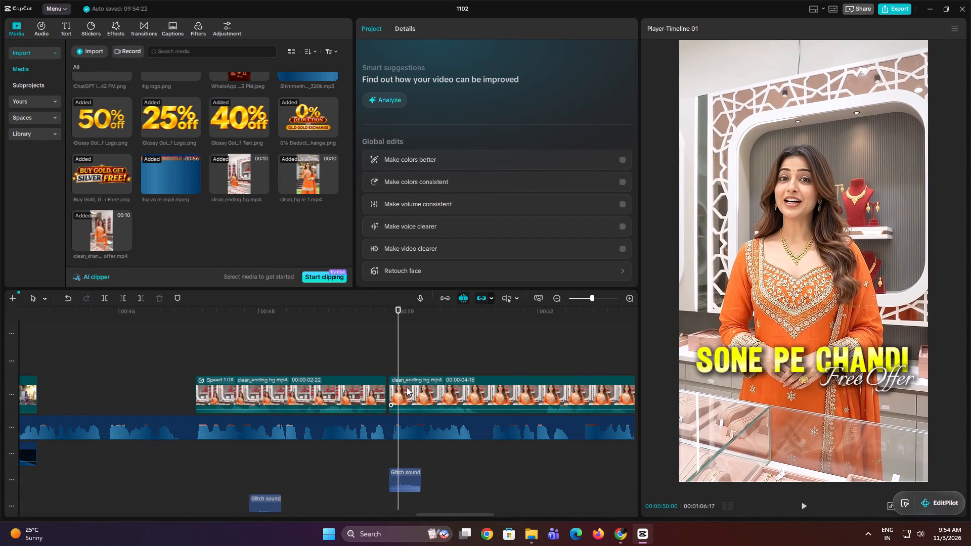
pyautogui.click(398, 345)
pyautogui.click(407, 395)
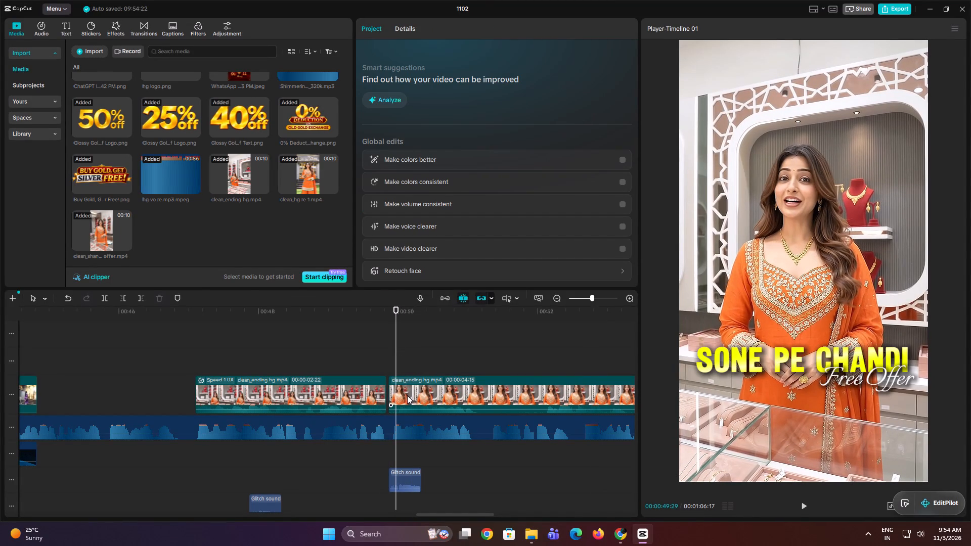
pyautogui.press('q')
pyautogui.moveTo(407, 395); pyautogui.dragTo(396, 398)
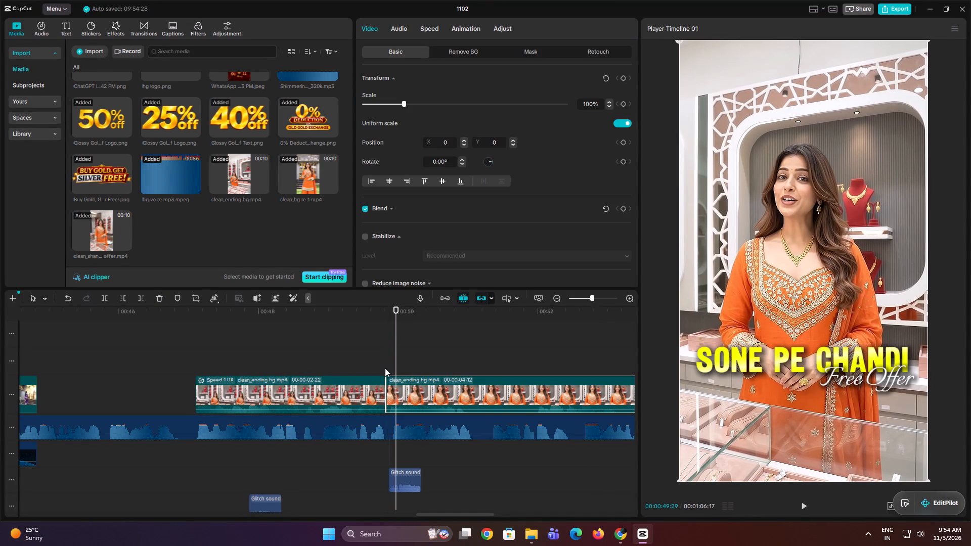
pyautogui.click(381, 356)
pyautogui.press('space')
pyautogui.press('space')
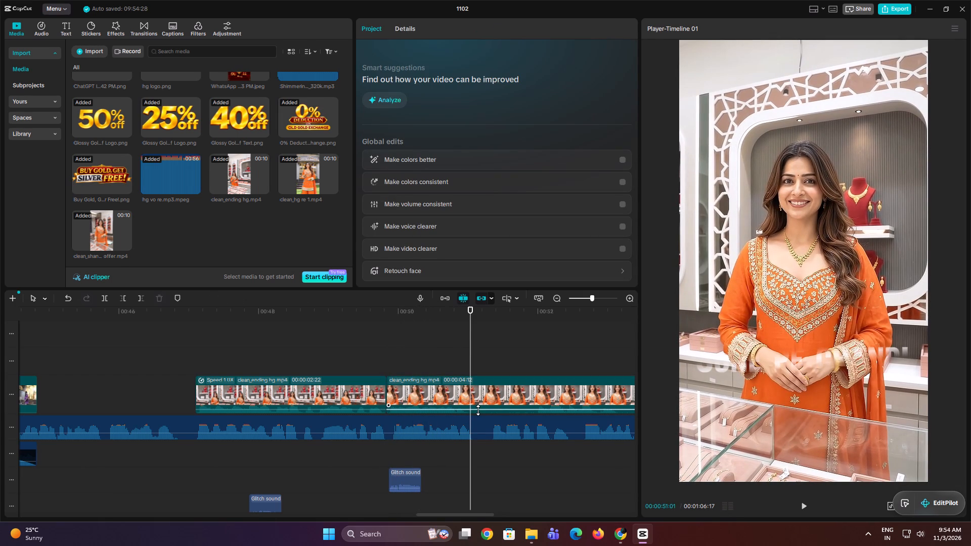
pyautogui.press('space')
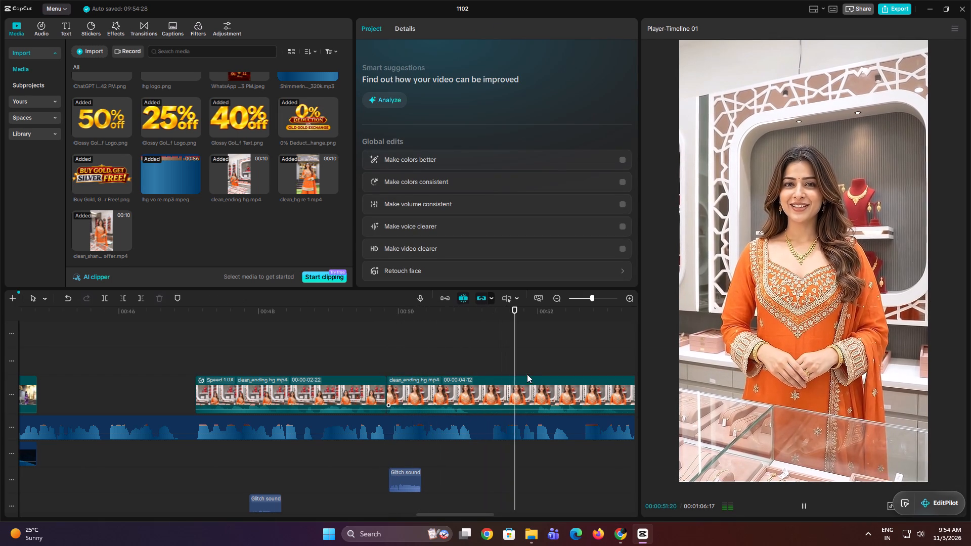
pyautogui.press('space')
# Split the second presenter part at 00:00:51:02, at the pause in the voiceover.
pyautogui.click(484, 368)
pyautogui.moveTo(484, 368); pyautogui.dragTo(473, 372)
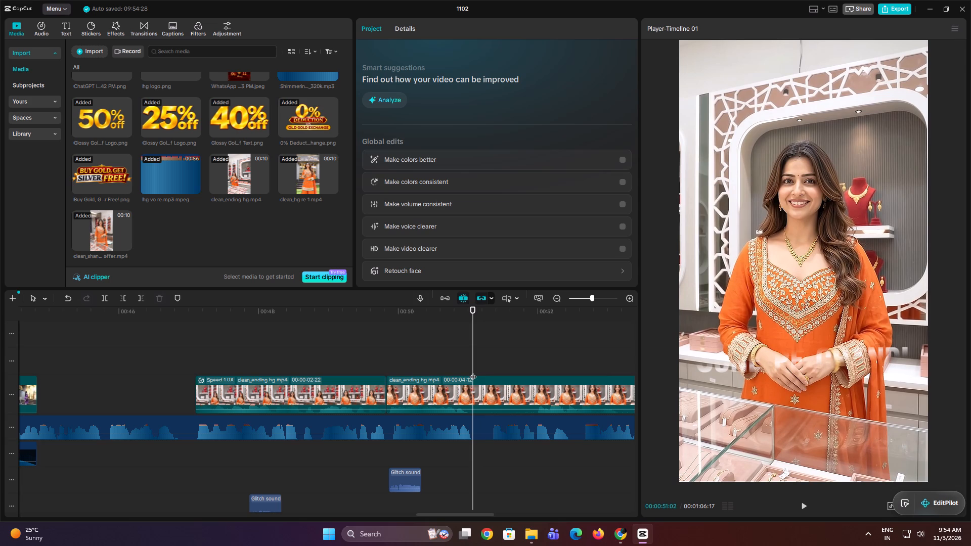
pyautogui.click(488, 396)
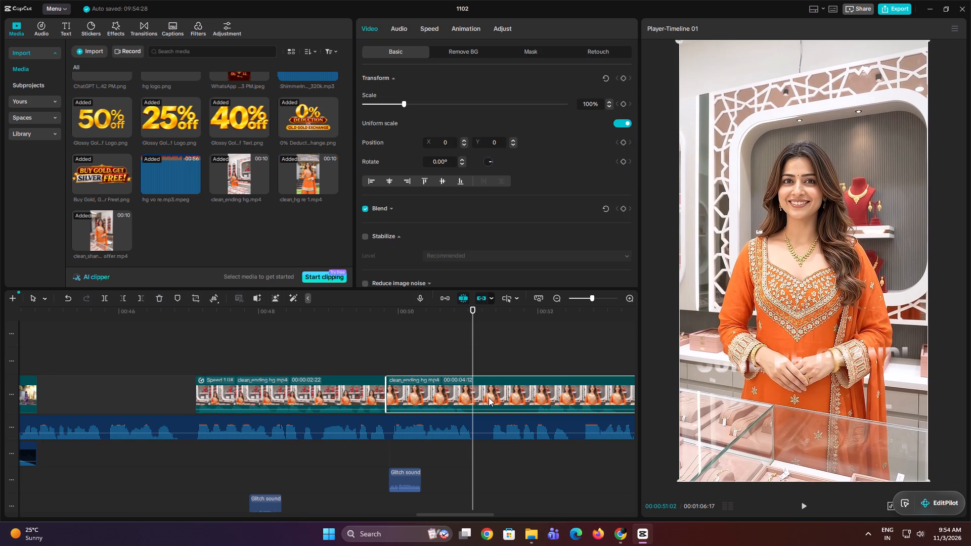
pyautogui.hotkey('ctrl', 'b')
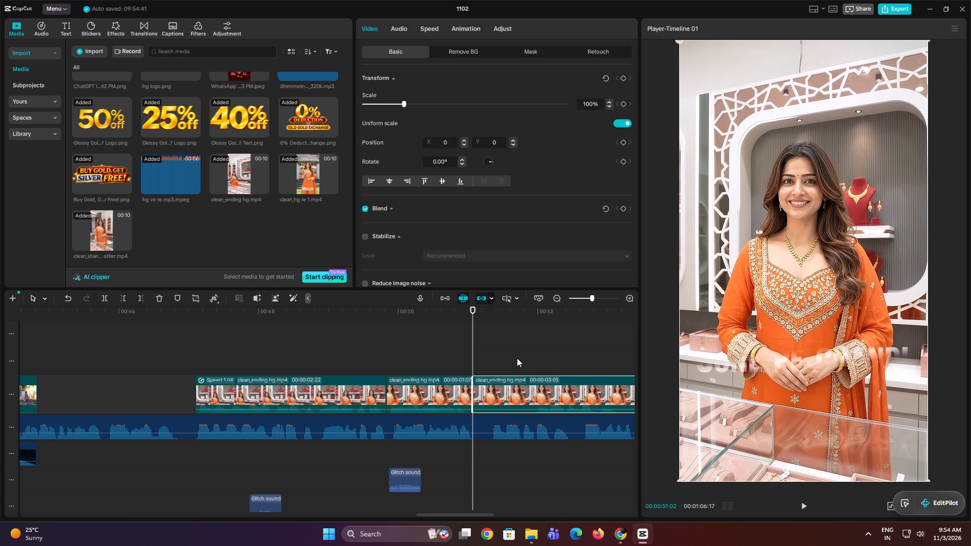
# Trim the start of the split-off third presenter part at 00:00:51:29 and move it back to begin just before the voiceover's next phrase.
pyautogui.click(517, 358)
pyautogui.moveTo(517, 358); pyautogui.dragTo(535, 356)
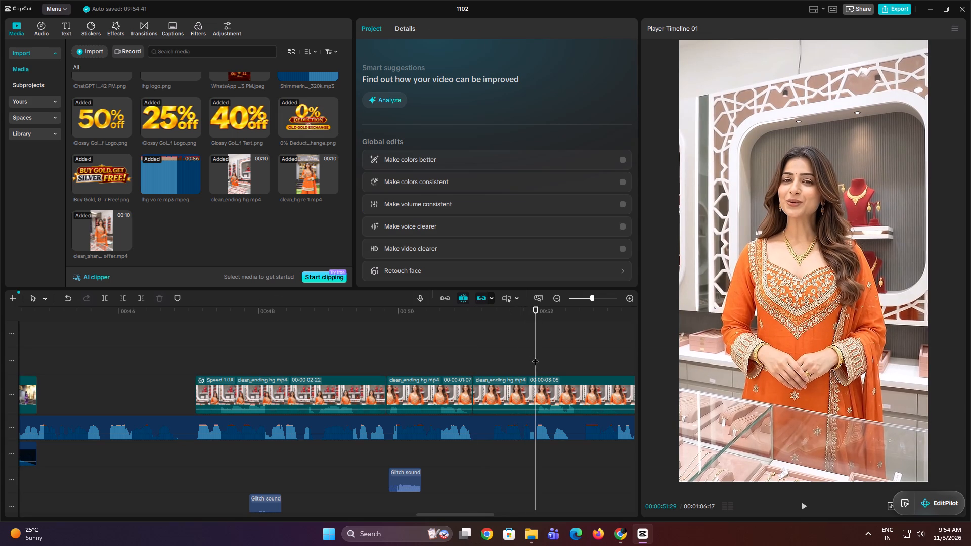
pyautogui.click(534, 394)
pyautogui.press('q')
pyautogui.moveTo(539, 394); pyautogui.dragTo(484, 394)
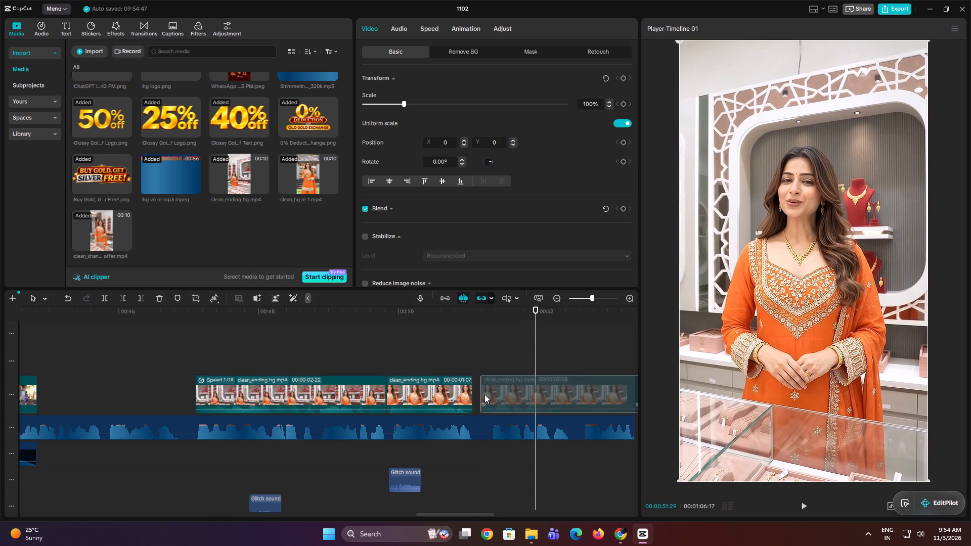
pyautogui.moveTo(484, 394); pyautogui.dragTo(488, 393)
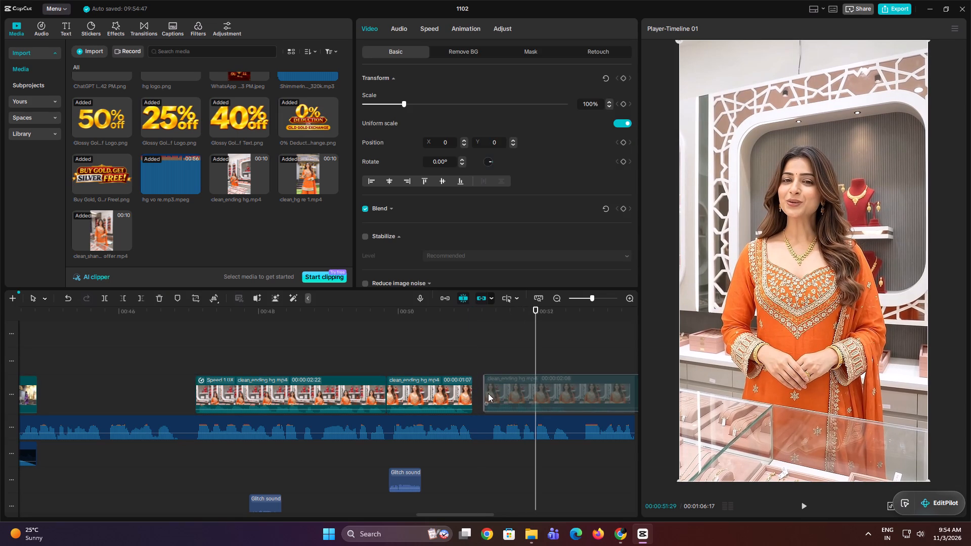
pyautogui.moveTo(488, 393); pyautogui.dragTo(491, 393)
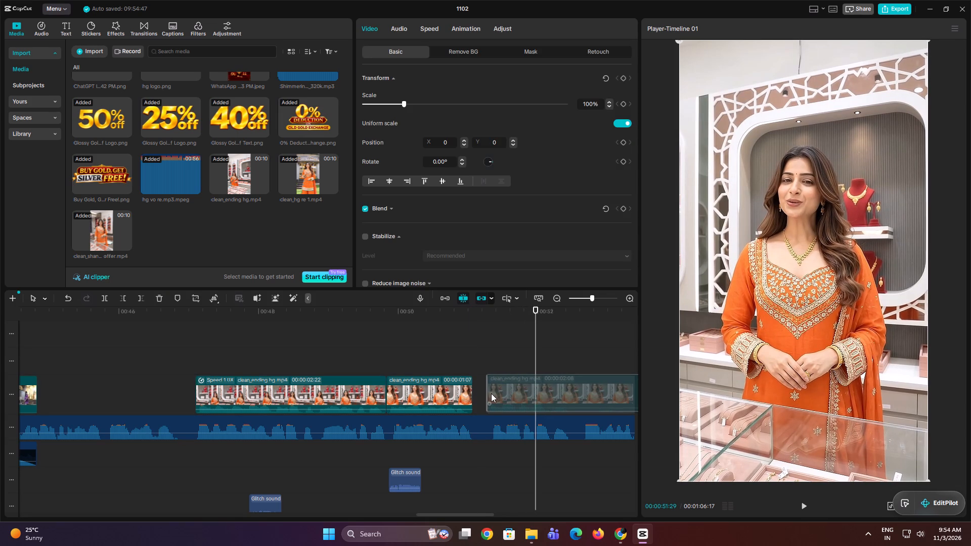
pyautogui.click(502, 400)
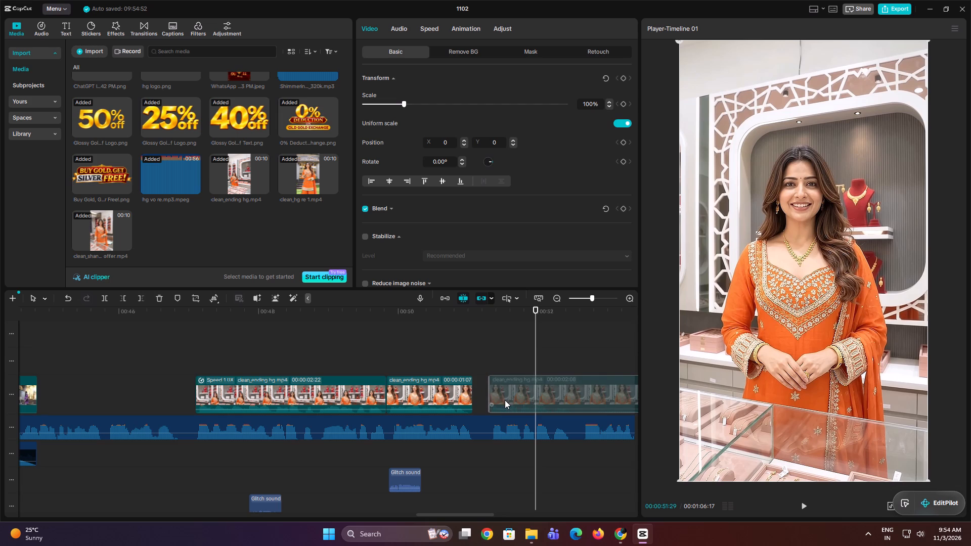
# Extend the end of the second presenter part to a duration of 00:00:01:14, meeting the third part, and play the join.
pyautogui.click(463, 392)
pyautogui.moveTo(474, 387); pyautogui.dragTo(485, 388)
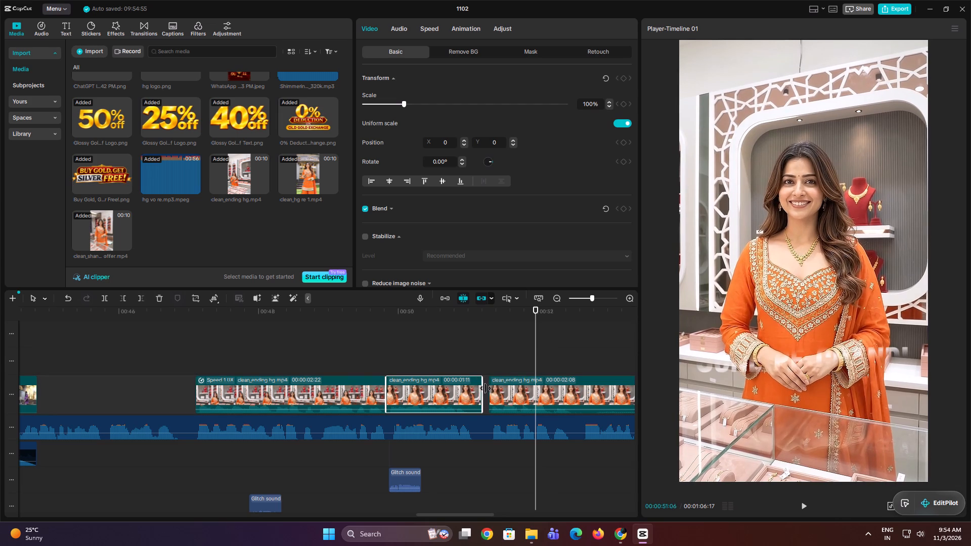
pyautogui.moveTo(485, 388); pyautogui.dragTo(491, 388)
pyautogui.click(462, 359)
pyautogui.press('space')
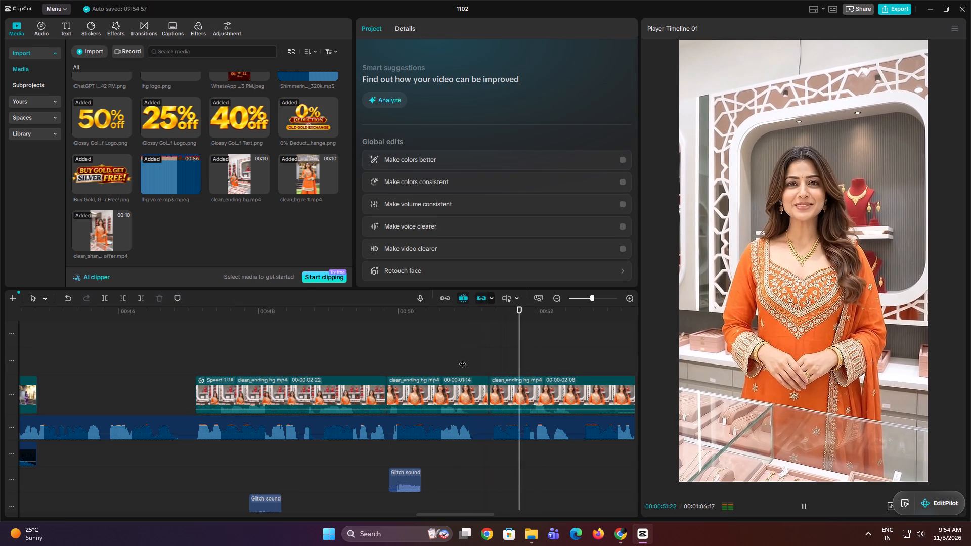
pyautogui.press('space')
# Turn the audio volume of all three presenter parts all the way down, leaving the voiceover clip untouched.
pyautogui.moveTo(572, 410); pyautogui.dragTo(572, 424)
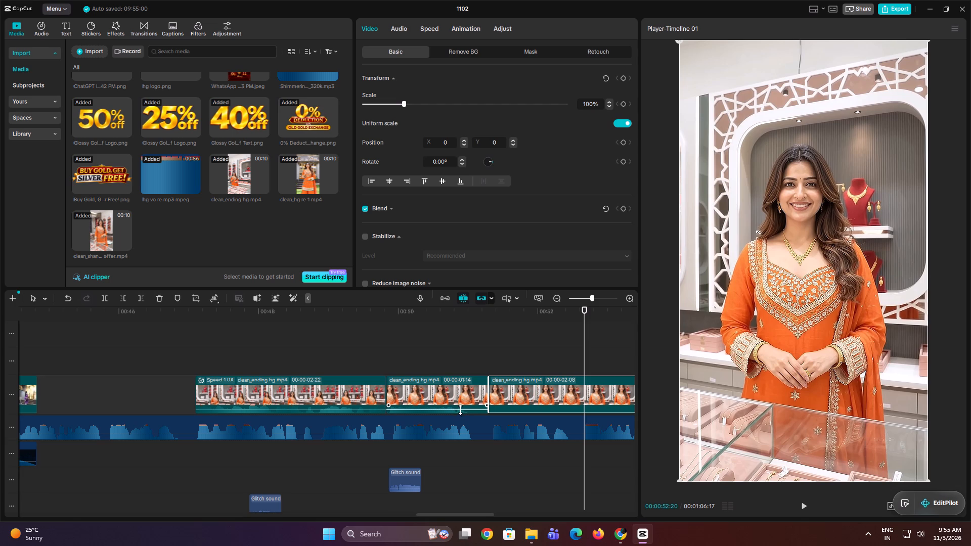
pyautogui.moveTo(460, 409); pyautogui.dragTo(460, 421)
pyautogui.moveTo(374, 408); pyautogui.dragTo(379, 429)
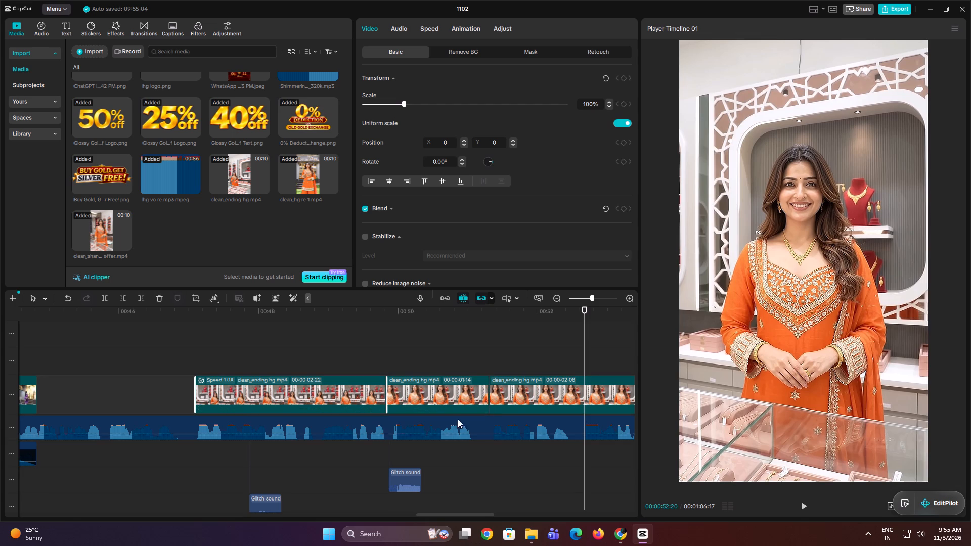
pyautogui.press('space')
pyautogui.press('space')
# Trim the end of the third presenter part at 00:00:52:19 and play on through the rest of the voiceover.
pyautogui.click(39, 362)
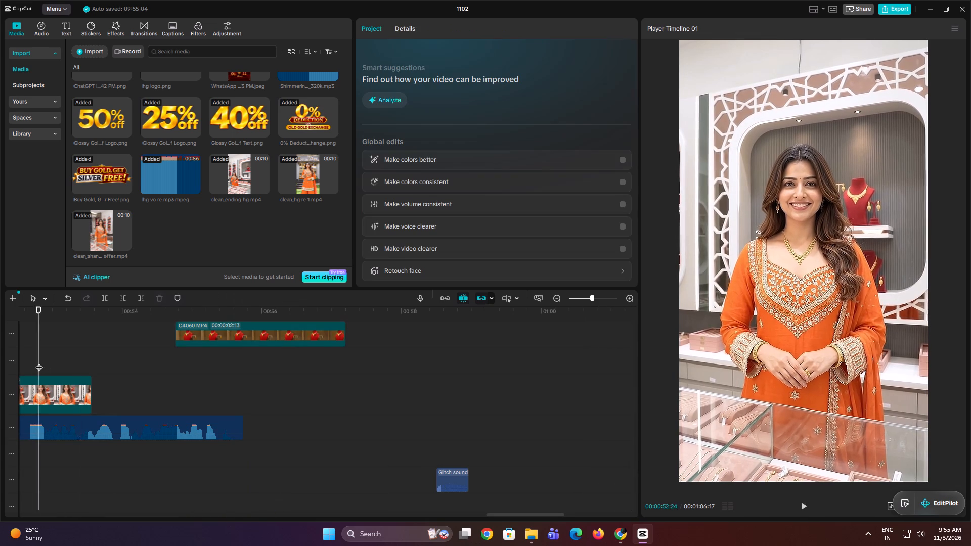
pyautogui.moveTo(39, 362); pyautogui.dragTo(108, 388)
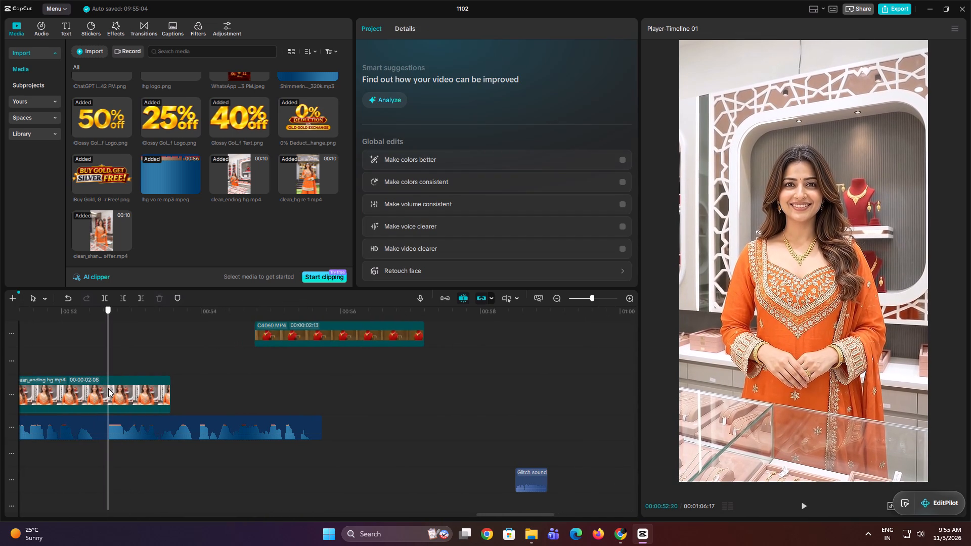
pyautogui.moveTo(108, 388); pyautogui.dragTo(108, 389)
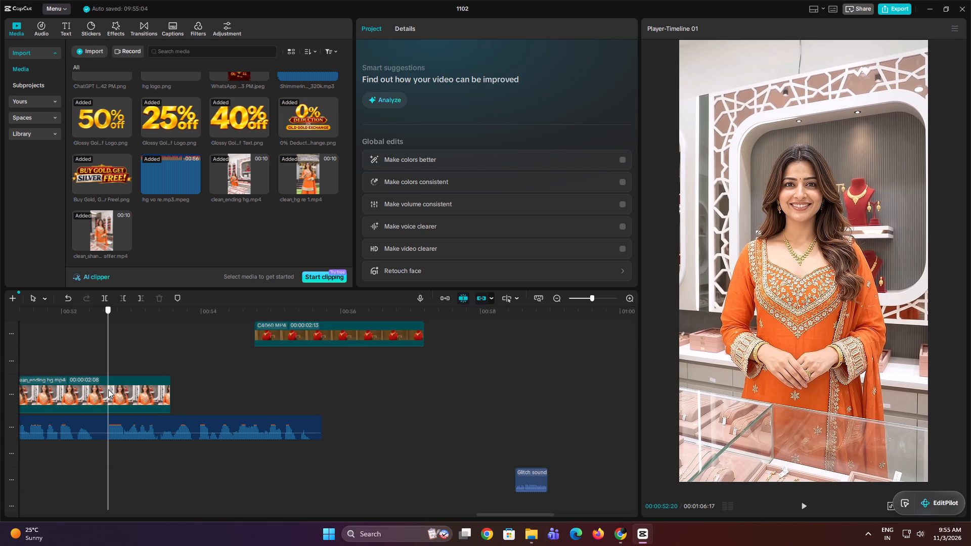
pyautogui.press('Left')
pyautogui.click(133, 389)
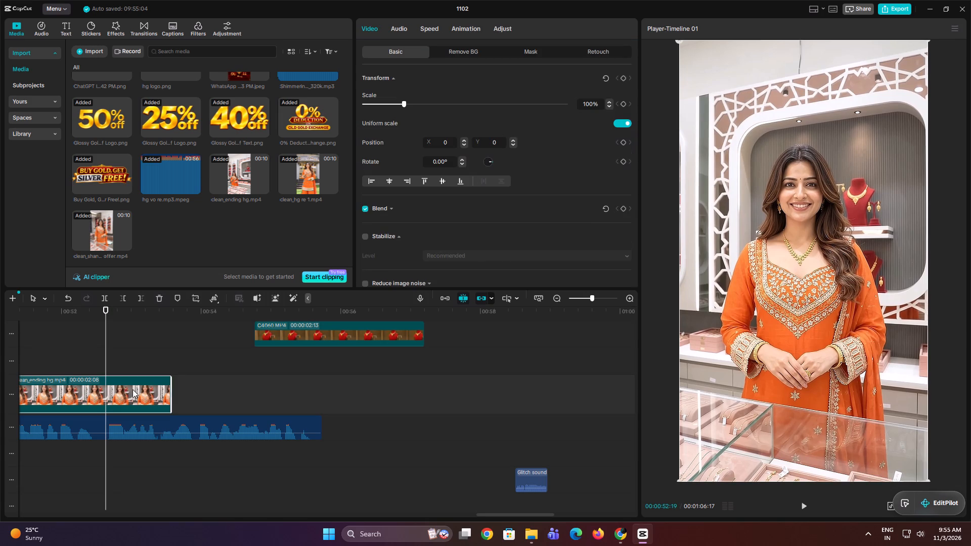
pyautogui.write('w')
pyautogui.press('space')
pyautogui.scroll(4, 307, 392)
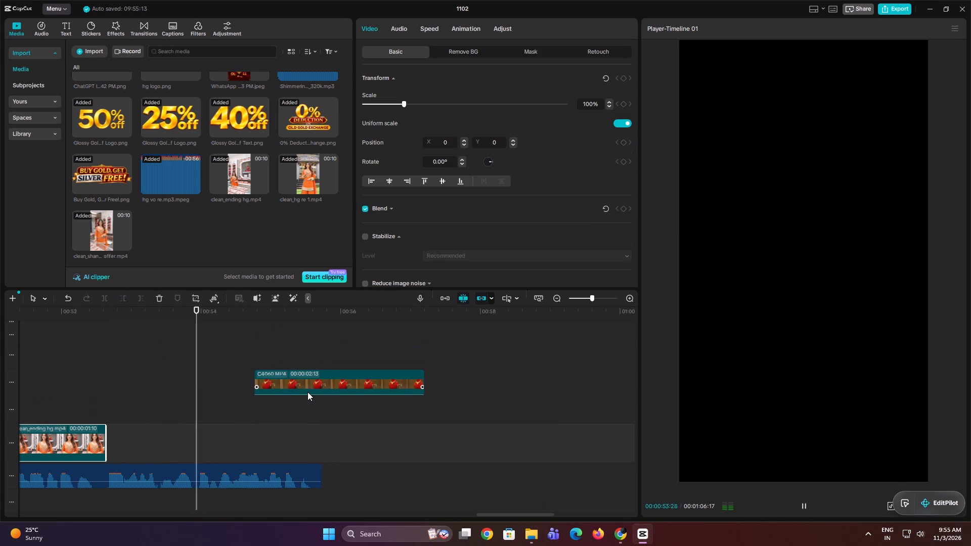
pyautogui.press('space')
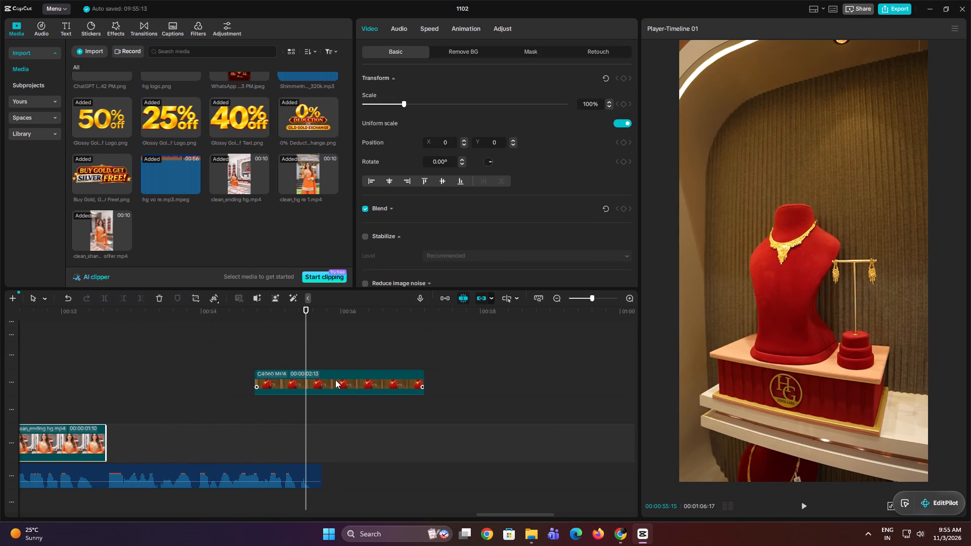
# Trim the end of the voiceover clip at 00:00:55:18.
pyautogui.moveTo(304, 335); pyautogui.dragTo(311, 334)
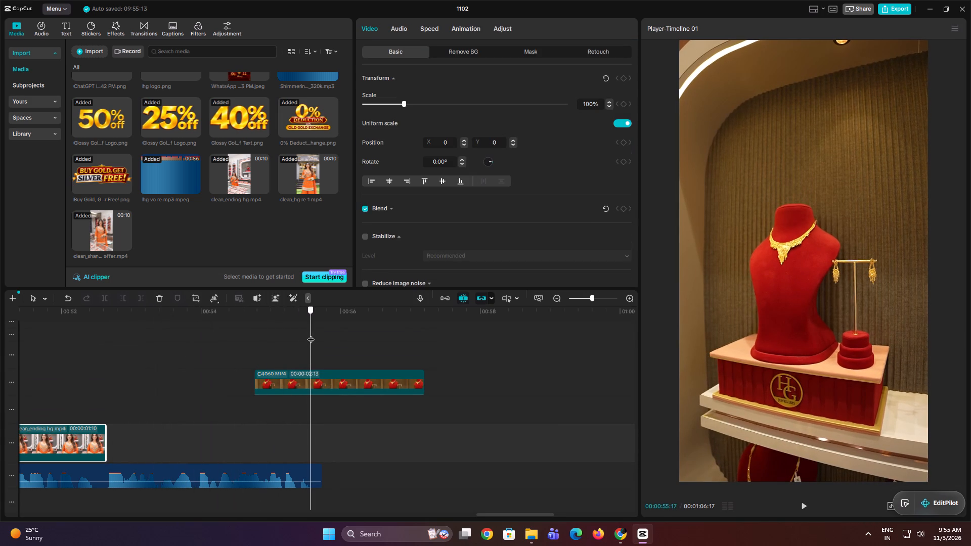
pyautogui.moveTo(311, 334); pyautogui.dragTo(312, 334)
pyautogui.click(311, 471)
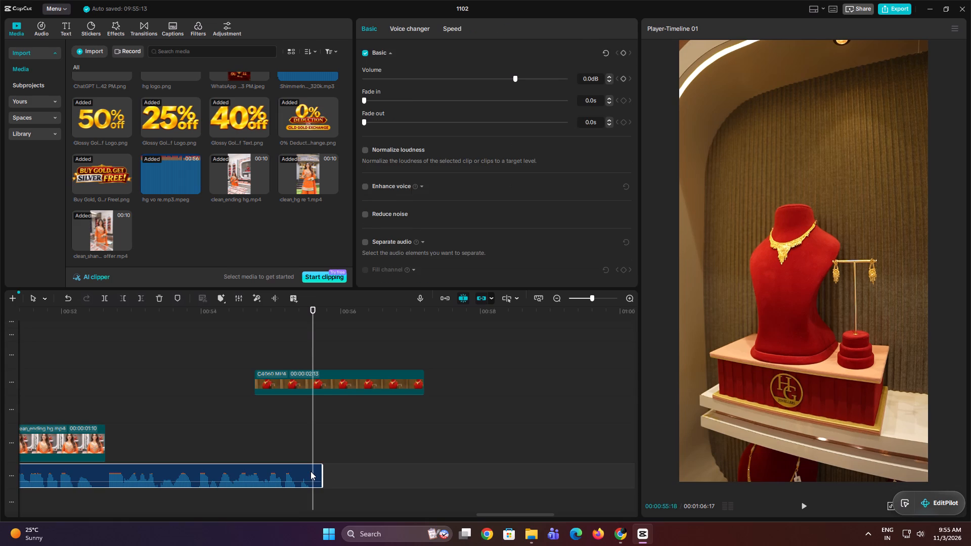
pyautogui.press('w')
# Play the voiceover over the empty stretch before the presenter ending, and set the playhead at the showroom footage's end, 00:00:44:25.
pyautogui.click(186, 394)
pyautogui.moveTo(186, 394); pyautogui.dragTo(0, 432)
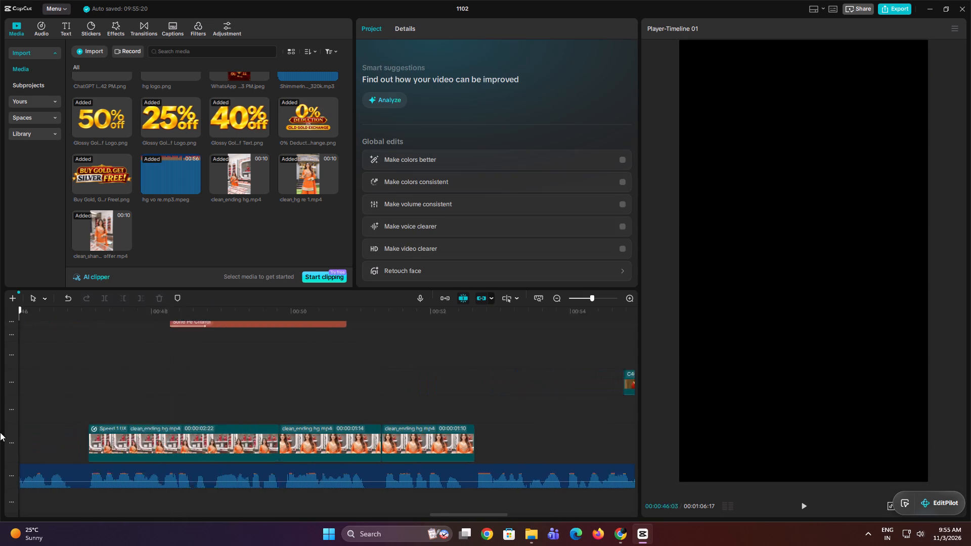
pyautogui.moveTo(0, 432); pyautogui.dragTo(201, 480)
pyautogui.press('space')
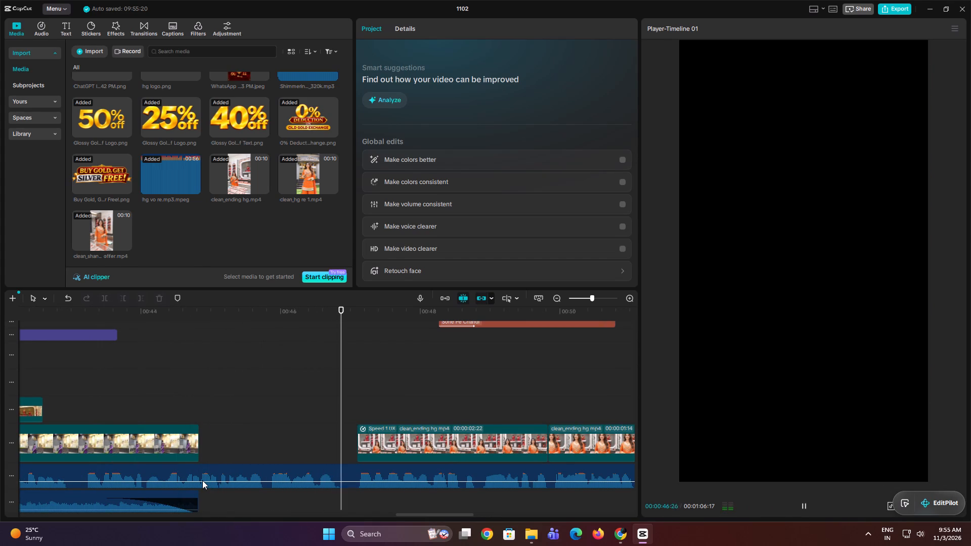
pyautogui.press('space')
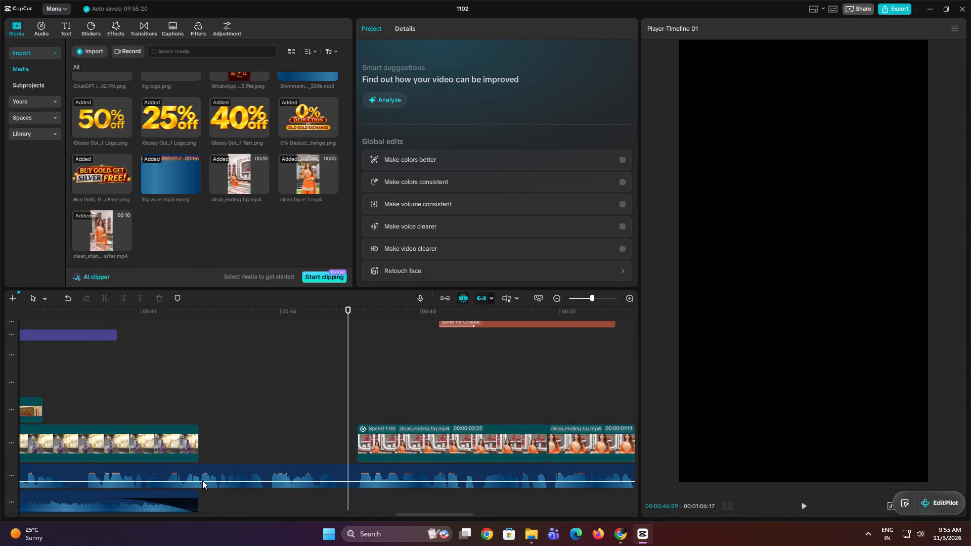
pyautogui.scroll(16, 153, 436)
pyautogui.click(189, 416)
pyautogui.moveTo(189, 416); pyautogui.dragTo(198, 416)
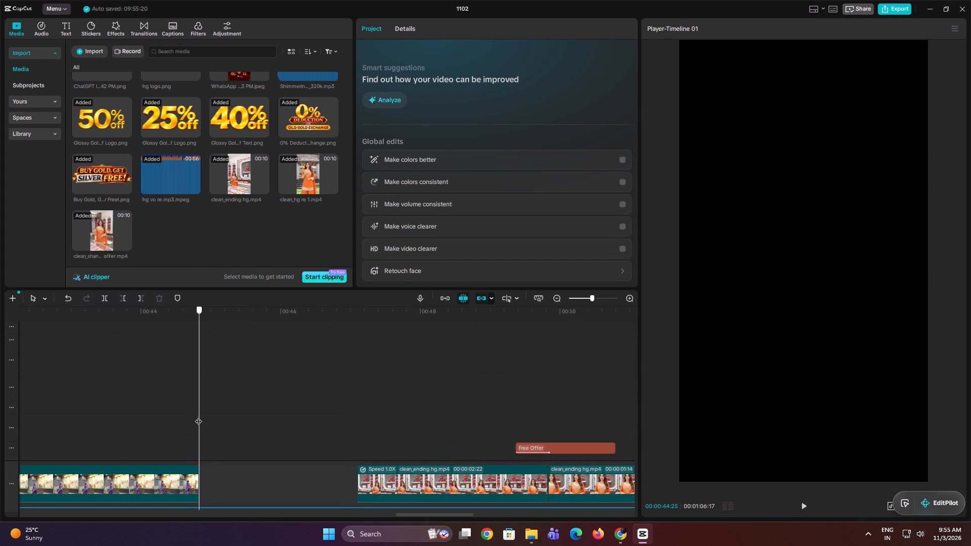
pyautogui.moveTo(198, 416); pyautogui.dragTo(199, 416)
pyautogui.scroll(-14, 199, 417)
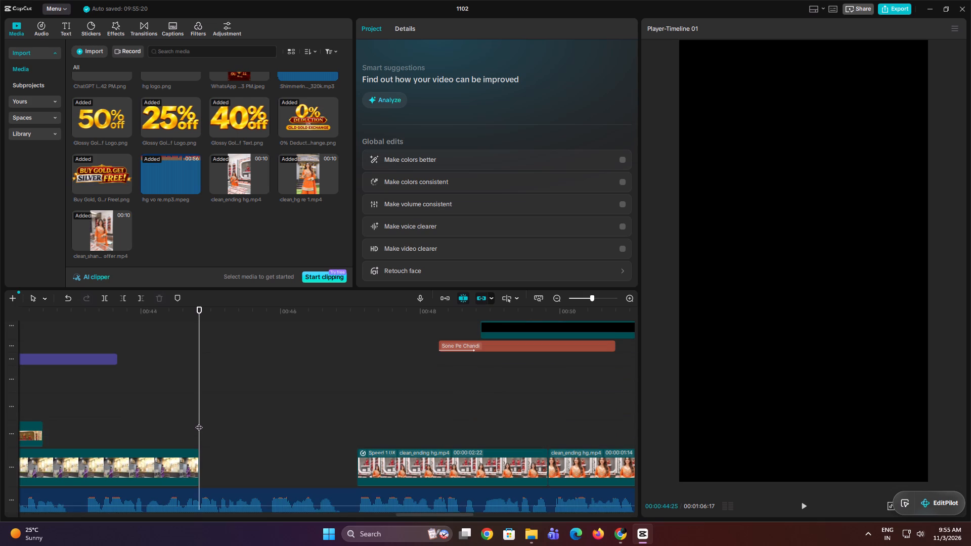
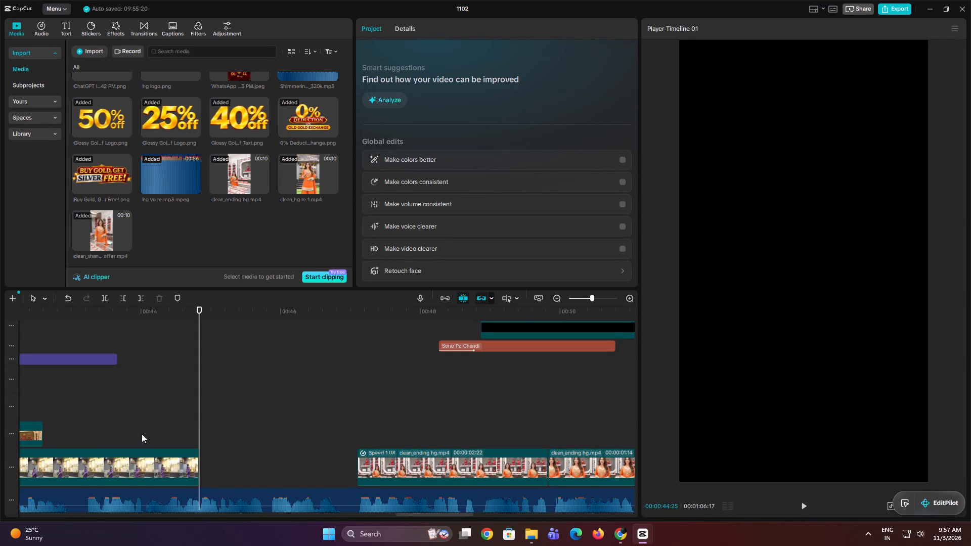
# Delete the 00:00:04:22 showroom clip that sits on the main track before the presenter ending.
pyautogui.click(142, 434)
pyautogui.moveTo(143, 432); pyautogui.dragTo(53, 457)
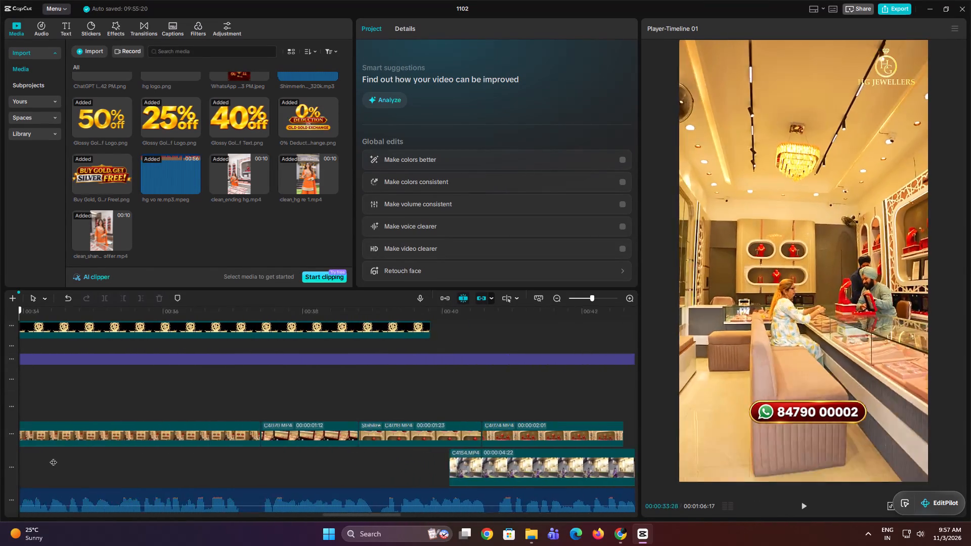
pyautogui.moveTo(53, 457); pyautogui.dragTo(612, 478)
pyautogui.press('space')
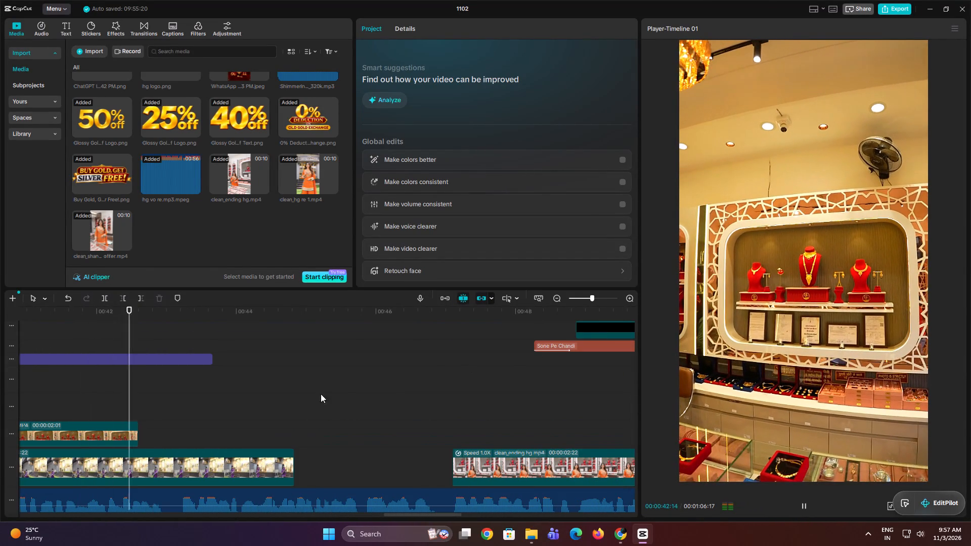
pyautogui.press('space')
pyautogui.moveTo(592, 298); pyautogui.dragTo(587, 299)
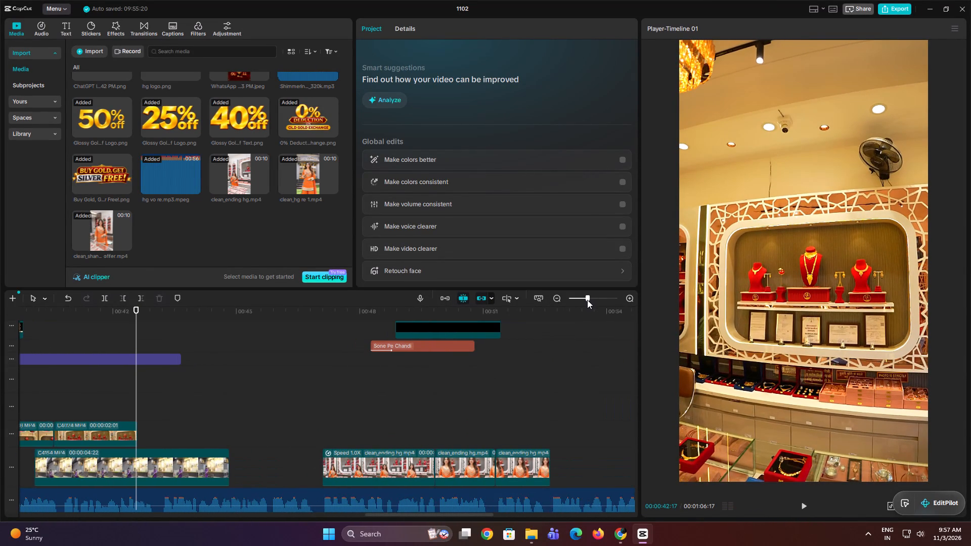
pyautogui.moveTo(587, 300); pyautogui.dragTo(582, 302)
pyautogui.click(156, 464)
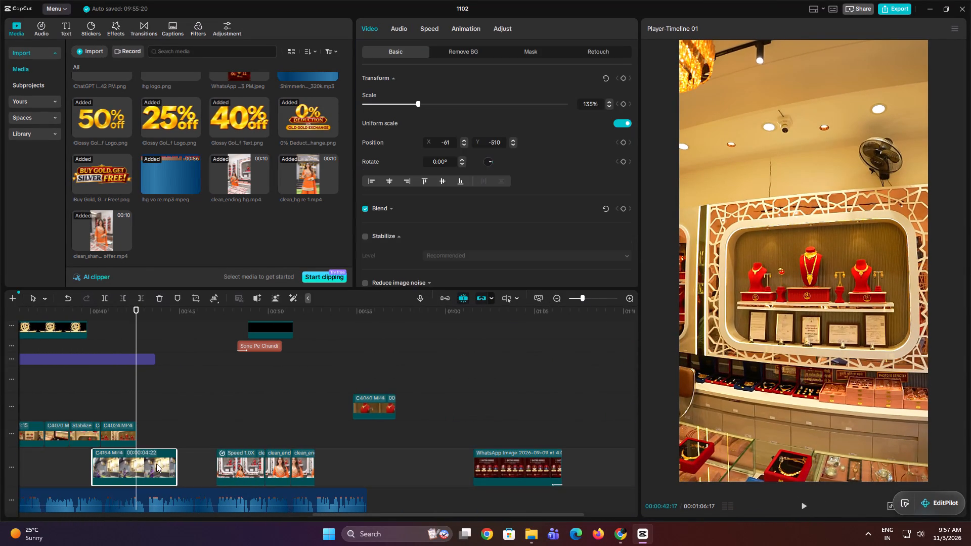
pyautogui.press('BackSpace')
# Review the showroom and jewellery clips between about 00:00:21 and 00:00:42, comparing the ring box and gold earrings shots.
pyautogui.click(70, 389)
pyautogui.moveTo(70, 389); pyautogui.dragTo(47, 395)
pyautogui.press('space')
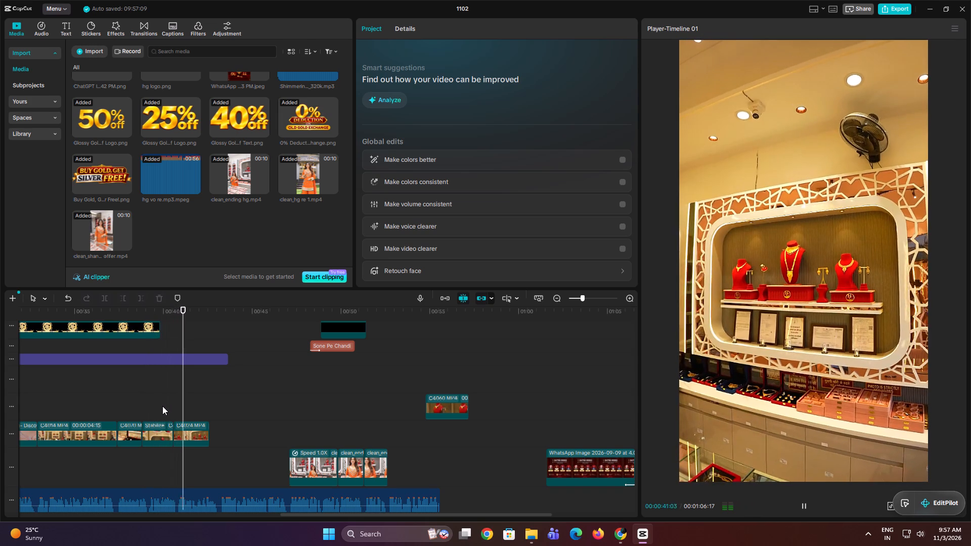
pyautogui.press('space')
pyautogui.press('space')
pyautogui.press('space')
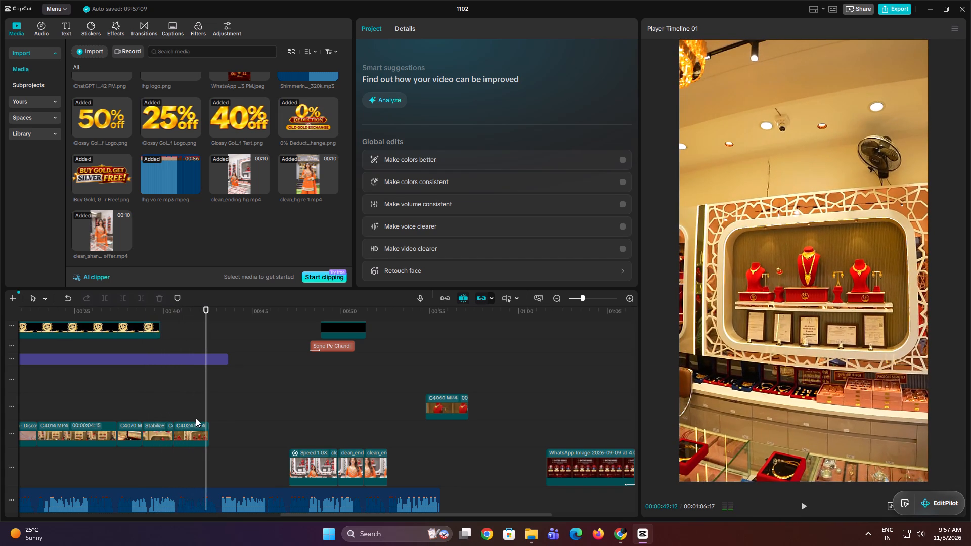
pyautogui.click(136, 401)
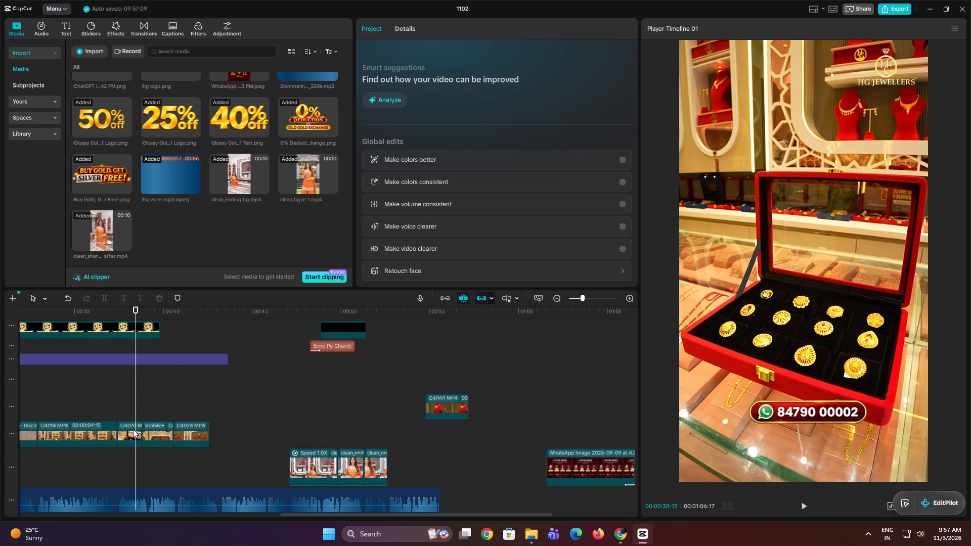
pyautogui.click(182, 411)
pyautogui.moveTo(182, 411); pyautogui.dragTo(39, 440)
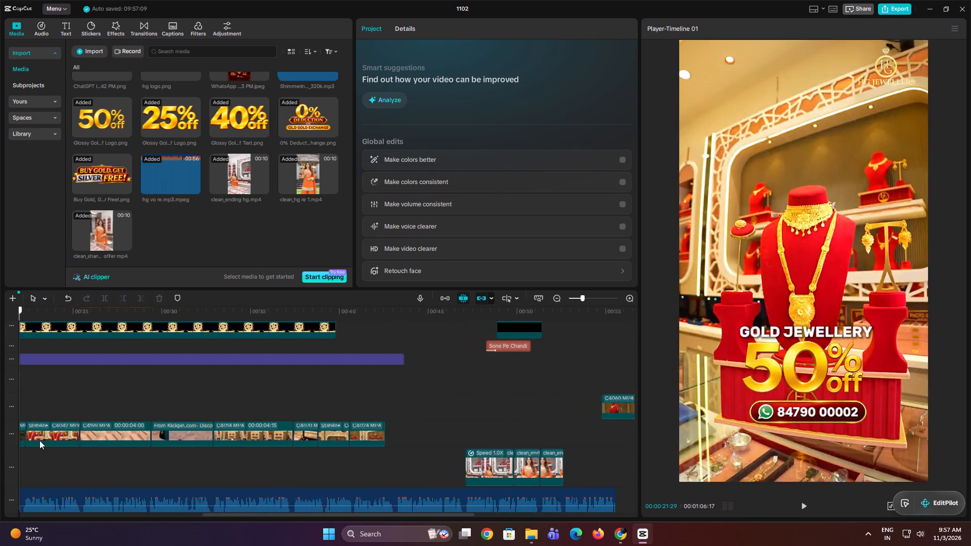
pyautogui.moveTo(39, 440); pyautogui.dragTo(191, 457)
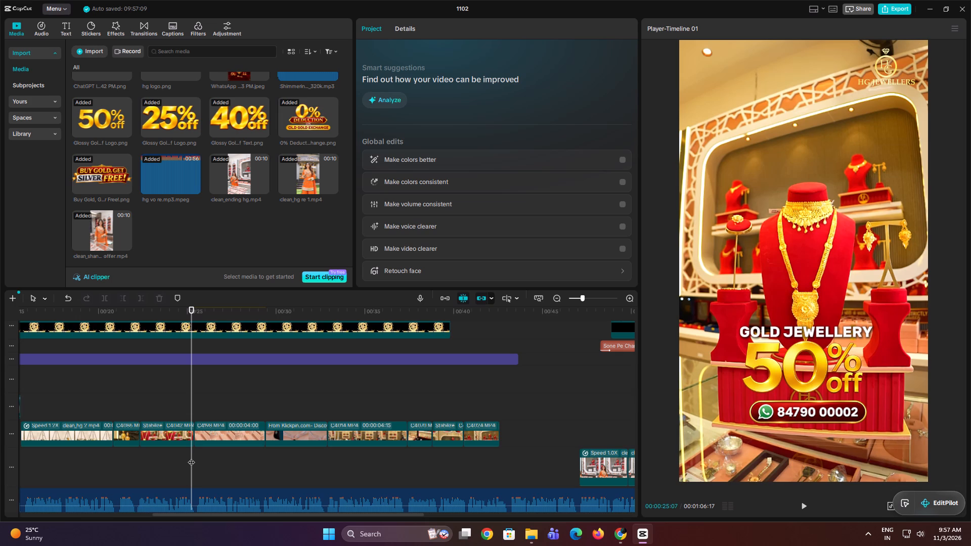
pyautogui.click(122, 409)
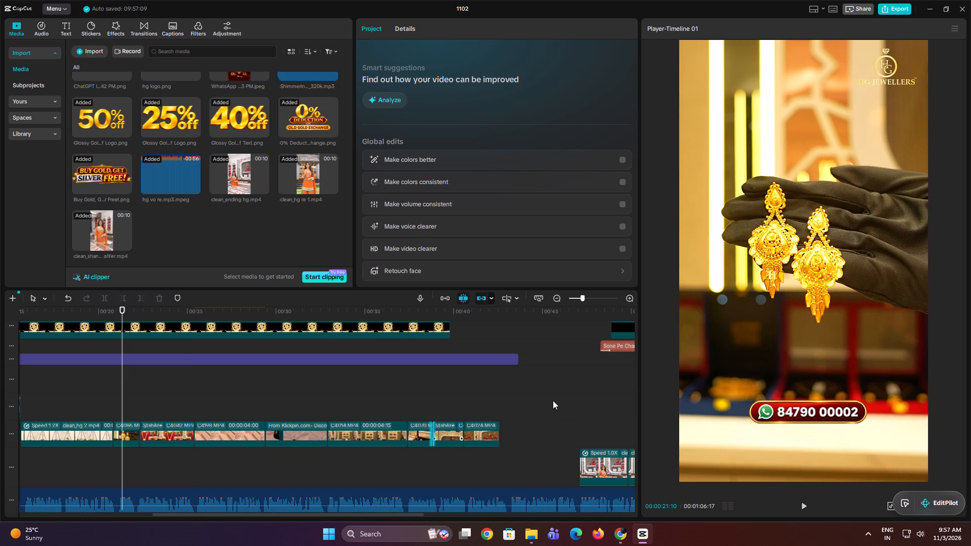
pyautogui.click(571, 398)
pyautogui.moveTo(571, 398); pyautogui.dragTo(443, 414)
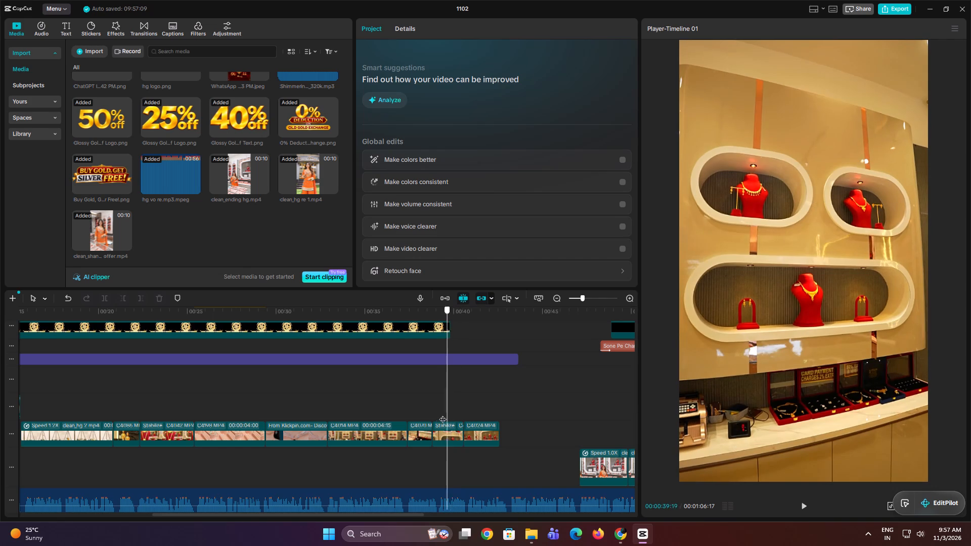
pyautogui.moveTo(443, 414); pyautogui.dragTo(427, 418)
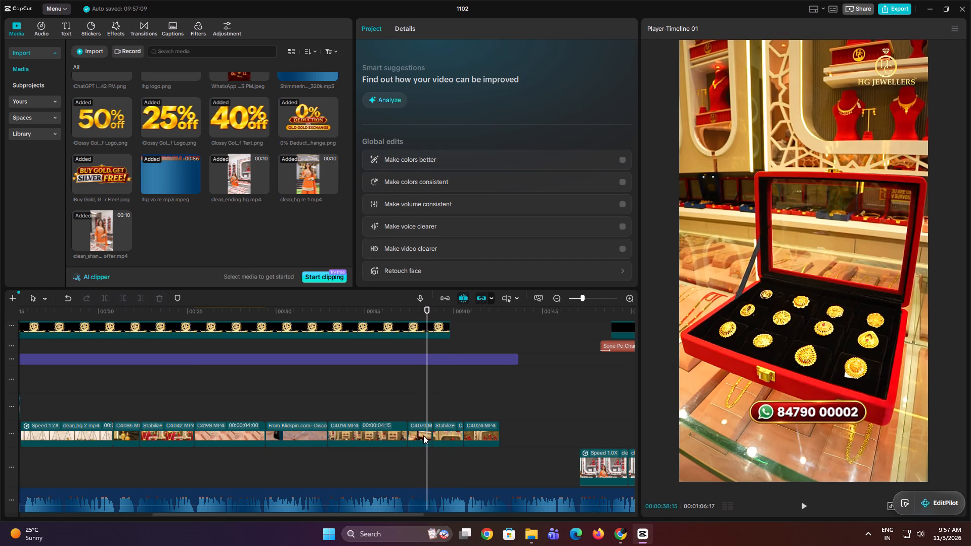
# Move the ring box clip from about 00:00:38 to the track above the gold earrings clip, starting at 00:00:20:25.
pyautogui.moveTo(423, 436); pyautogui.dragTo(127, 407)
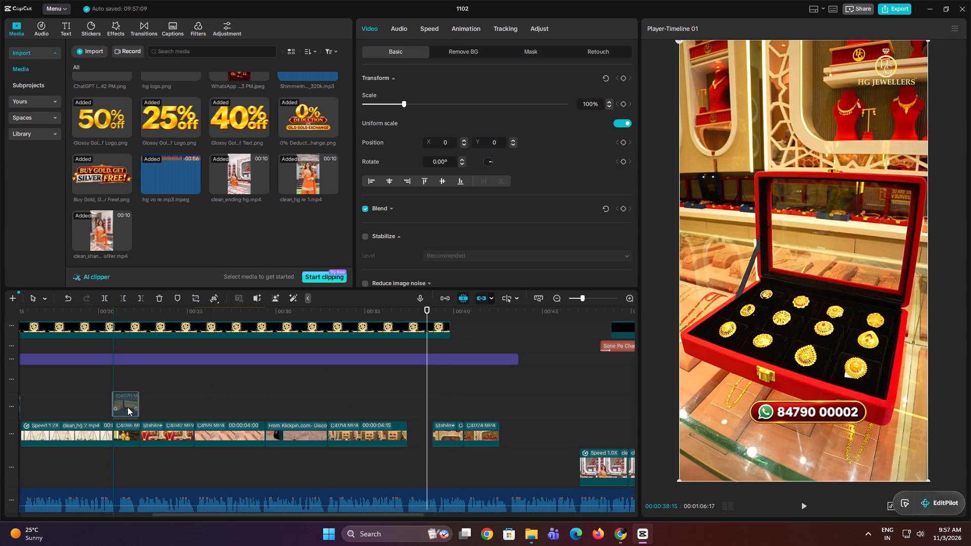
pyautogui.moveTo(127, 407); pyautogui.dragTo(127, 406)
pyautogui.click(140, 403)
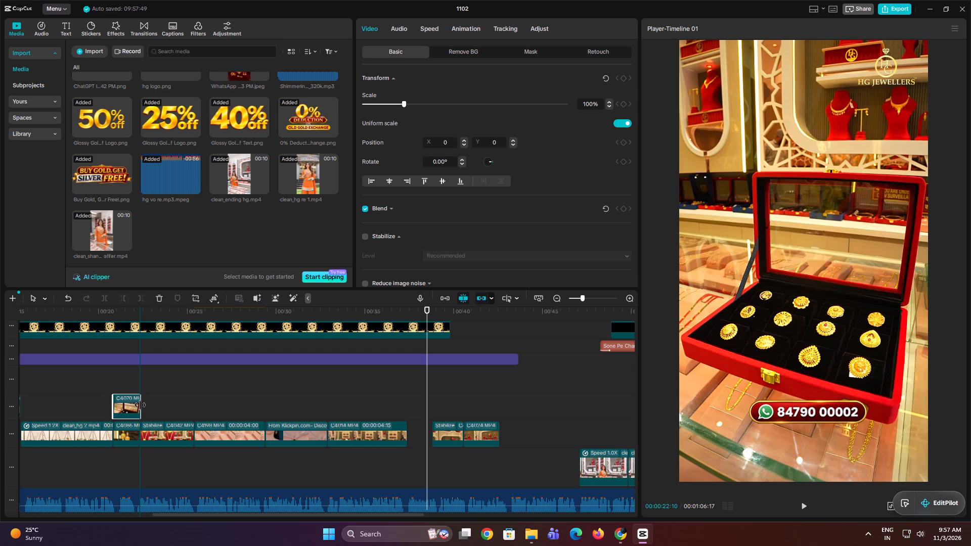
pyautogui.click(114, 377)
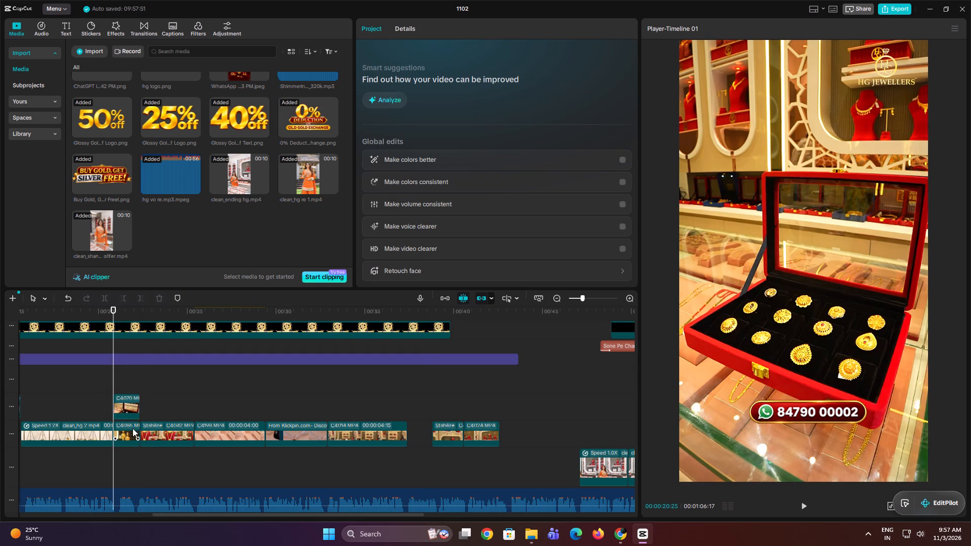
# Shift the gold earrings clip to the main track below, put the ring box clip in its place, and play through to 00:00:27:10.
pyautogui.click(133, 428)
pyautogui.moveTo(133, 433); pyautogui.dragTo(116, 459)
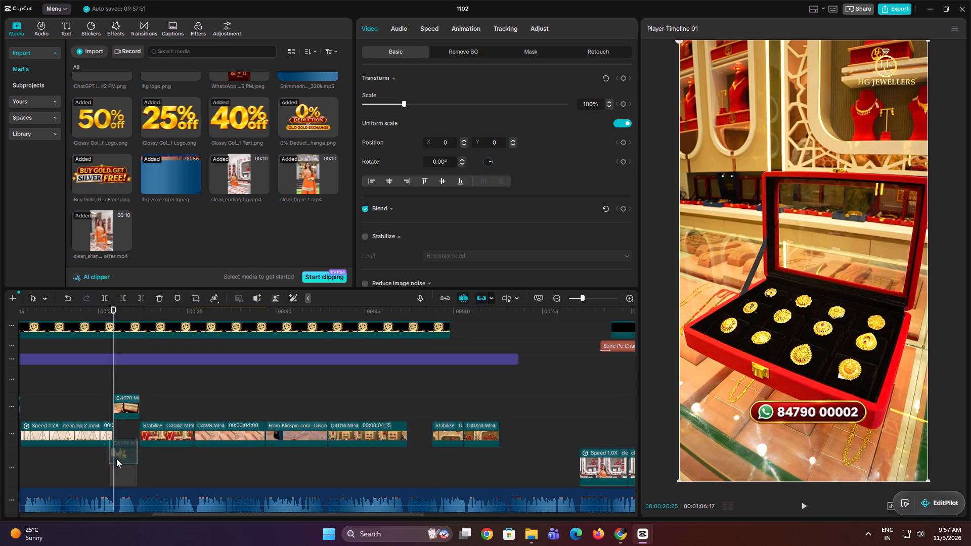
pyautogui.moveTo(116, 459); pyautogui.dragTo(103, 463)
pyautogui.moveTo(130, 406); pyautogui.dragTo(129, 431)
pyautogui.press('space')
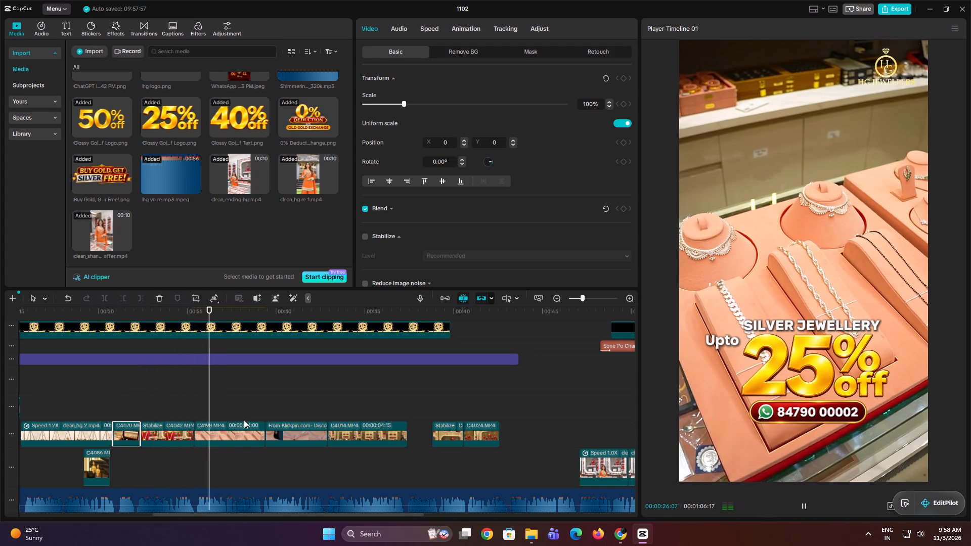
pyautogui.press('space')
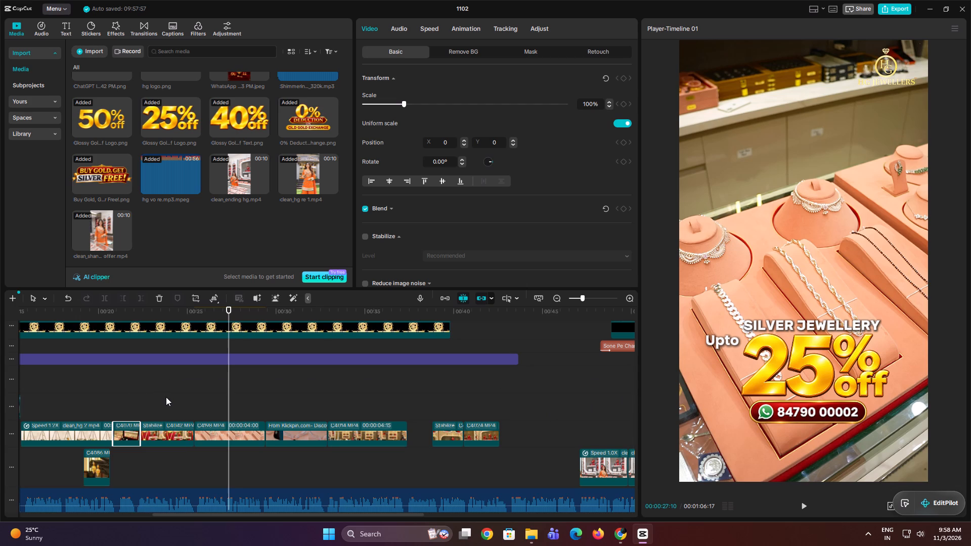
# Switch to the Chrome browser.
pyautogui.click(617, 533)
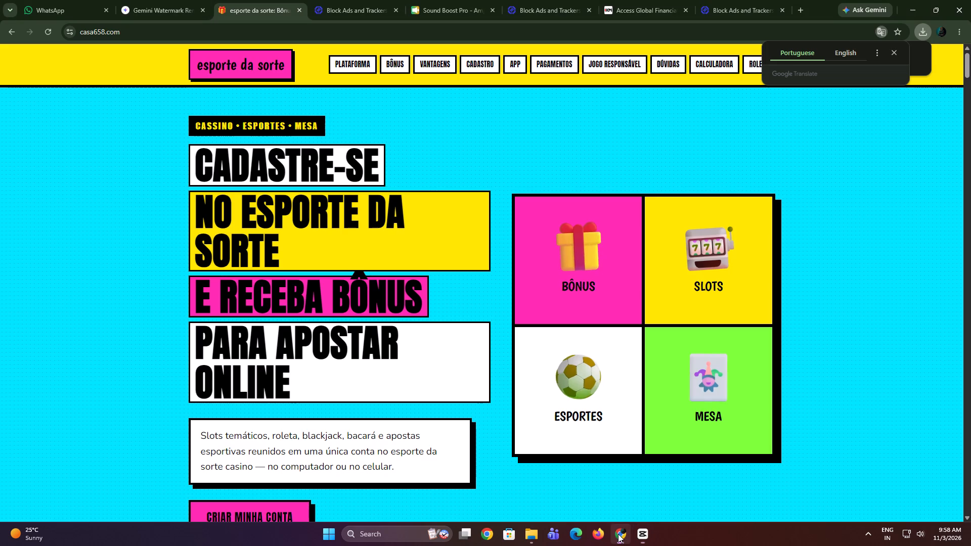
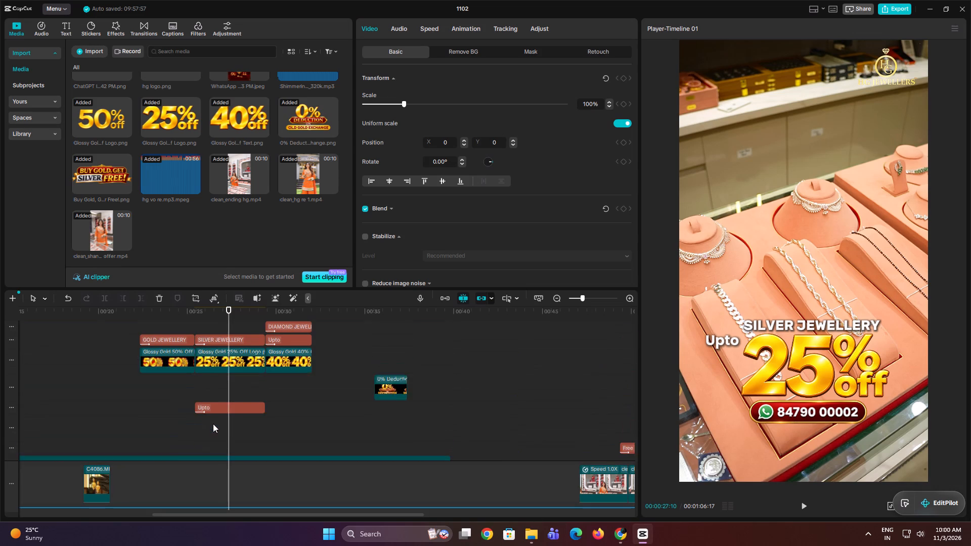
pyautogui.click(213, 418)
pyautogui.moveTo(409, 87); pyautogui.dragTo(325, 68)
pyautogui.hotkey('ctrl', 'v')
pyautogui.press('BackSpace')
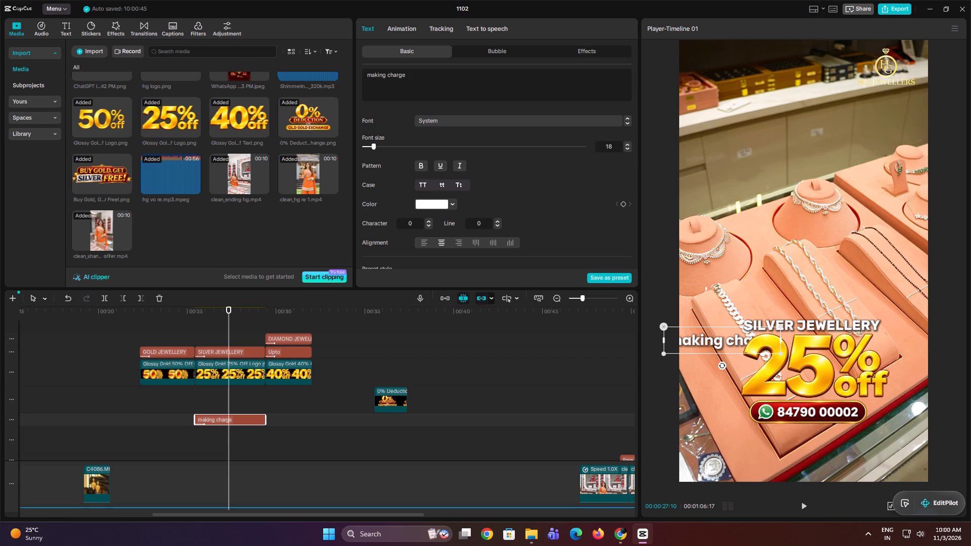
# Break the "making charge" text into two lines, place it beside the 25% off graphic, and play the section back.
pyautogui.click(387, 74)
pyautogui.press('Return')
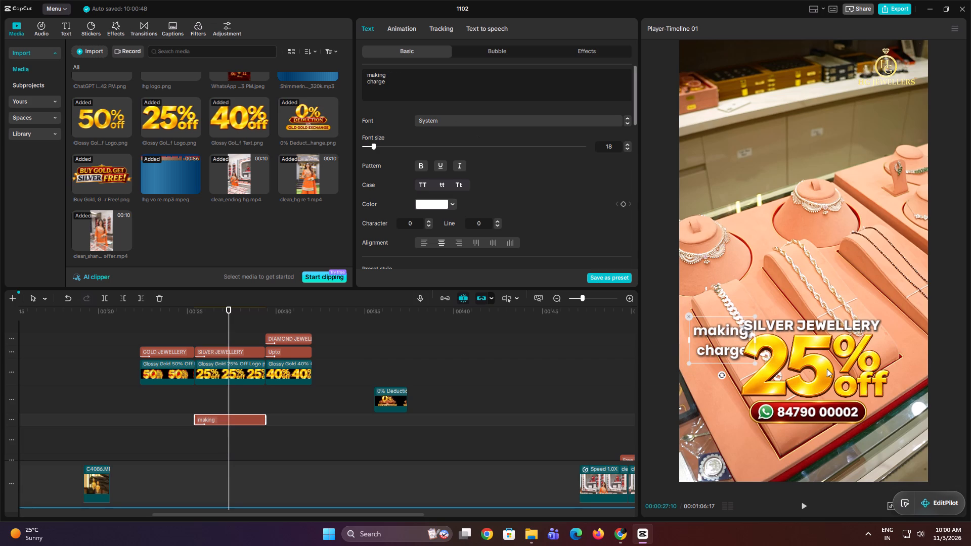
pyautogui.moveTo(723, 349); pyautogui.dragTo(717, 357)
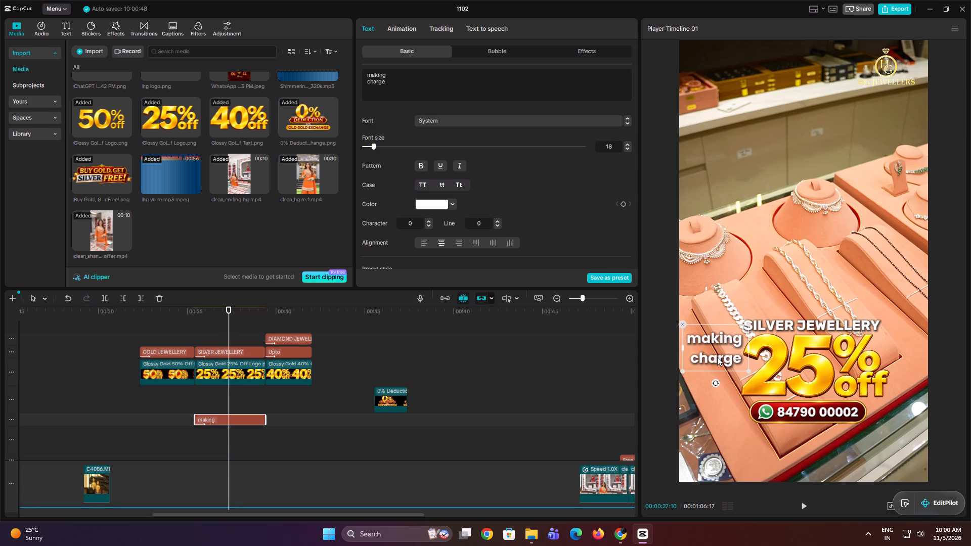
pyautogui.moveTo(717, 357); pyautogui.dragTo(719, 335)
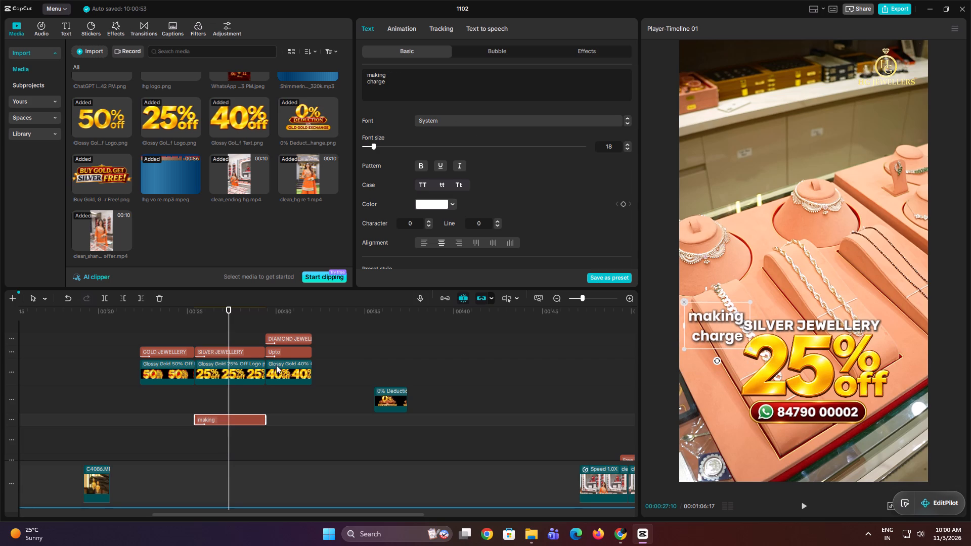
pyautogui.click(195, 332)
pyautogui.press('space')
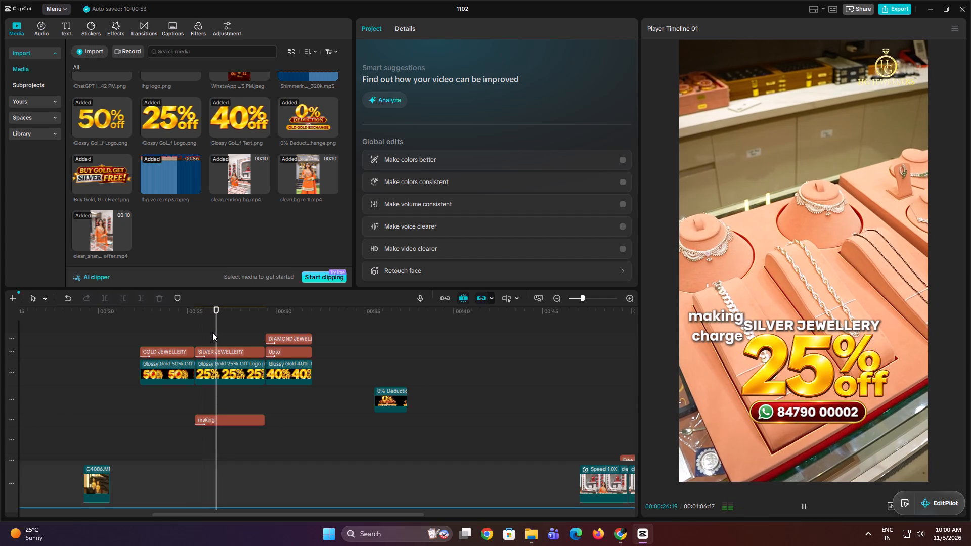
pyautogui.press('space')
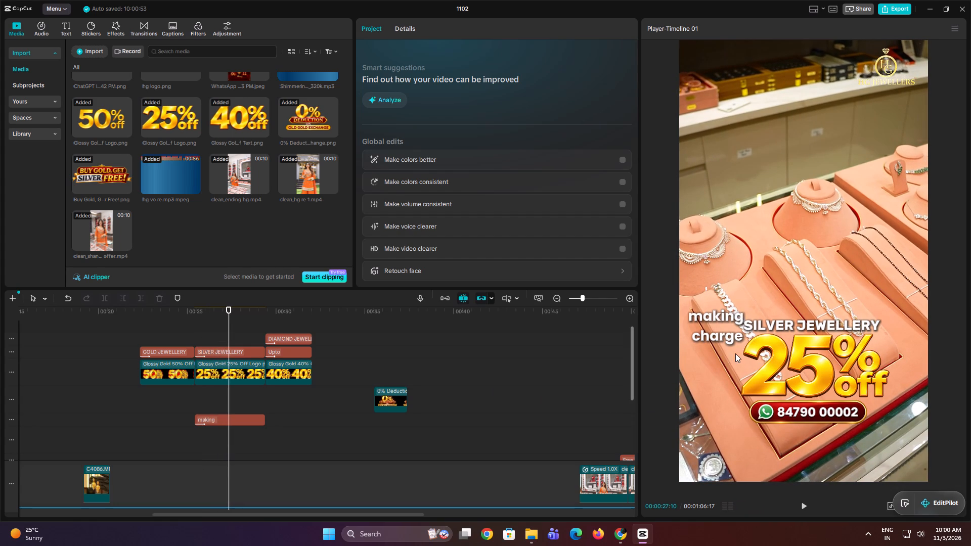
# Move the SILVER JEWELLERY title up, leaving a gap above the 25% off graphic.
pyautogui.click(787, 325)
pyautogui.moveTo(791, 327); pyautogui.dragTo(793, 300)
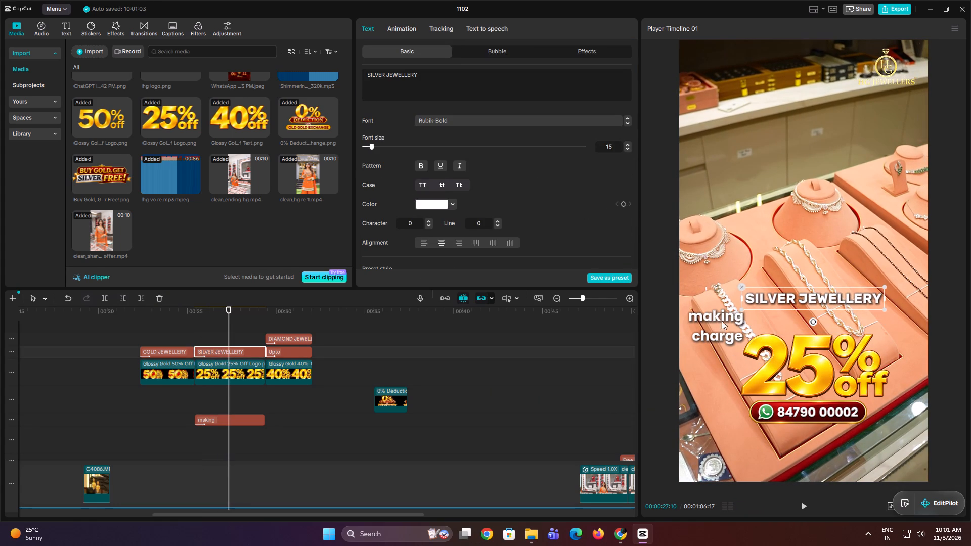
# Put "making charge" on a single line in capitals, placed between the SILVER JEWELLERY title and the 25% off graphic.
pyautogui.click(716, 321)
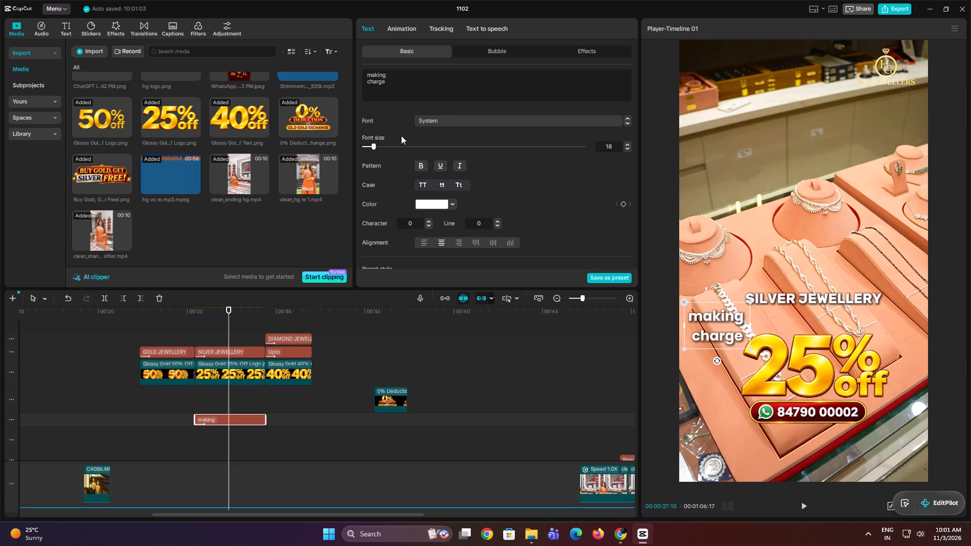
pyautogui.click(368, 83)
pyautogui.press('BackSpace')
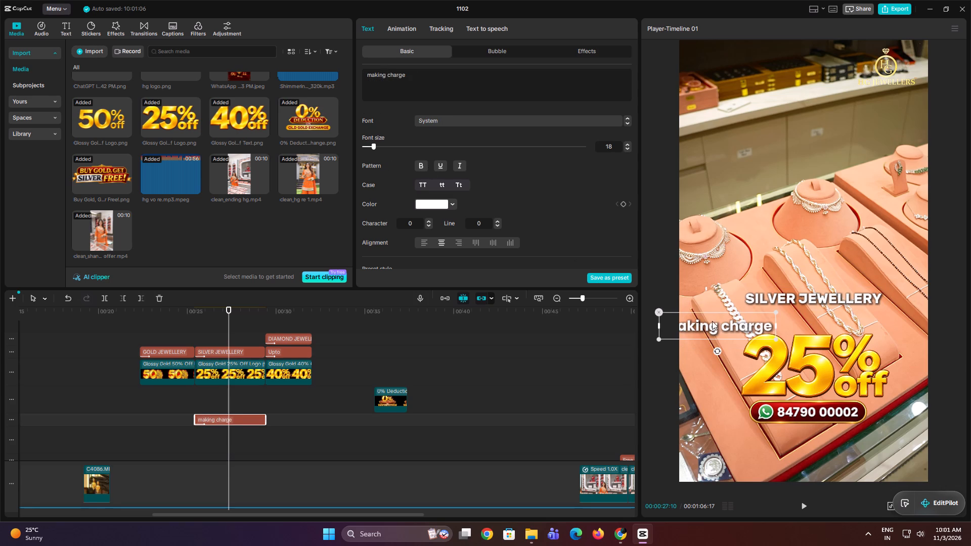
pyautogui.moveTo(715, 325); pyautogui.dragTo(805, 321)
pyautogui.click(420, 183)
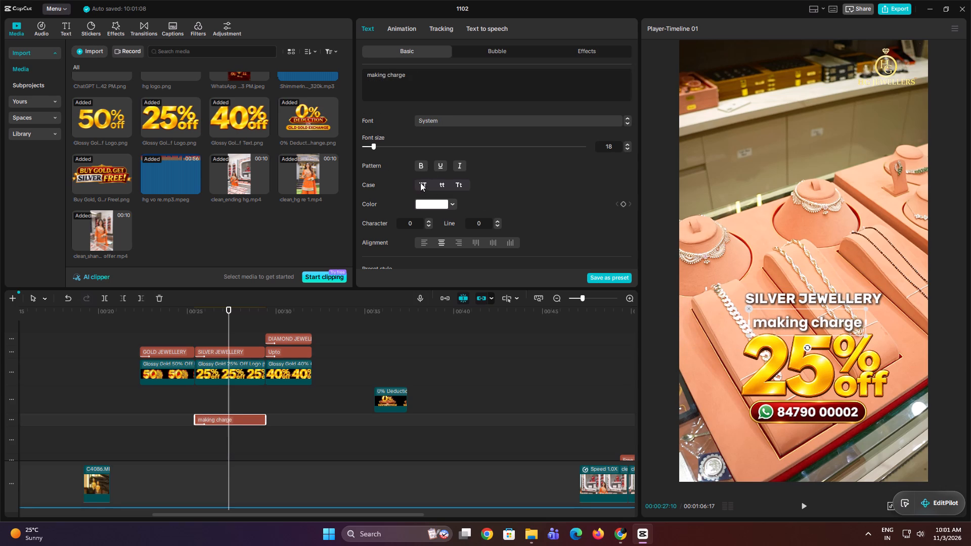
pyautogui.click(790, 322)
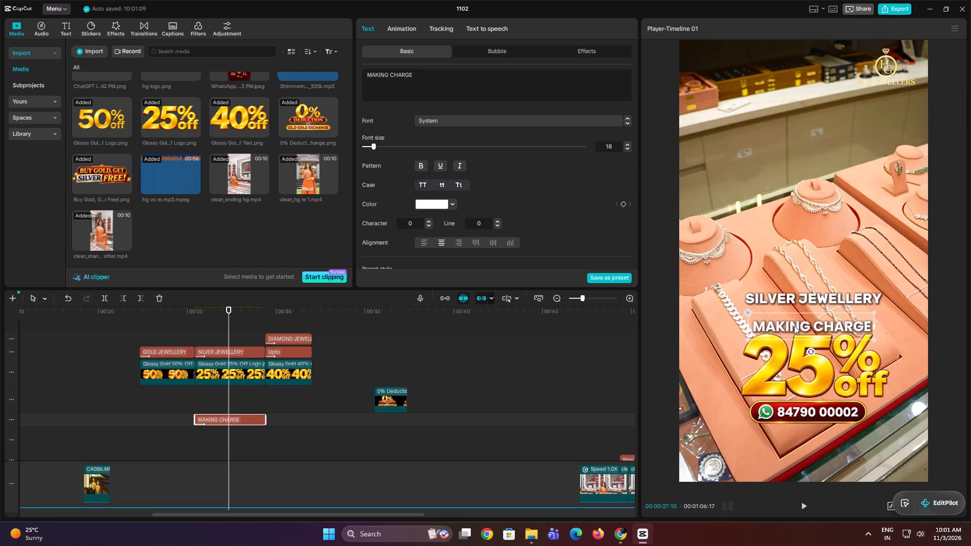
# Set the SILVER JEWELLERY title's font to Noto Serif and move it down slightly, close above the making charge line.
pyautogui.click(780, 291)
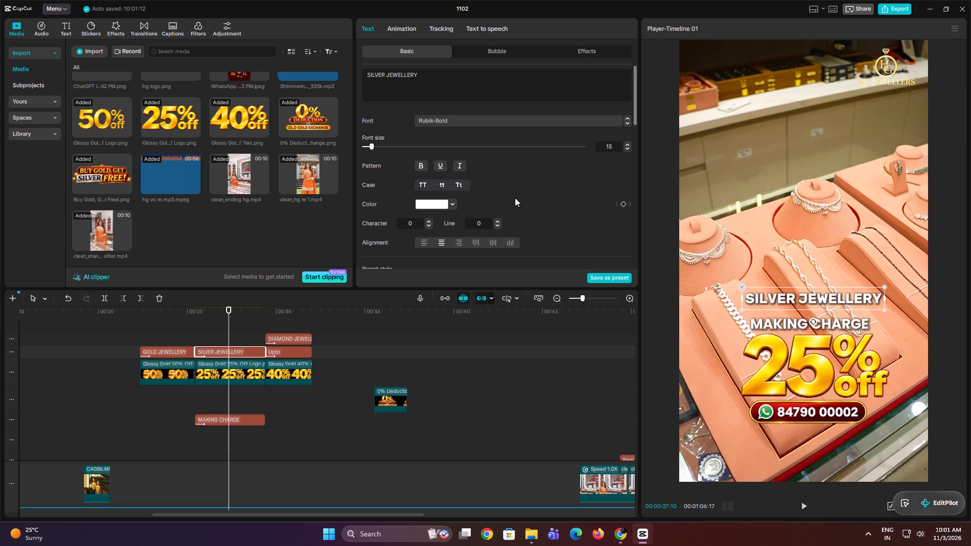
pyautogui.click(490, 121)
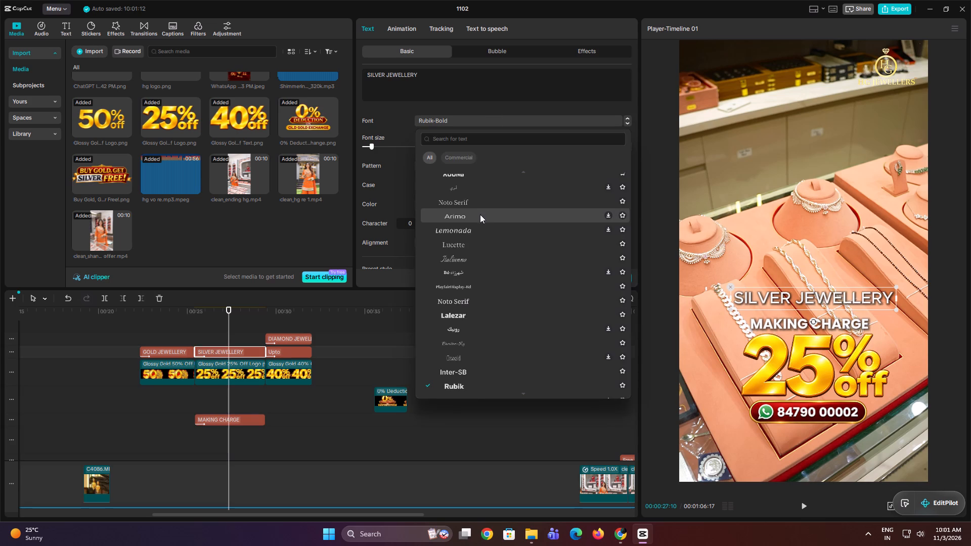
pyautogui.click(480, 197)
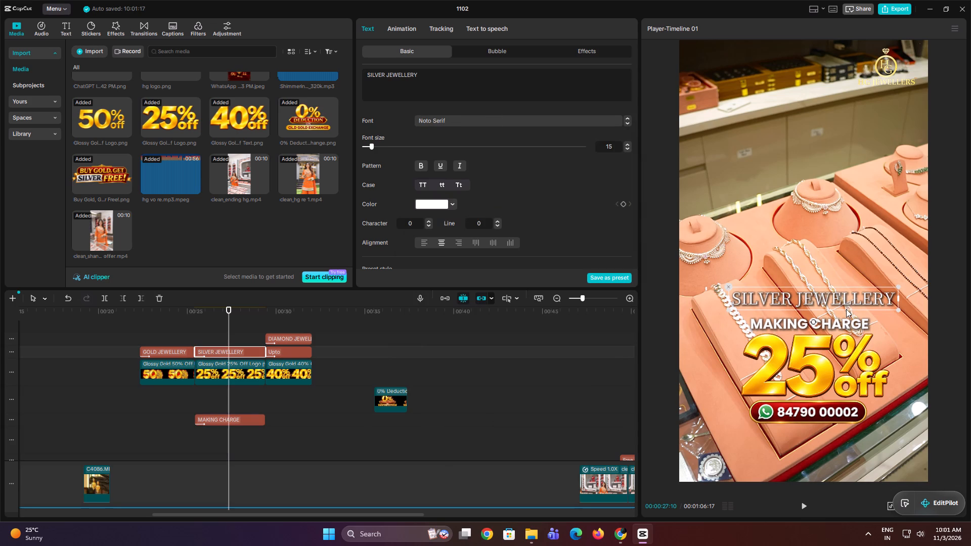
pyautogui.moveTo(844, 304); pyautogui.dragTo(843, 313)
# Set the making charge text's font to Playfair Display-Regular and its case to title case, "Making Charge".
pyautogui.click(837, 322)
pyautogui.click(463, 124)
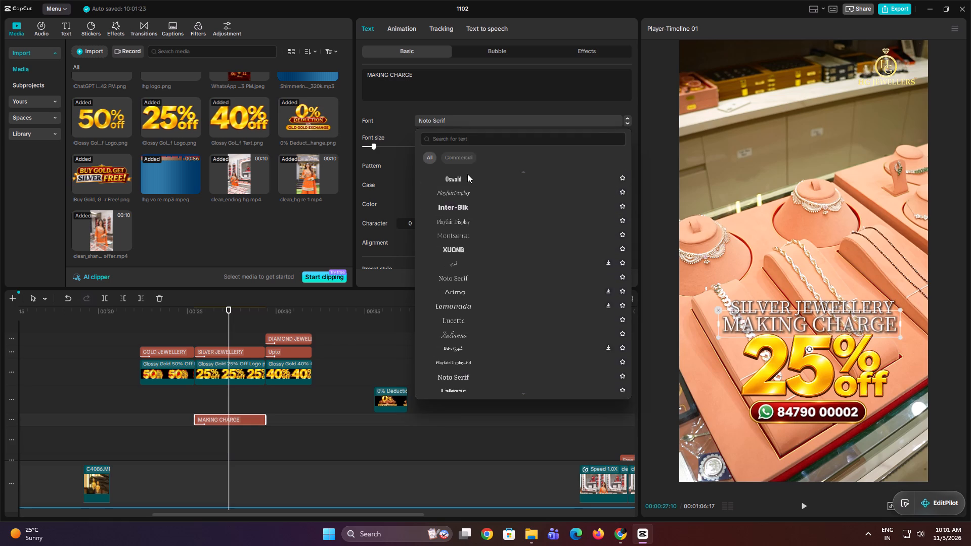
pyautogui.scroll(17, 473, 215)
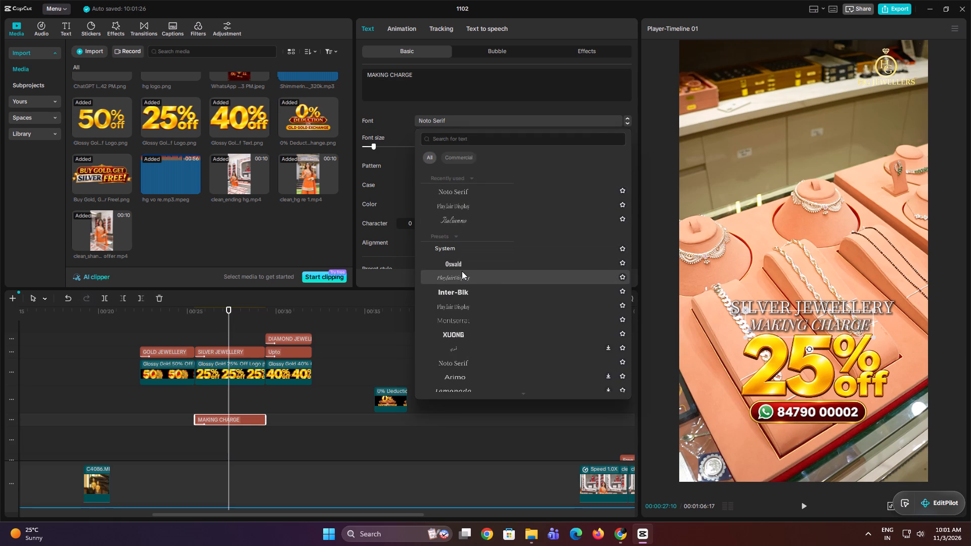
pyautogui.click(467, 305)
pyautogui.click(458, 186)
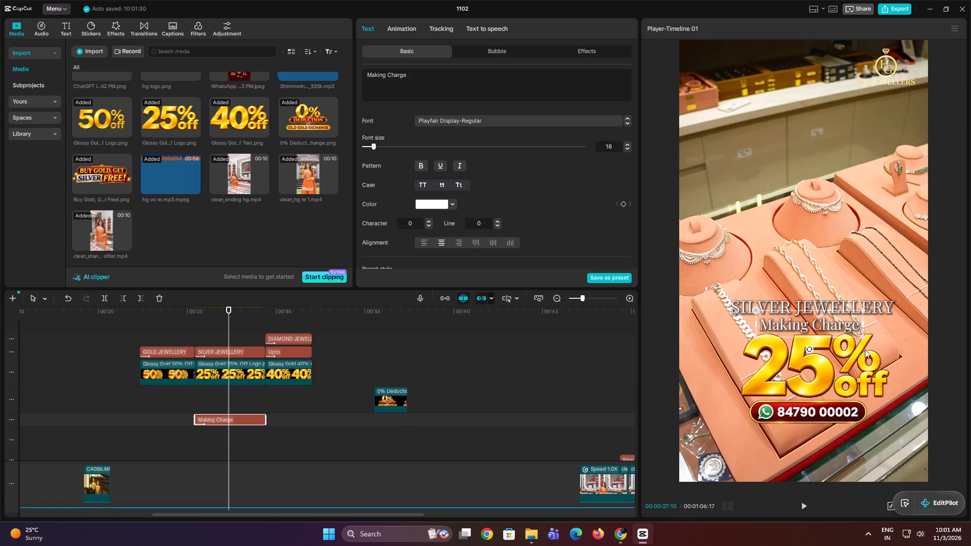
# Nudge the SILVER JEWELLERY title and colour it gold (FBCA03), sampled from the 25% off graphic.
pyautogui.click(852, 311)
pyautogui.click(879, 310)
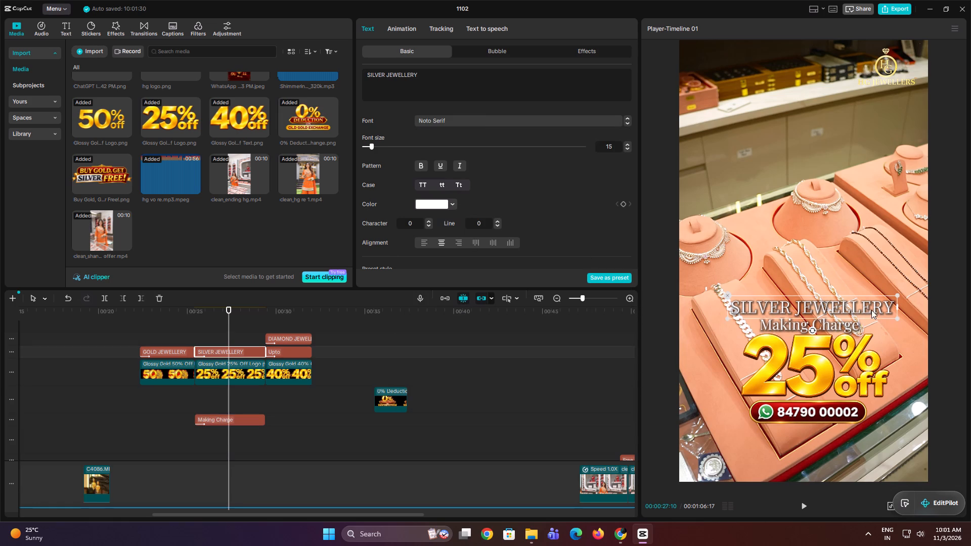
pyautogui.click(871, 310)
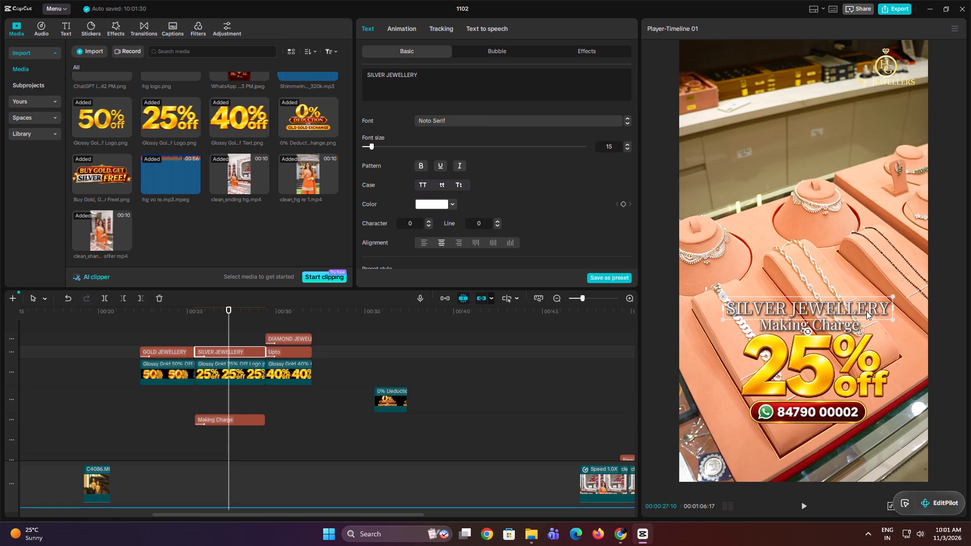
pyautogui.click(439, 201)
pyautogui.click(397, 290)
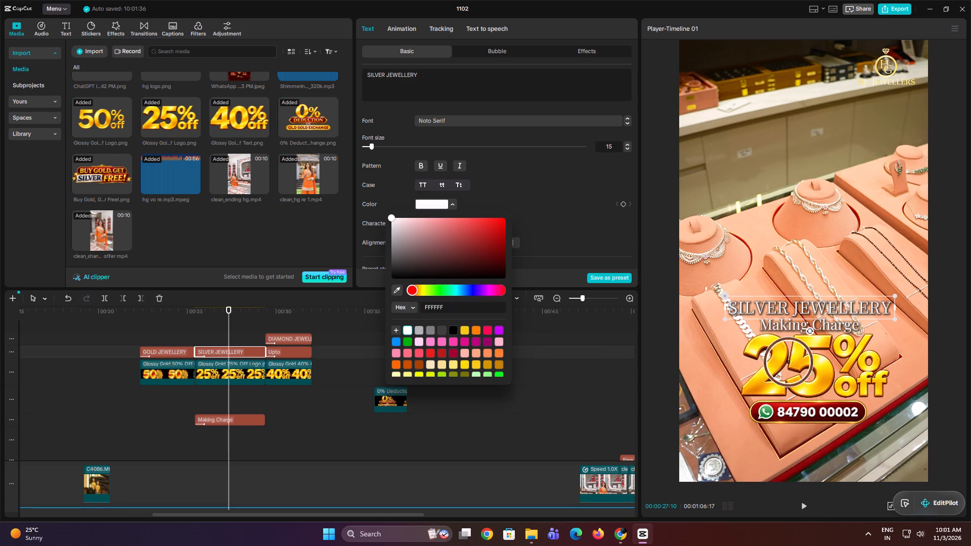
pyautogui.click(778, 359)
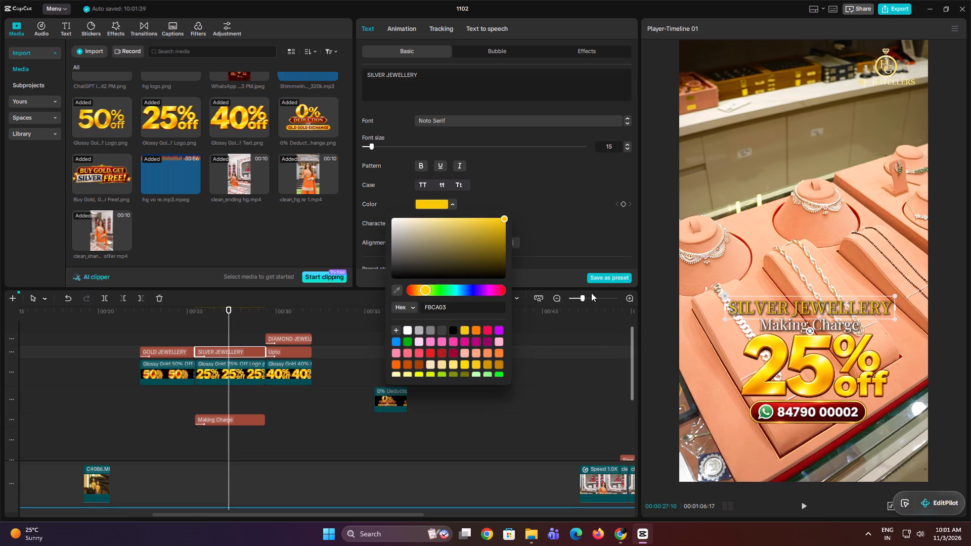
pyautogui.click(548, 212)
# Fine-tune the position of the Making Charge text between the SILVER JEWELLERY title and the 25% off graphic.
pyautogui.click(803, 326)
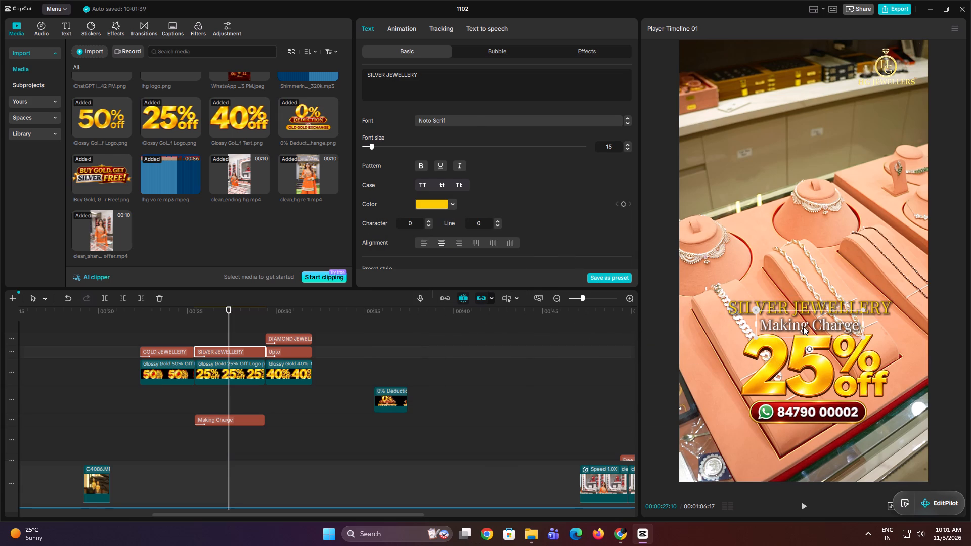
pyautogui.click(858, 314)
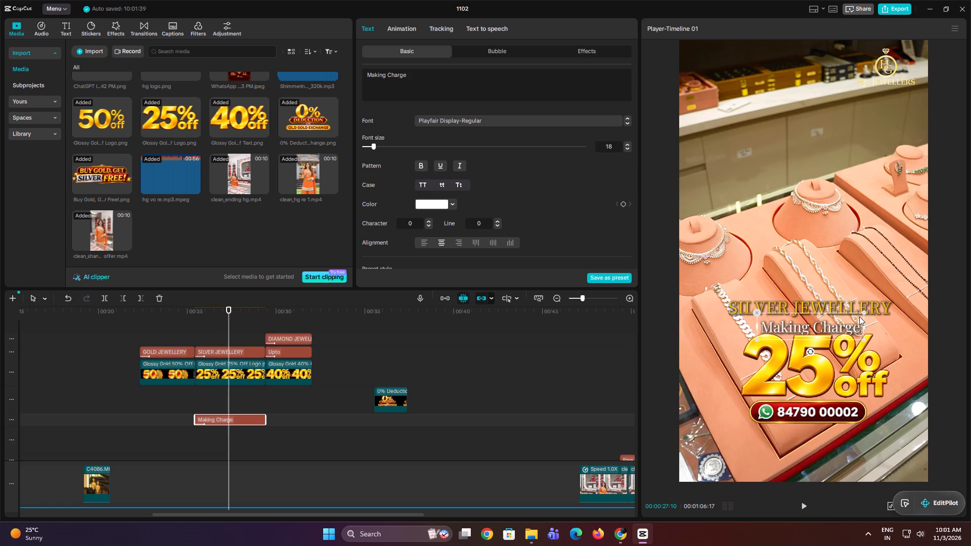
pyautogui.click(863, 312)
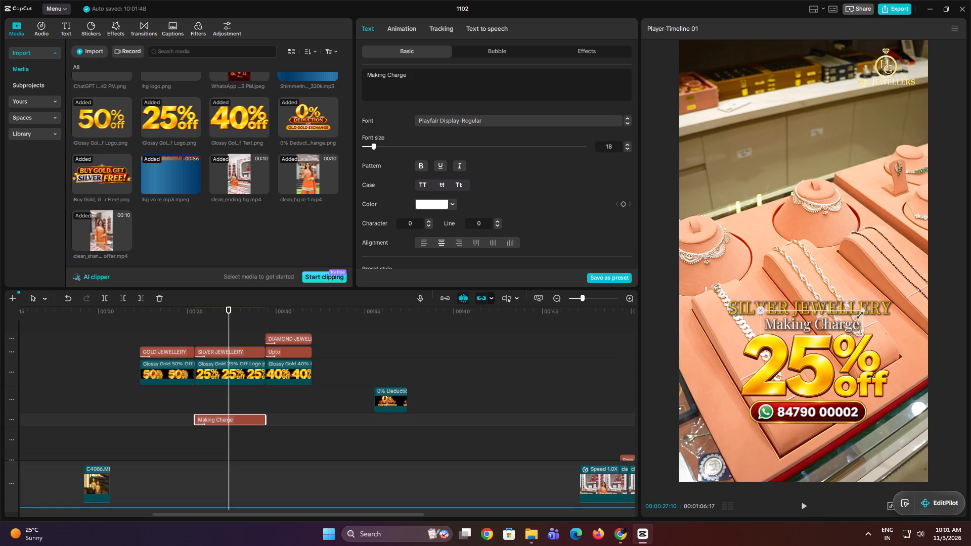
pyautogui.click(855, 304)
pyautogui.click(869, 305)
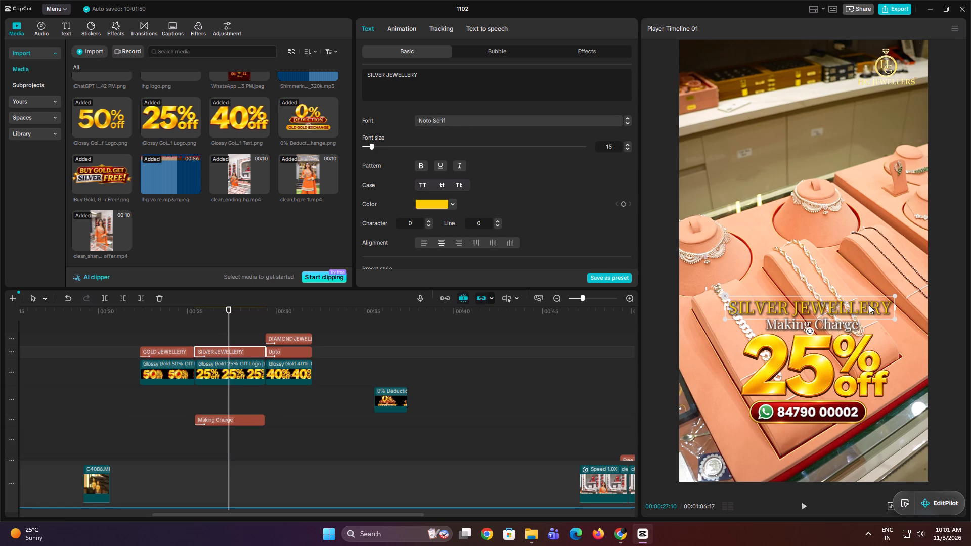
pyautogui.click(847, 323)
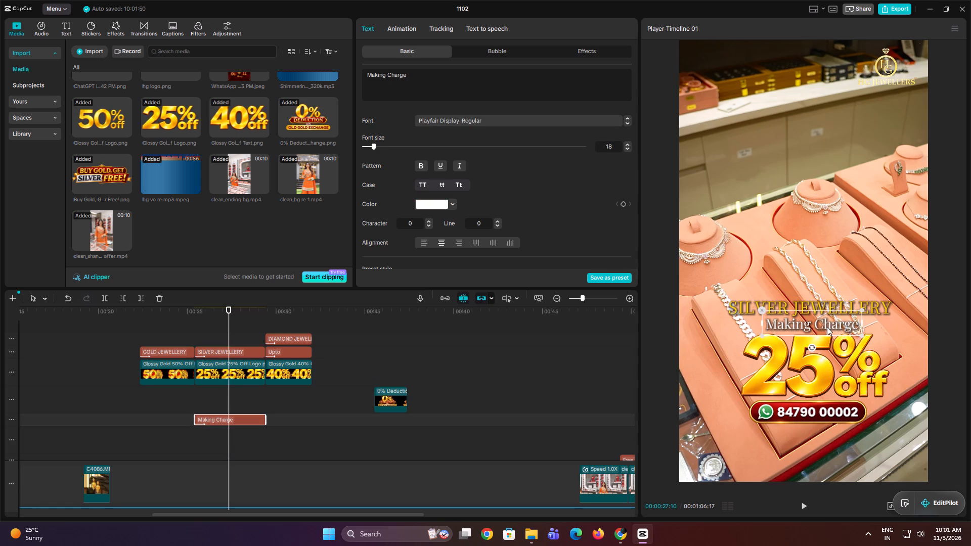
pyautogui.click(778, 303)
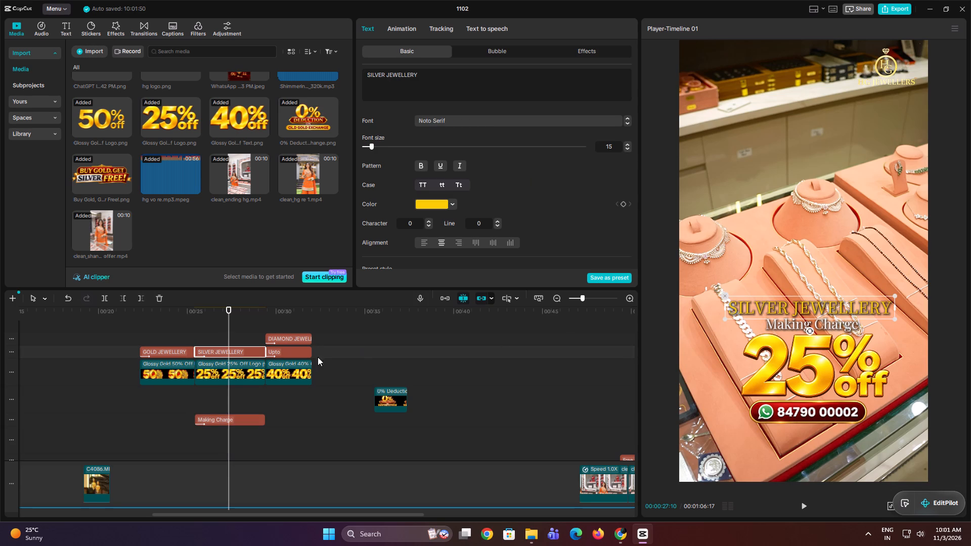
# Play back the gold, silver and 0% deduction offer sections to review how clips and titles follow the voiceover.
pyautogui.click(161, 337)
pyautogui.press('space')
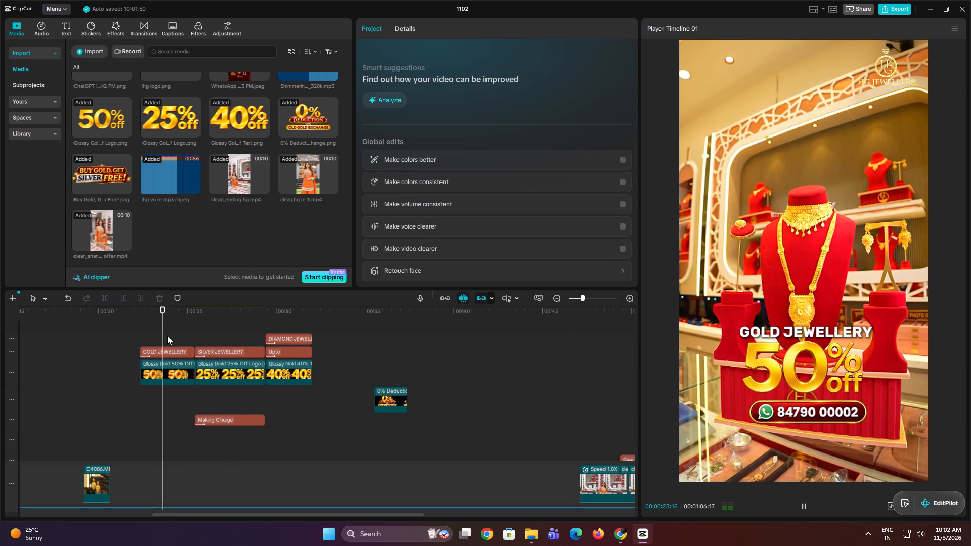
pyautogui.press('space')
pyautogui.click(141, 335)
pyautogui.press('space')
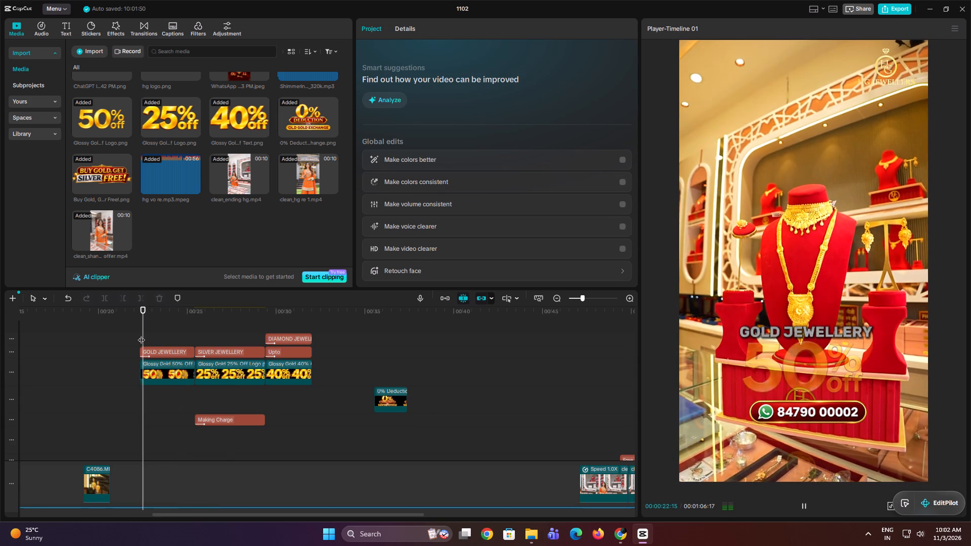
pyautogui.press('space')
pyautogui.click(365, 361)
pyautogui.press('space')
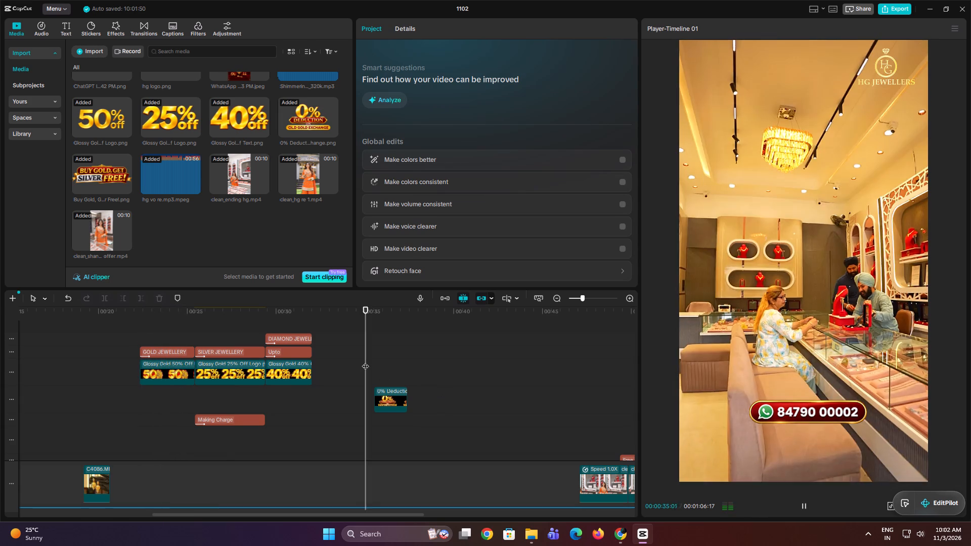
pyautogui.scroll(-8, 445, 407)
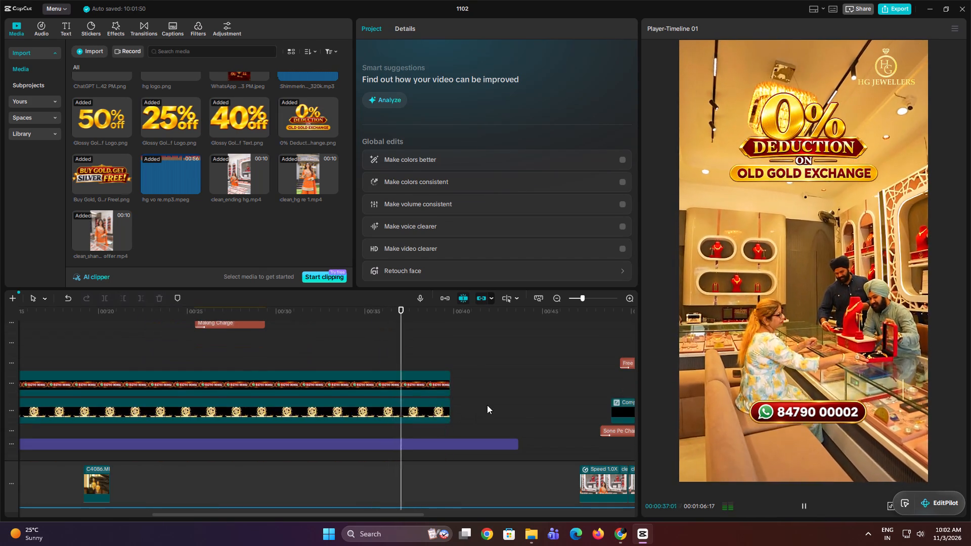
pyautogui.scroll(-9, 487, 405)
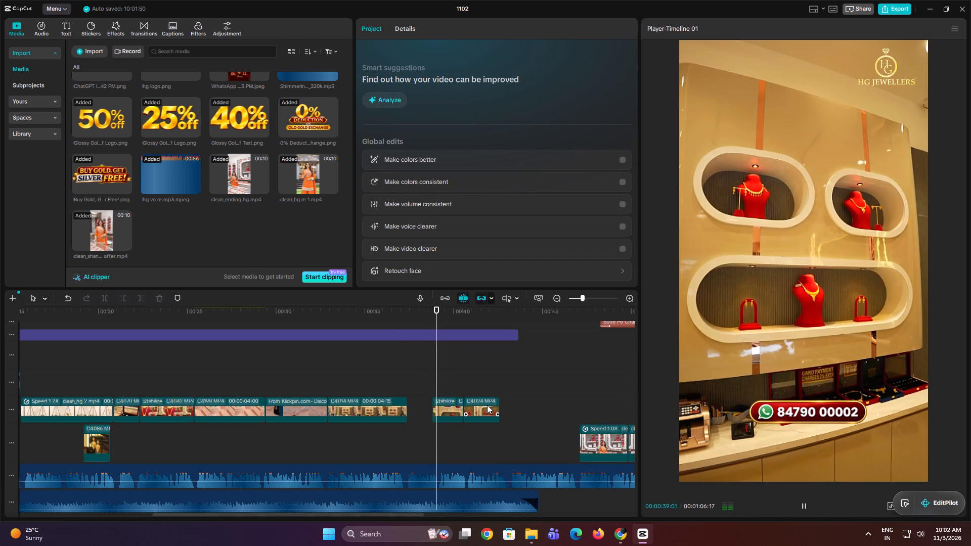
pyautogui.press('space')
# Add C7737.MP4 from the imported media to the empty track above the main clips, starting at about 39 seconds.
pyautogui.scroll(12, 209, 238)
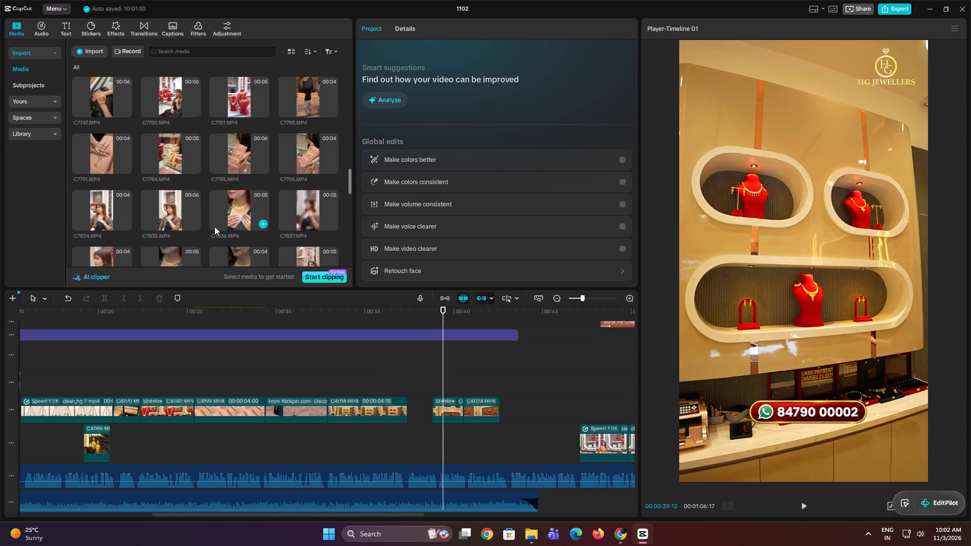
pyautogui.scroll(3, 214, 226)
pyautogui.click(242, 129)
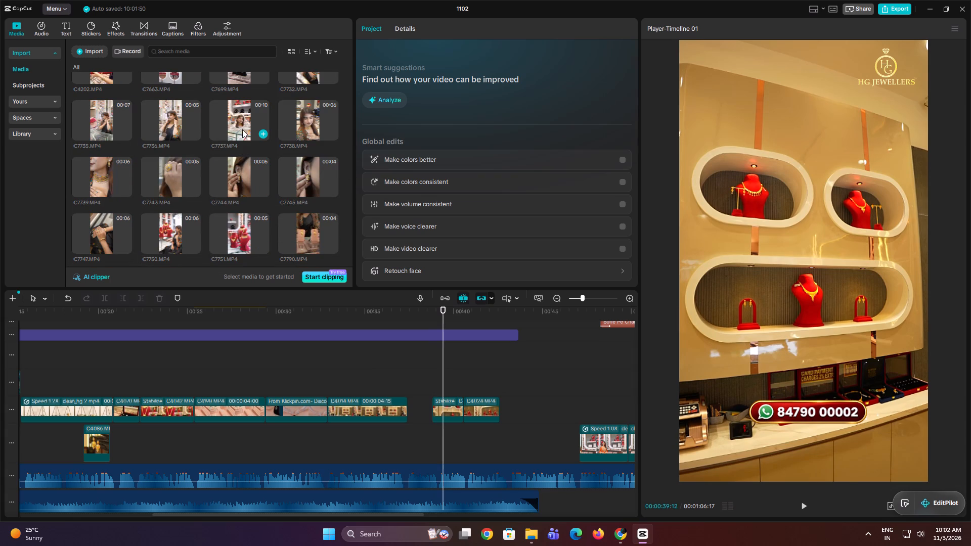
pyautogui.moveTo(238, 119); pyautogui.dragTo(460, 309)
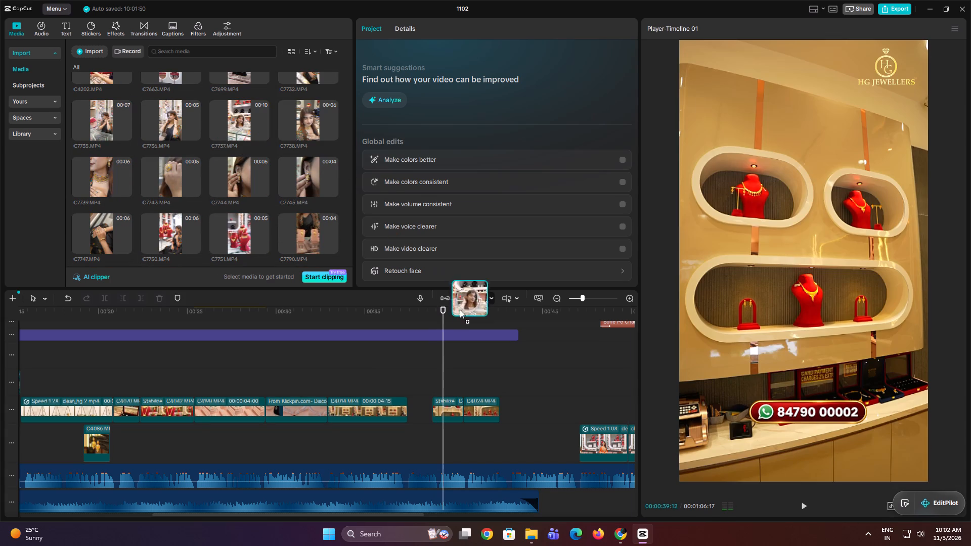
pyautogui.moveTo(460, 309); pyautogui.dragTo(453, 377)
# Move the stabilized shelf-display clip back against the preceding clip to close the gap, and trim its end at 00:00:39:03.
pyautogui.moveTo(448, 413); pyautogui.dragTo(434, 415)
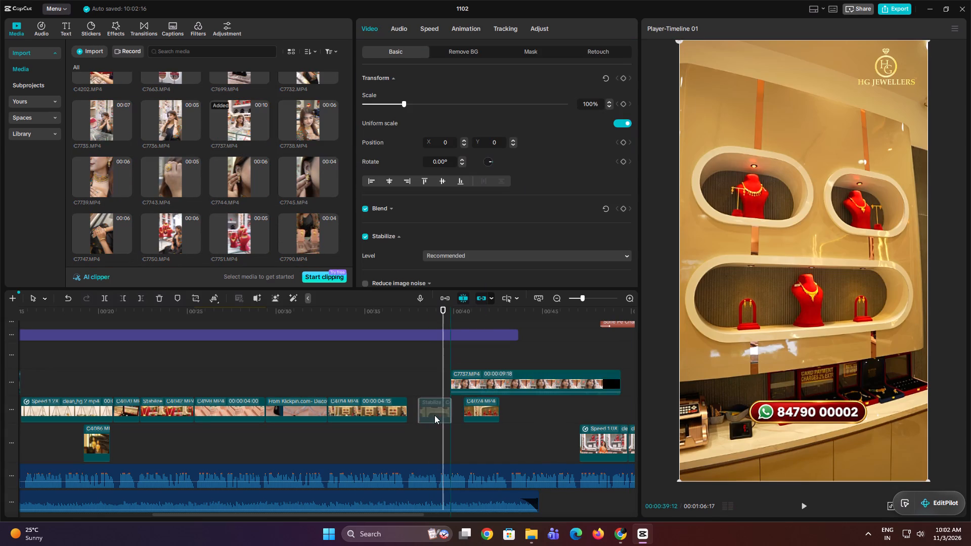
pyautogui.moveTo(434, 415); pyautogui.dragTo(421, 416)
pyautogui.click(398, 375)
pyautogui.press('space')
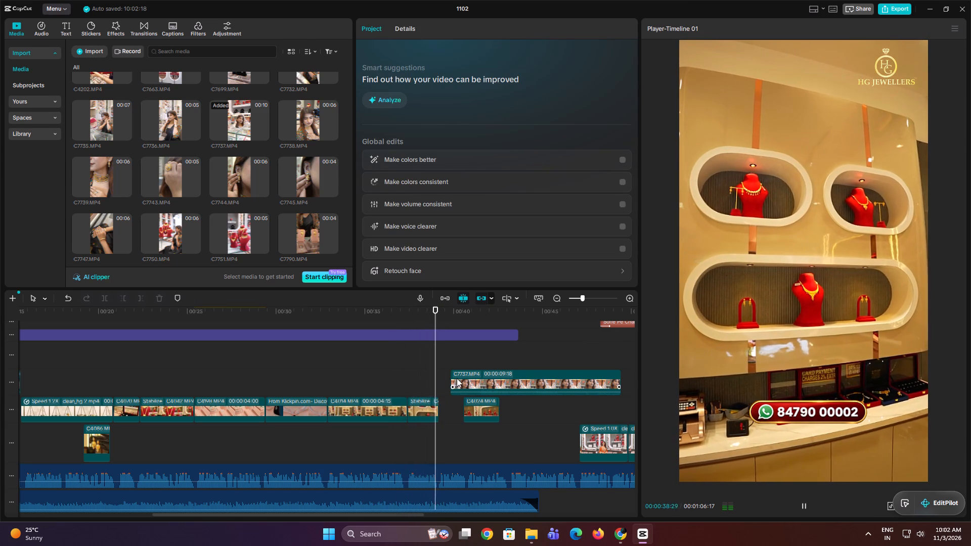
pyautogui.press('space')
pyautogui.press('Right')
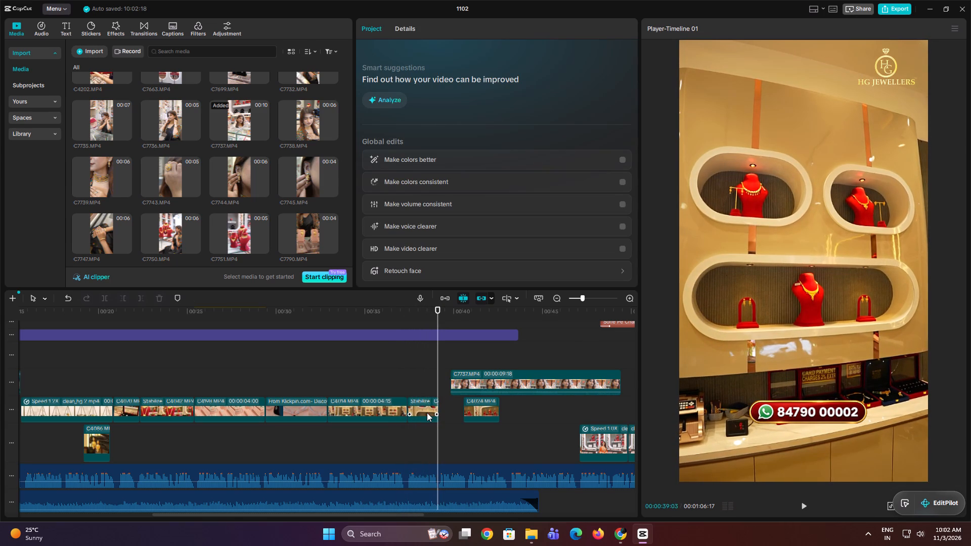
pyautogui.click(427, 413)
pyautogui.press('w')
# Align C7737.MP4 with the end of the stabilized clip, trim off its opening, and move it back to that point.
pyautogui.moveTo(474, 383); pyautogui.dragTo(465, 384)
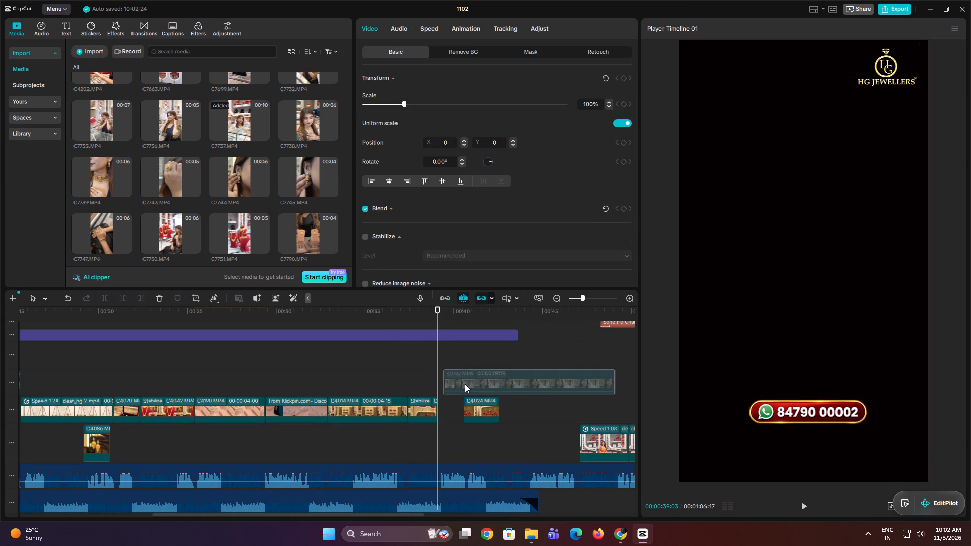
pyautogui.moveTo(465, 384); pyautogui.dragTo(464, 384)
pyautogui.moveTo(461, 392); pyautogui.dragTo(462, 405)
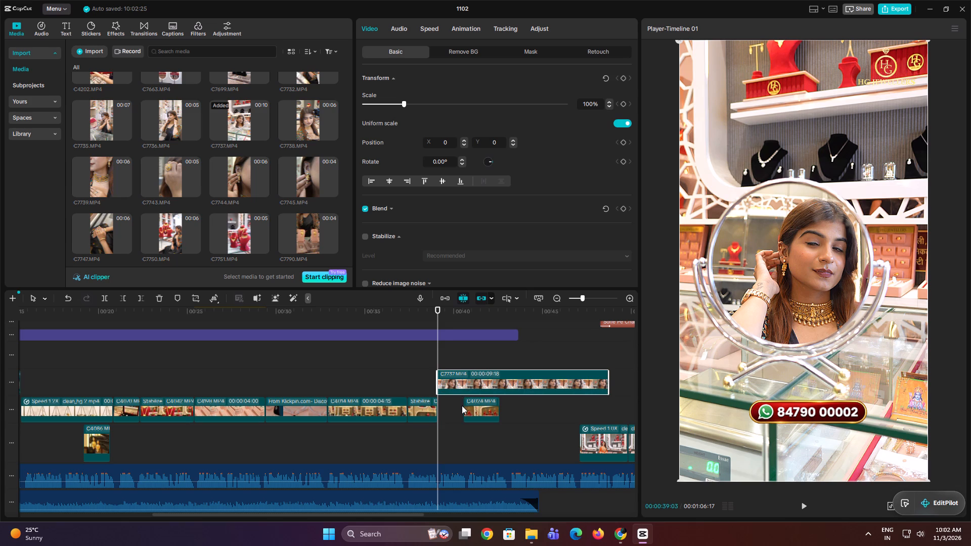
pyautogui.press('space')
pyautogui.press('space')
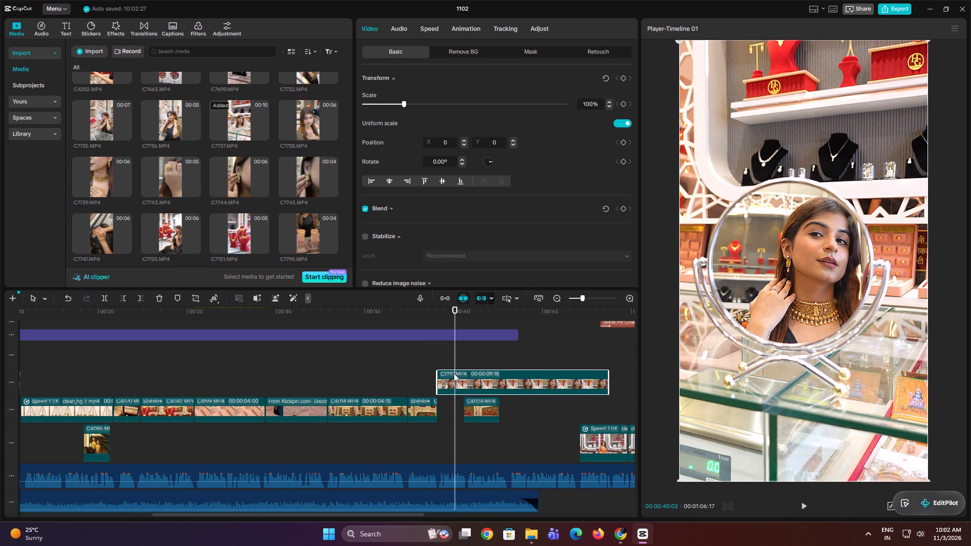
pyautogui.click(448, 357)
pyautogui.click(456, 382)
pyautogui.press('q')
pyautogui.moveTo(456, 382); pyautogui.dragTo(448, 385)
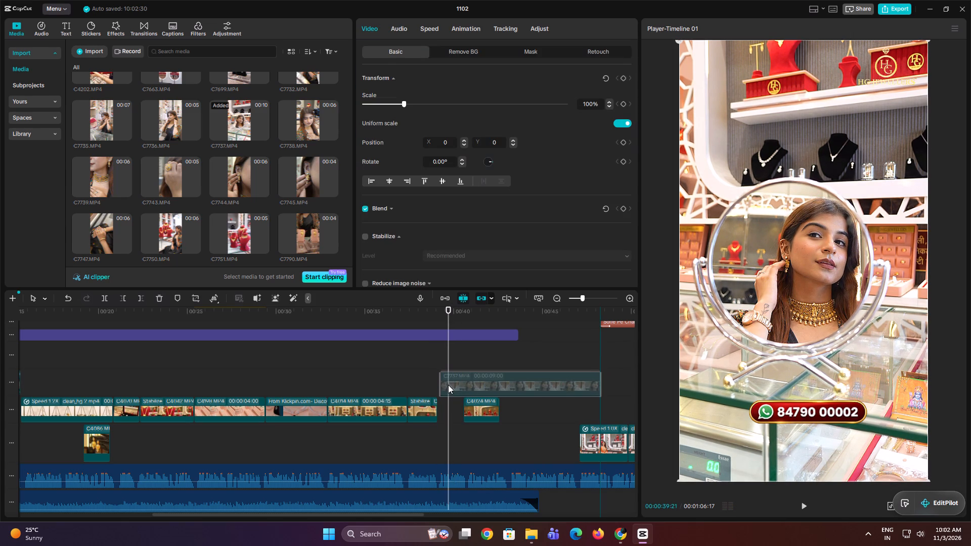
pyautogui.moveTo(448, 385); pyautogui.dragTo(447, 386)
# Trim C7737.MP4's end and the following showcase clip's start at 00:00:40:25, and place C7737.MP4 in the gap between the clips.
pyautogui.press('space')
pyautogui.press('space')
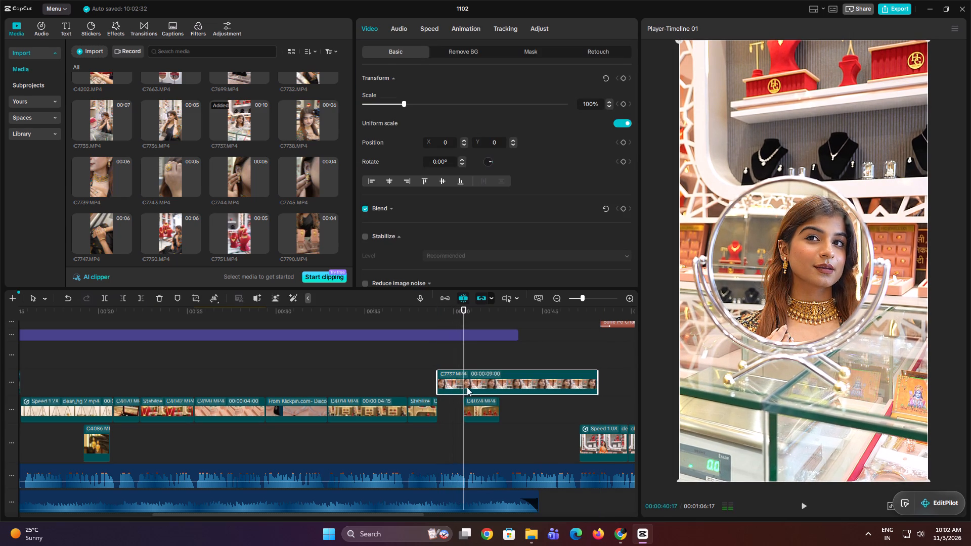
pyautogui.press('space')
pyautogui.press('space')
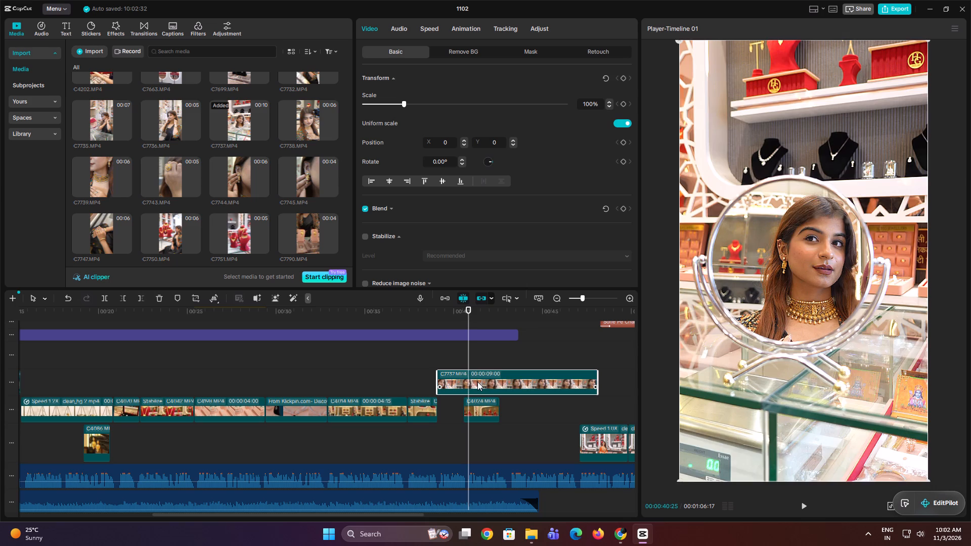
pyautogui.press('w')
pyautogui.click(481, 406)
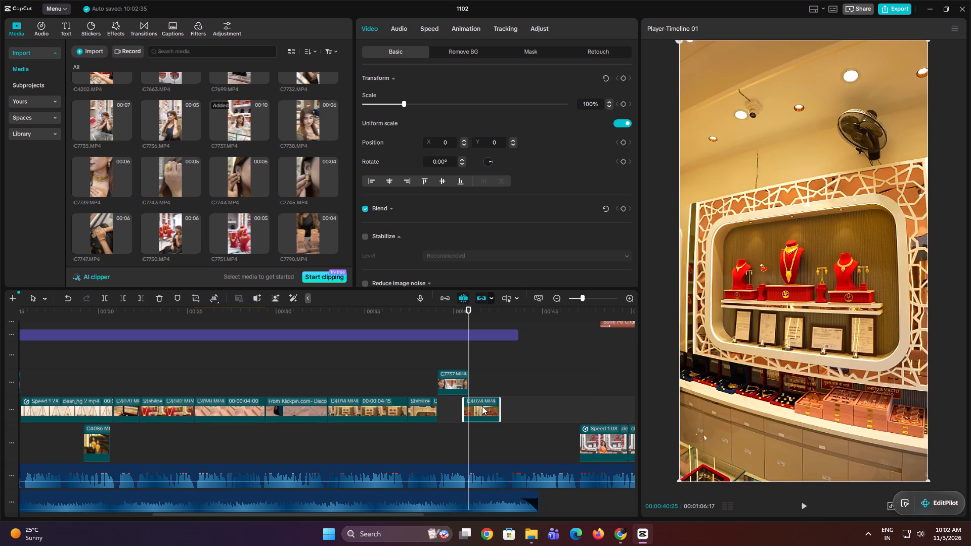
pyautogui.press('q')
pyautogui.moveTo(454, 382); pyautogui.dragTo(454, 403)
# Shift the showcase clip after C7737.MP4 slightly later on the timeline and play it back against the voiceover.
pyautogui.press('space')
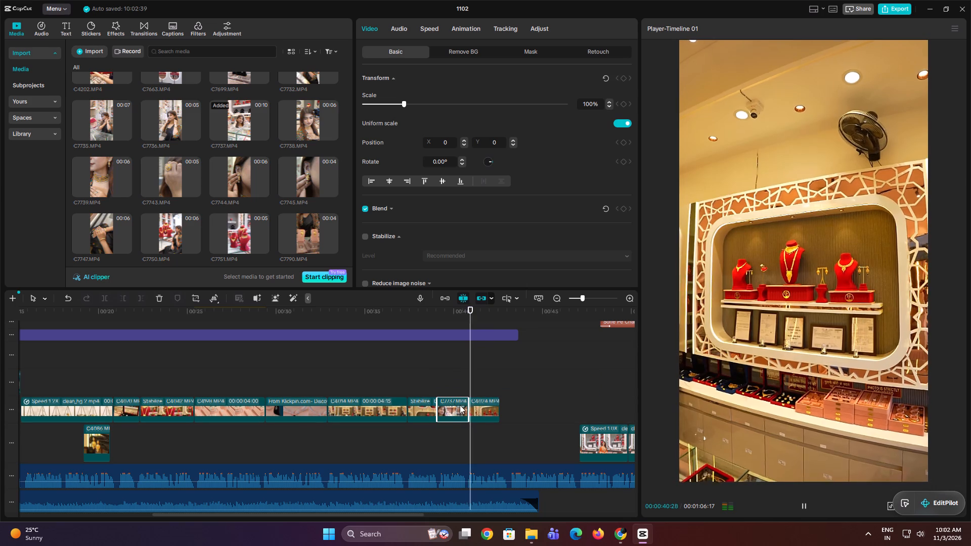
pyautogui.press('space')
pyautogui.moveTo(490, 409); pyautogui.dragTo(504, 411)
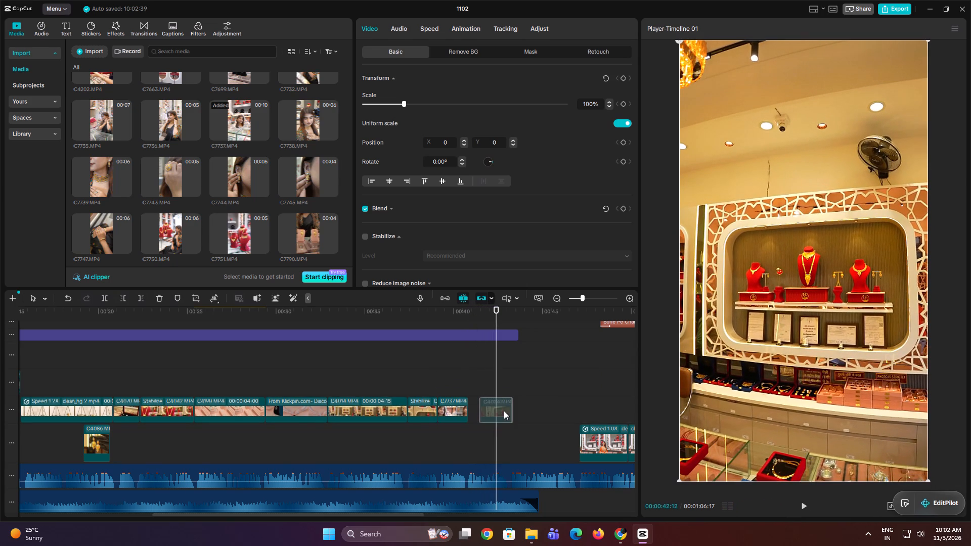
pyautogui.moveTo(504, 411); pyautogui.dragTo(504, 411)
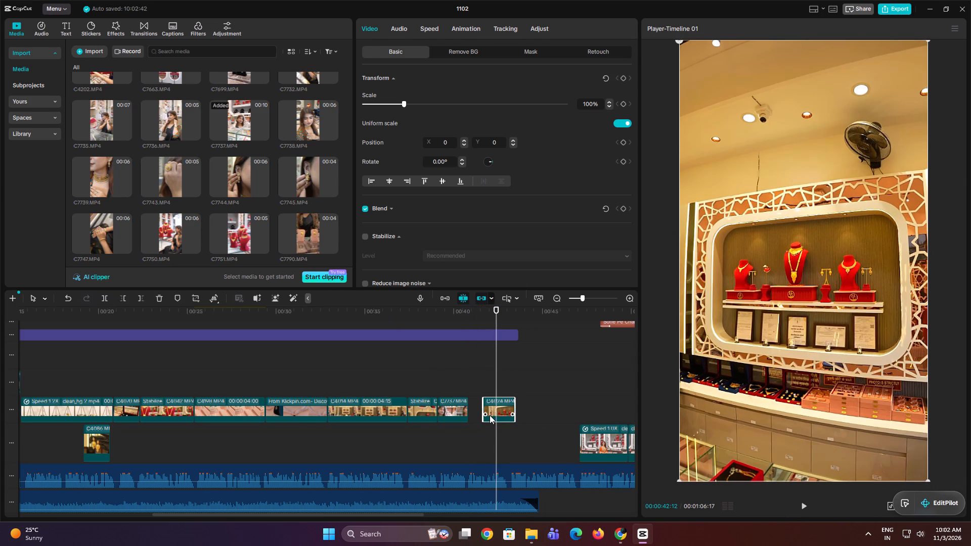
pyautogui.press('space')
pyautogui.press('space')
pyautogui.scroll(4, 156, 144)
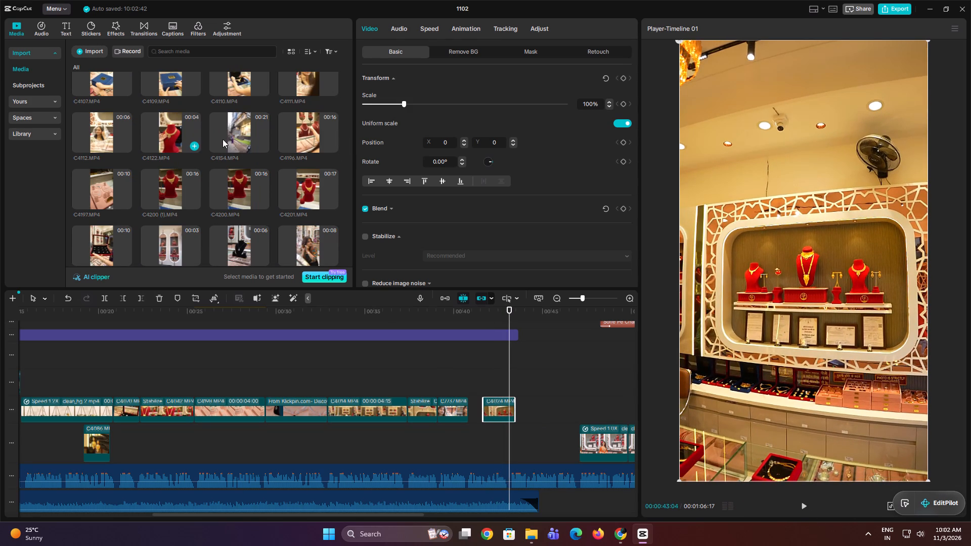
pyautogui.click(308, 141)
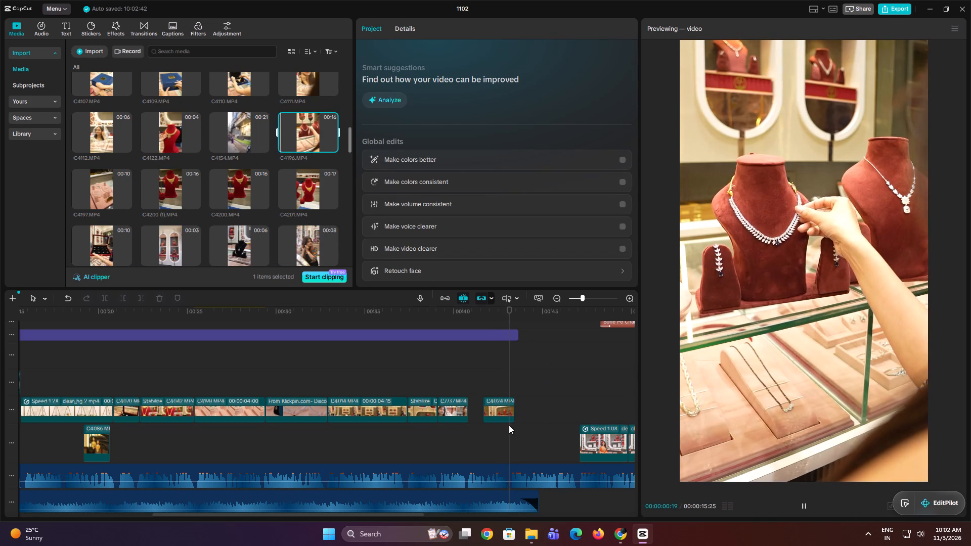
# Slow the showcase clip to 0.77x and extend its start back to meet the end of C7737.MP4.
pyautogui.click(500, 410)
pyautogui.click(435, 27)
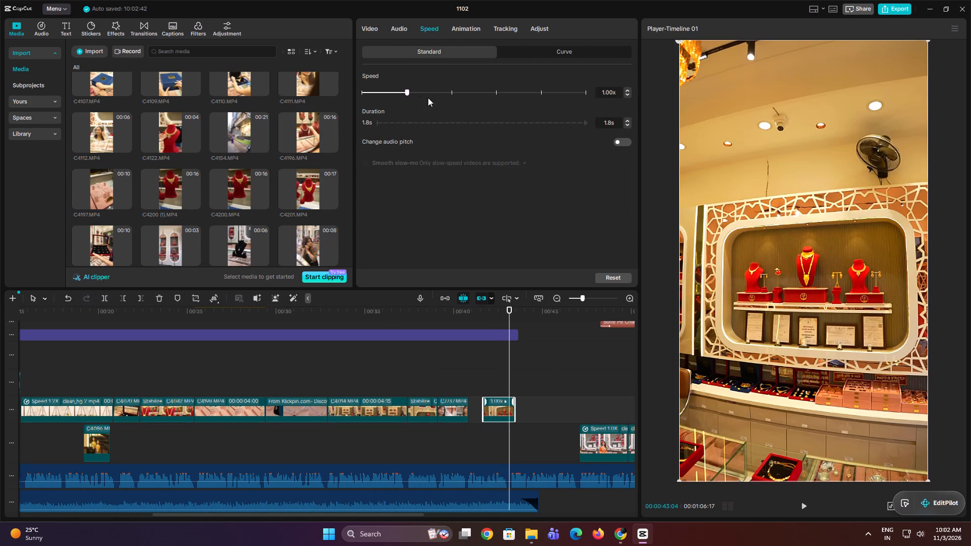
pyautogui.moveTo(402, 93); pyautogui.dragTo(395, 93)
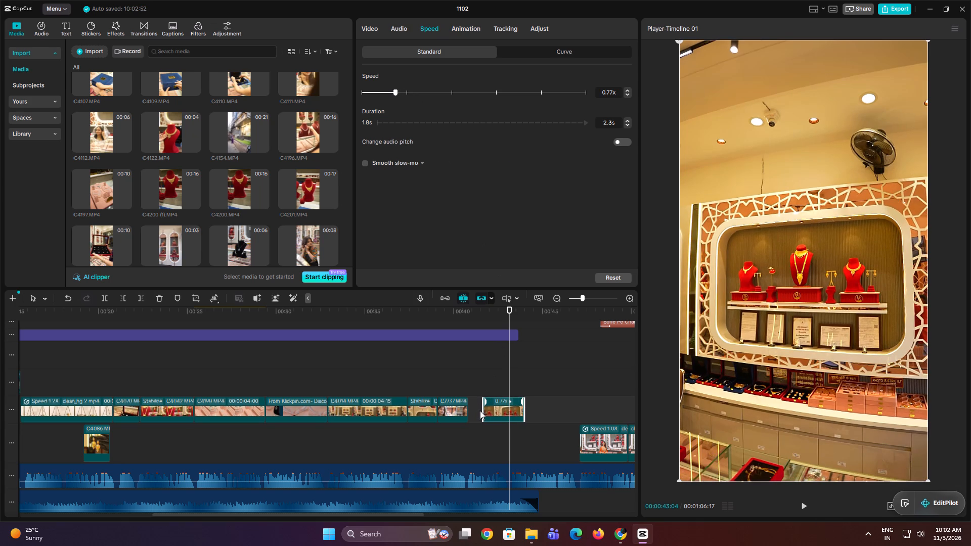
pyautogui.moveTo(482, 411); pyautogui.dragTo(465, 411)
# Find the voiceover cut point on the slowed showcase clip and trim the clip's end at 00:00:43:03.
pyautogui.click(462, 384)
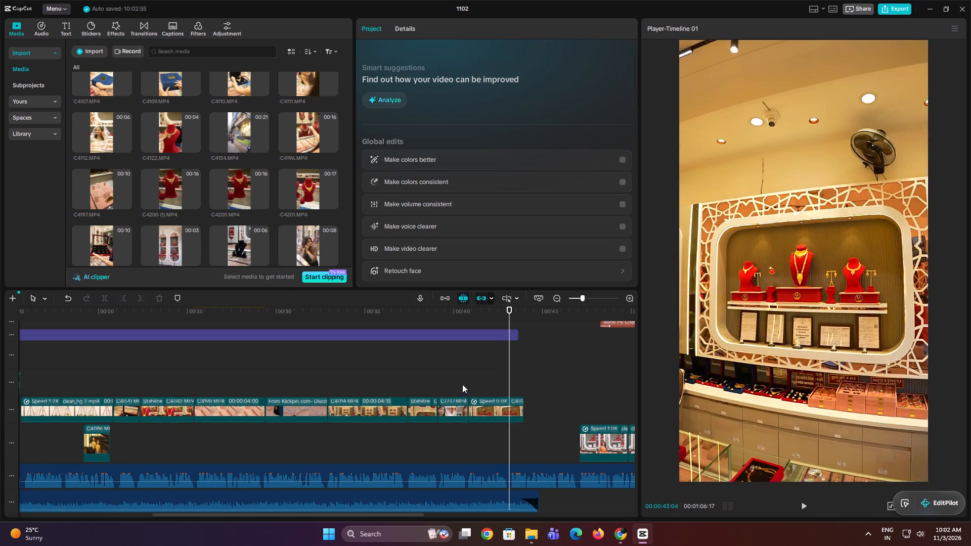
pyautogui.press('space')
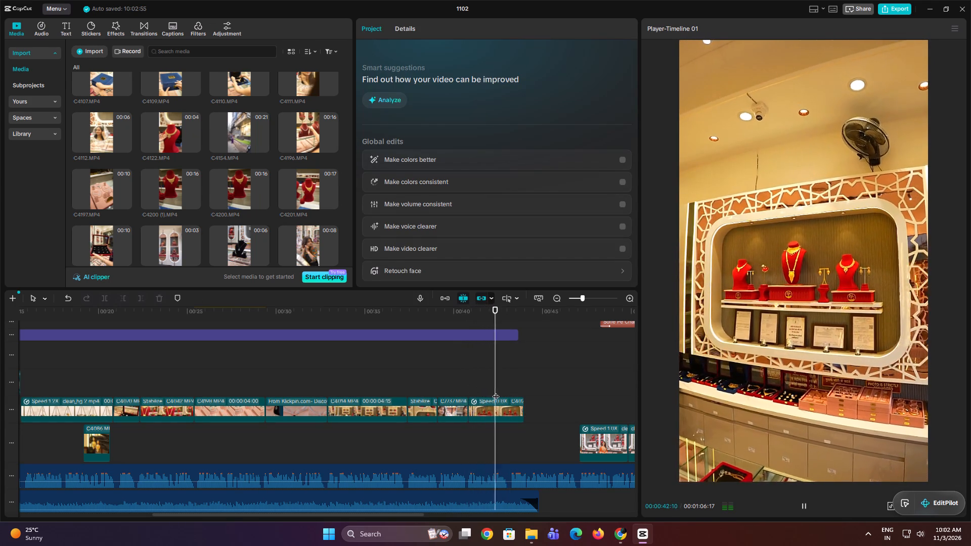
pyautogui.press('space')
pyautogui.click(507, 382)
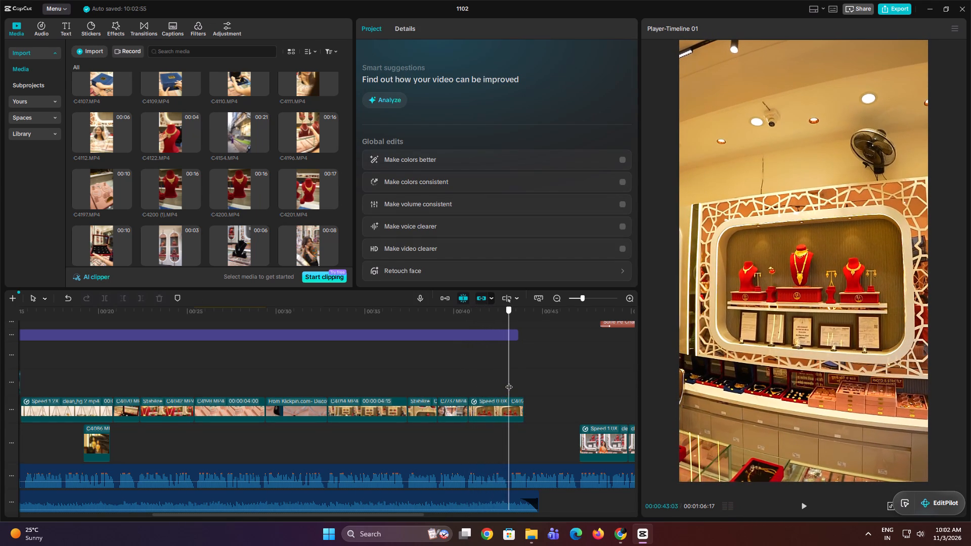
pyautogui.click(522, 413)
pyautogui.write('w')
# Move the Sone Pe Chandi and Free Offer titles with their compound clip past the WhatsApp image, starting at about 00:01:08.
pyautogui.press('space')
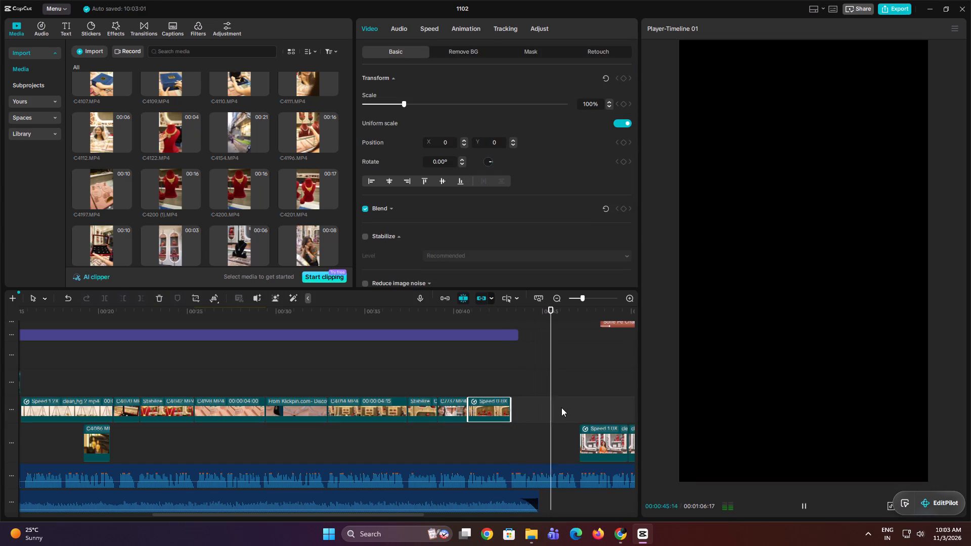
pyautogui.press('space')
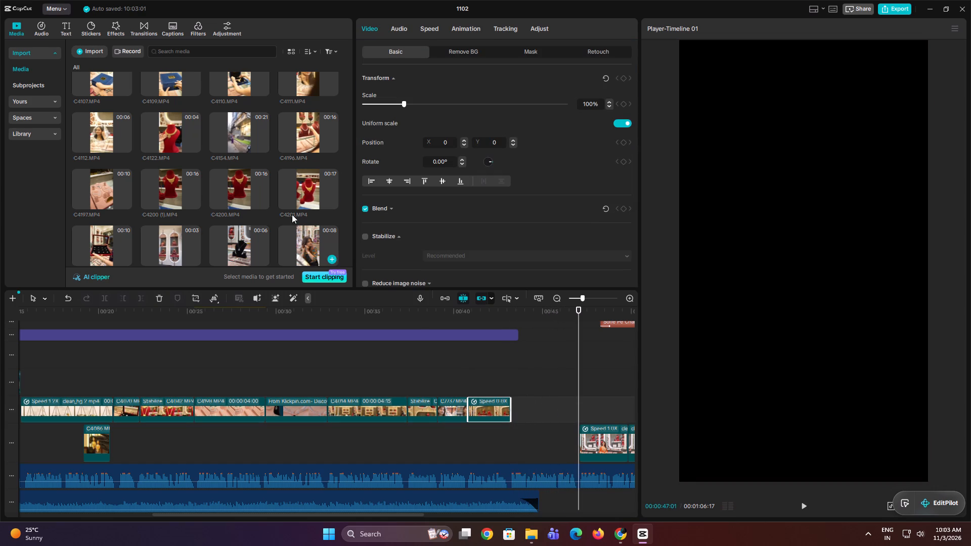
pyautogui.press('space')
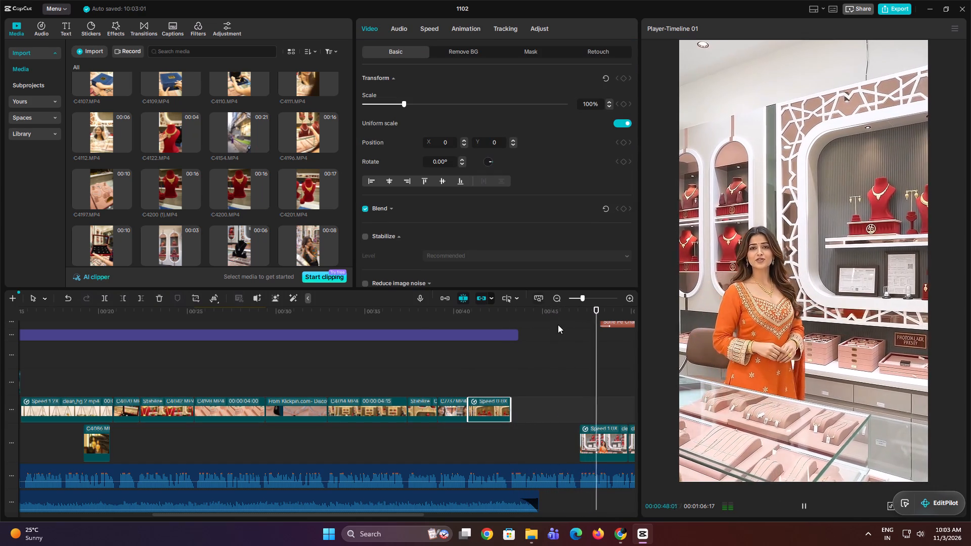
pyautogui.scroll(7, 577, 374)
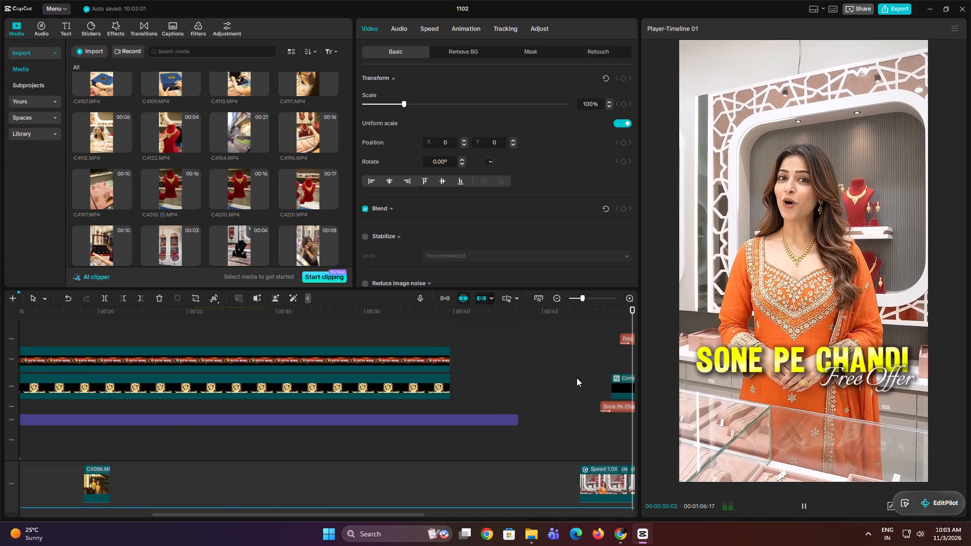
pyautogui.press('space')
pyautogui.moveTo(248, 340); pyautogui.dragTo(161, 424)
pyautogui.moveTo(183, 386); pyautogui.dragTo(542, 412)
pyautogui.scroll(-5, 119, 385)
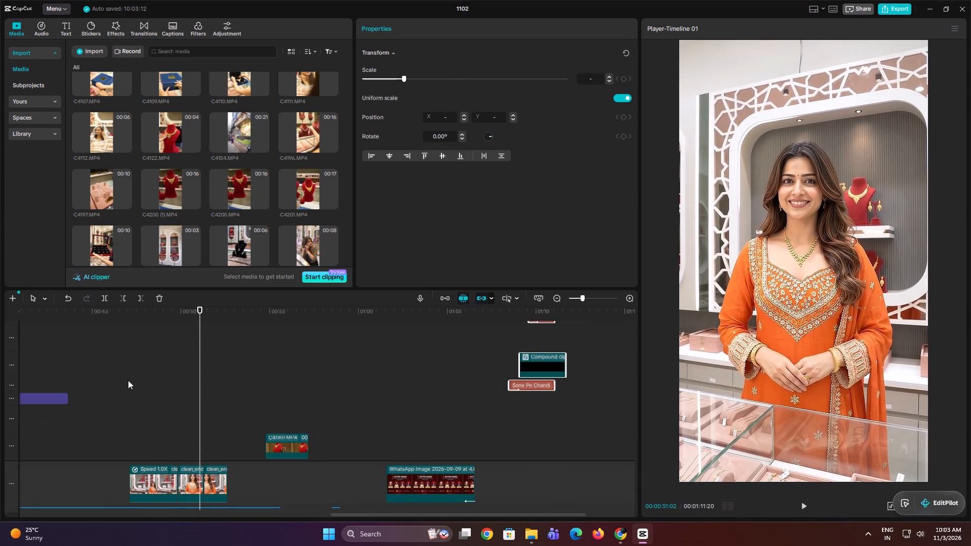
pyautogui.click(128, 379)
# Play the presenter's ending clips from about 00:00:48 and examine the cut near 00:00:50 against the voiceover.
pyautogui.press('space')
pyautogui.scroll(-4, 128, 379)
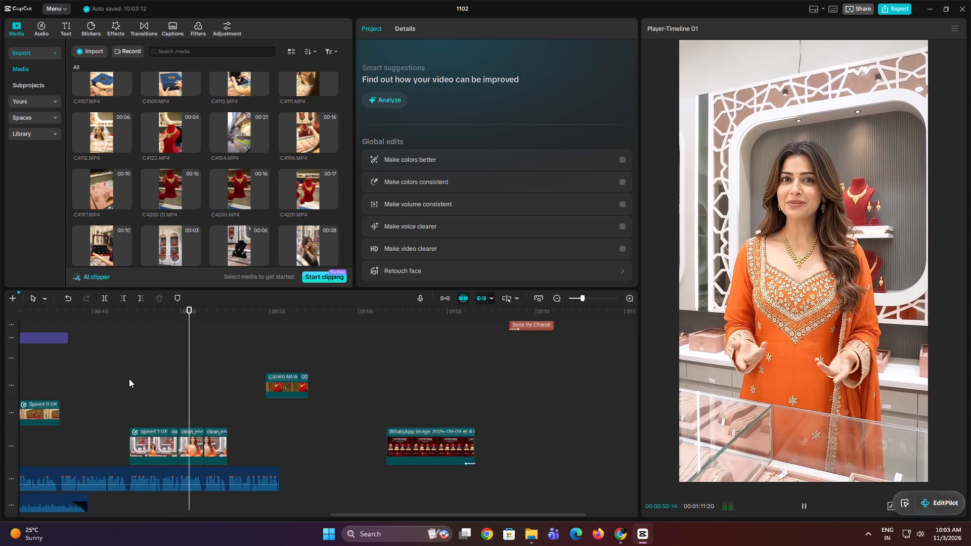
pyautogui.click(145, 381)
pyautogui.press('space')
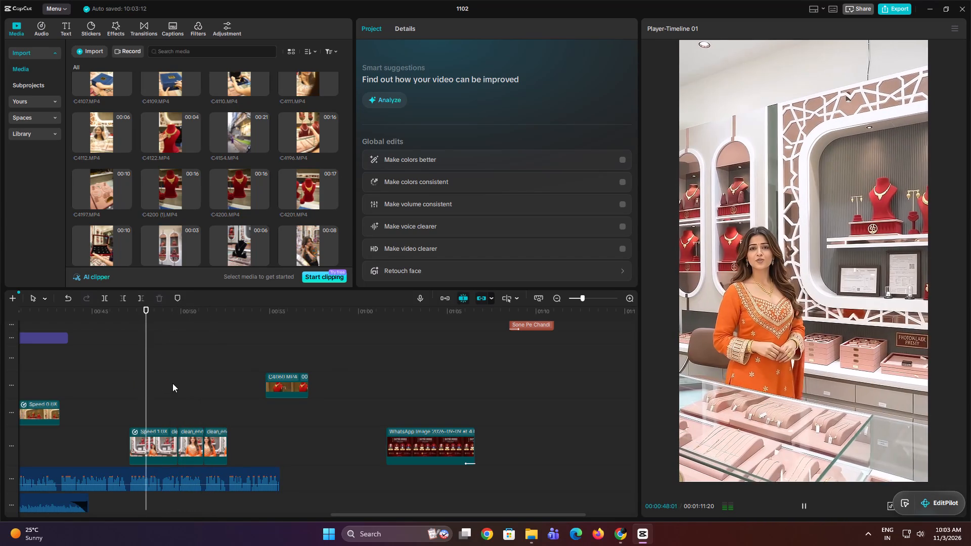
pyautogui.press('space')
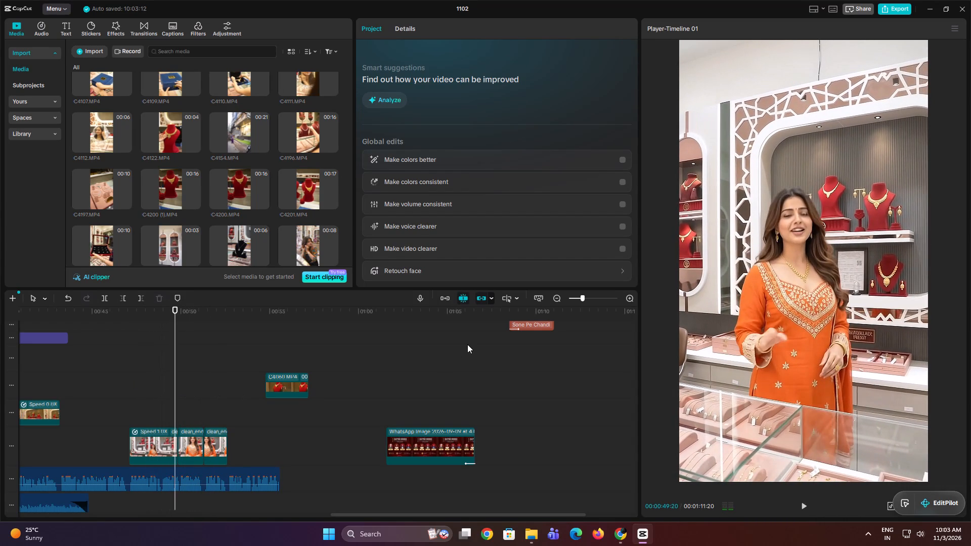
pyautogui.press('space')
pyautogui.press('space')
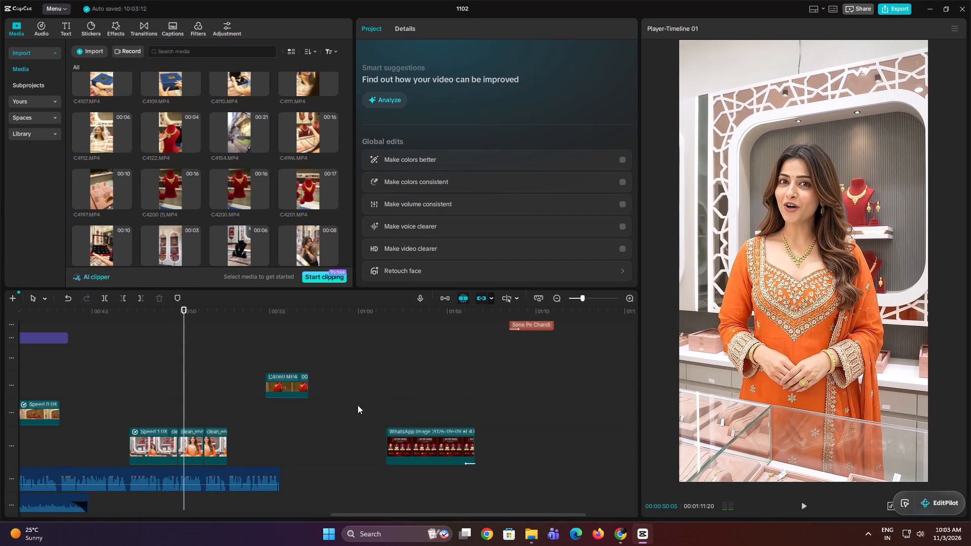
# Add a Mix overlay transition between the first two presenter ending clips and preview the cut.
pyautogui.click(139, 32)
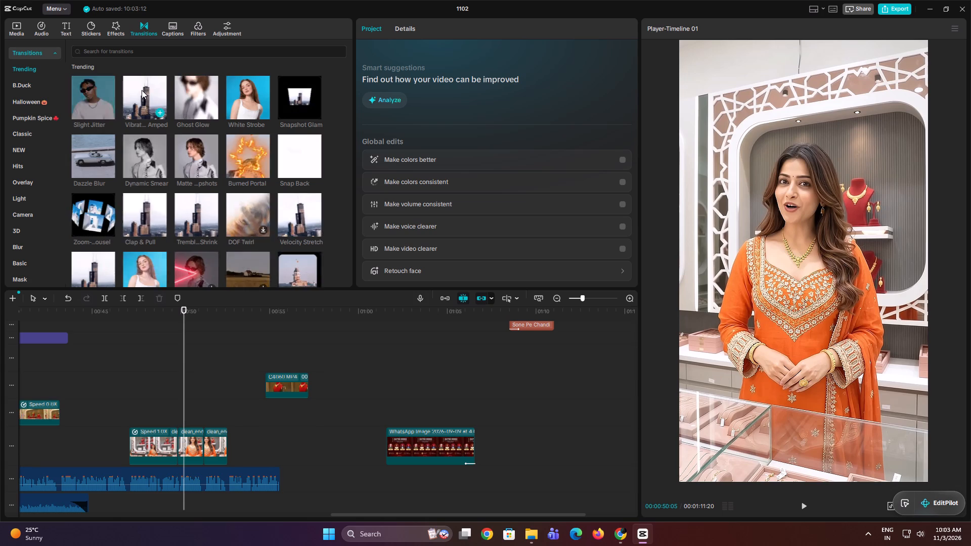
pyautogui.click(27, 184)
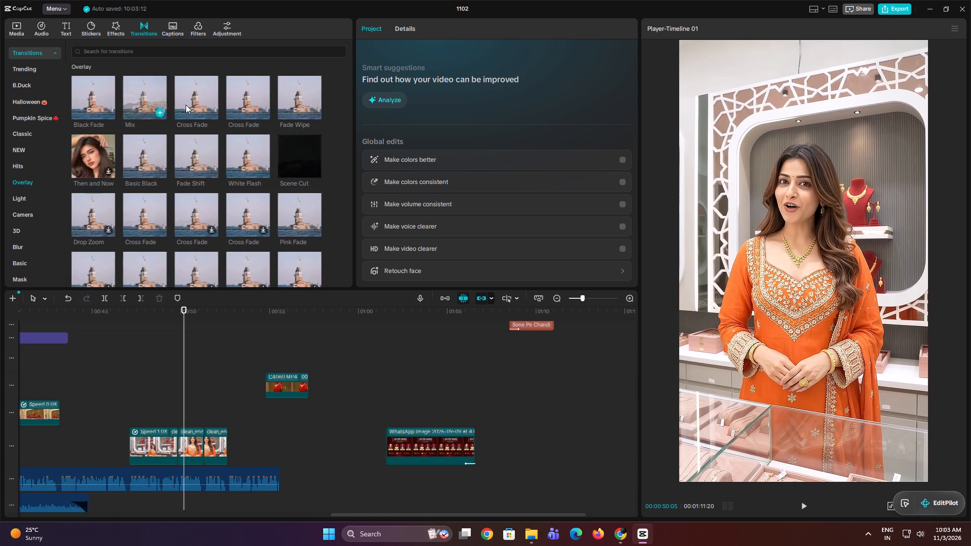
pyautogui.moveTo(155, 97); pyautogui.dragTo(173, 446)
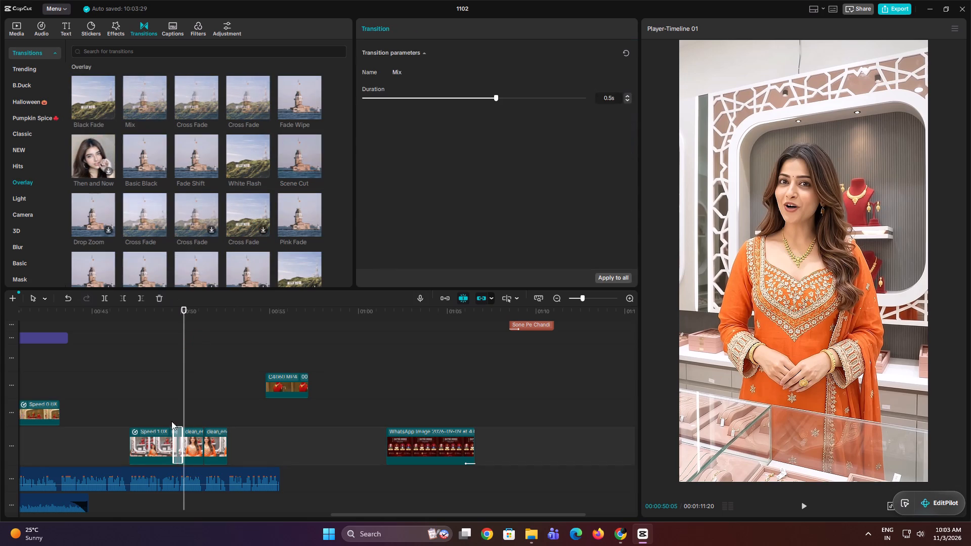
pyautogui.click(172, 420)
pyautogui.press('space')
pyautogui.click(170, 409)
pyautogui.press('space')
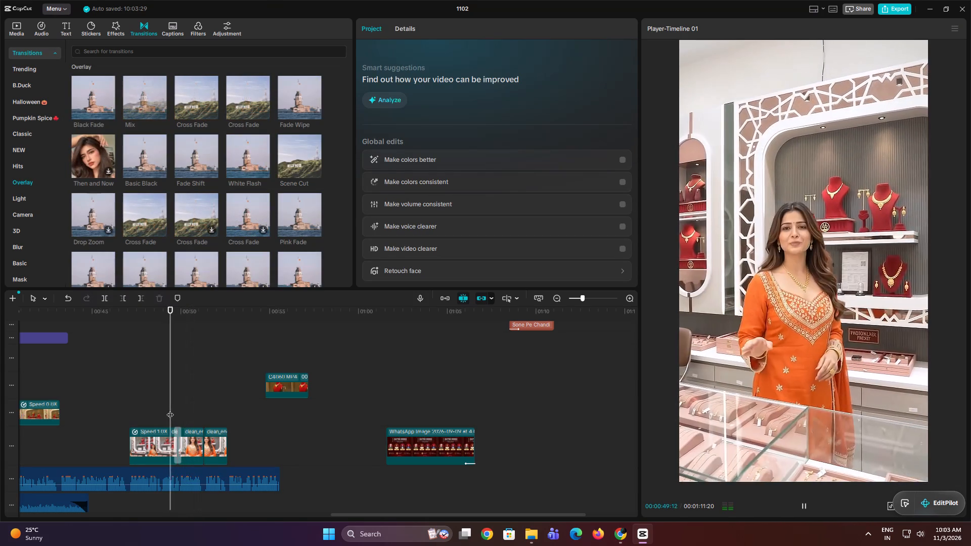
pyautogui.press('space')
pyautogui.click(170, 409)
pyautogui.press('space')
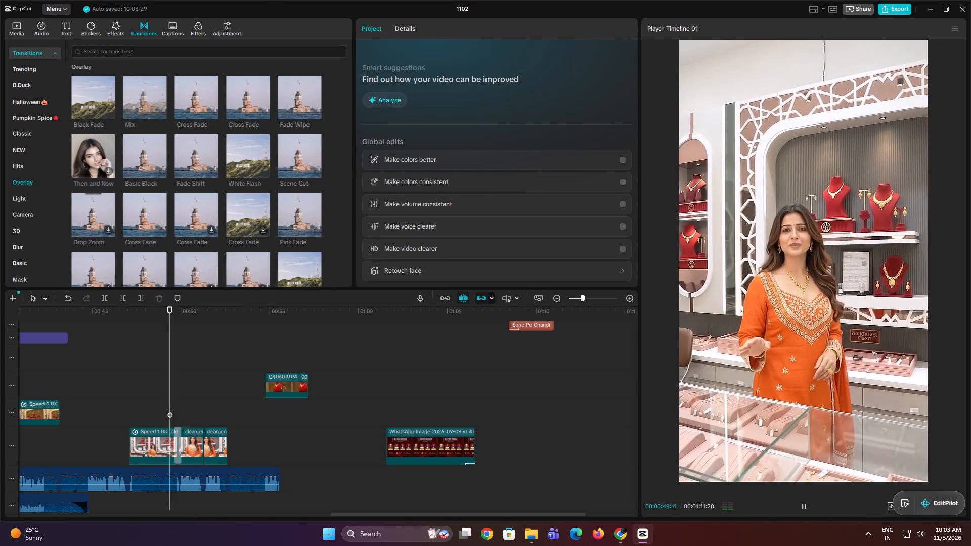
# Move the Glitch sound effect from beneath the presenter cut to about 00:00:46, clear of the presenter clips.
pyautogui.scroll(-11, 170, 409)
pyautogui.press('space')
pyautogui.moveTo(183, 439); pyautogui.dragTo(141, 441)
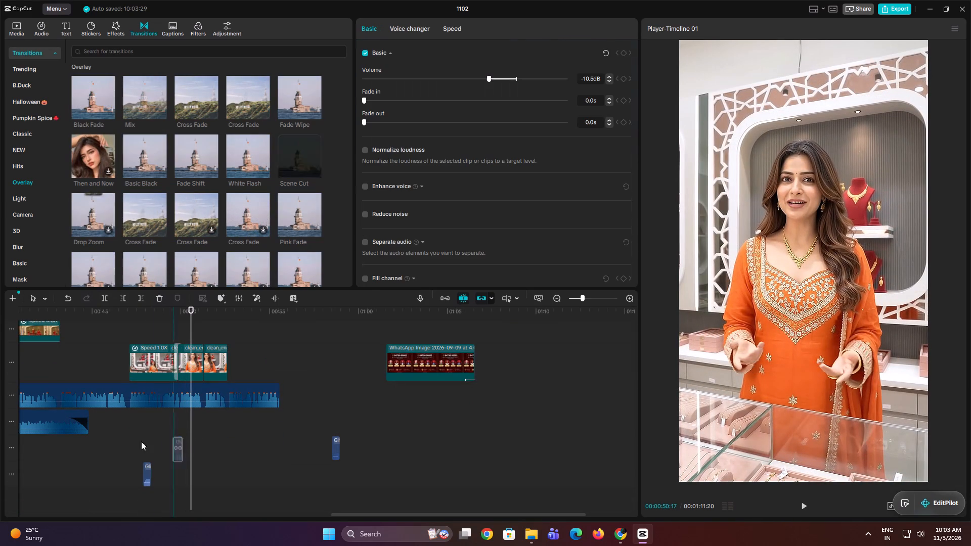
pyautogui.moveTo(141, 441); pyautogui.dragTo(109, 445)
# Check the middle presenter ending clip against the voiceover, slow it to 0.90x and replay it.
pyautogui.click(161, 333)
pyautogui.press('space')
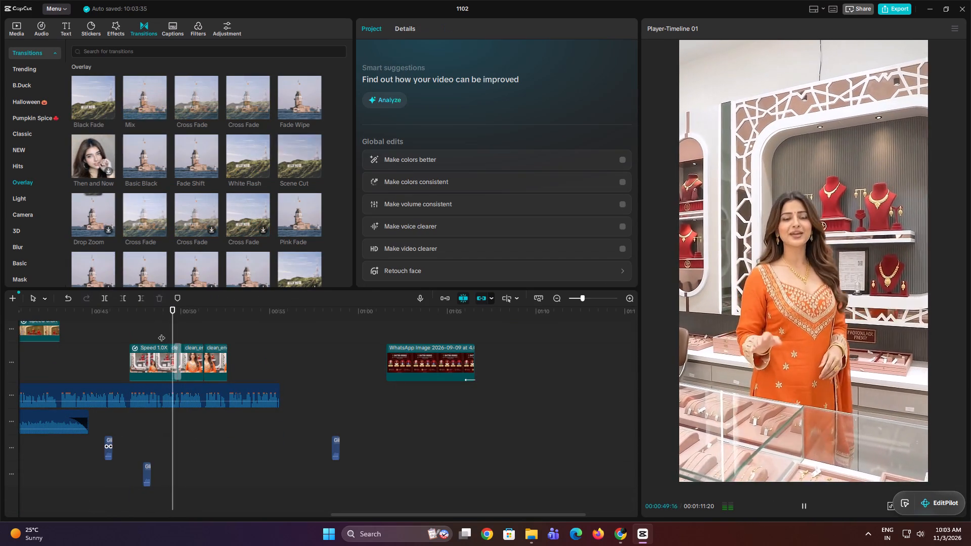
pyautogui.press('space')
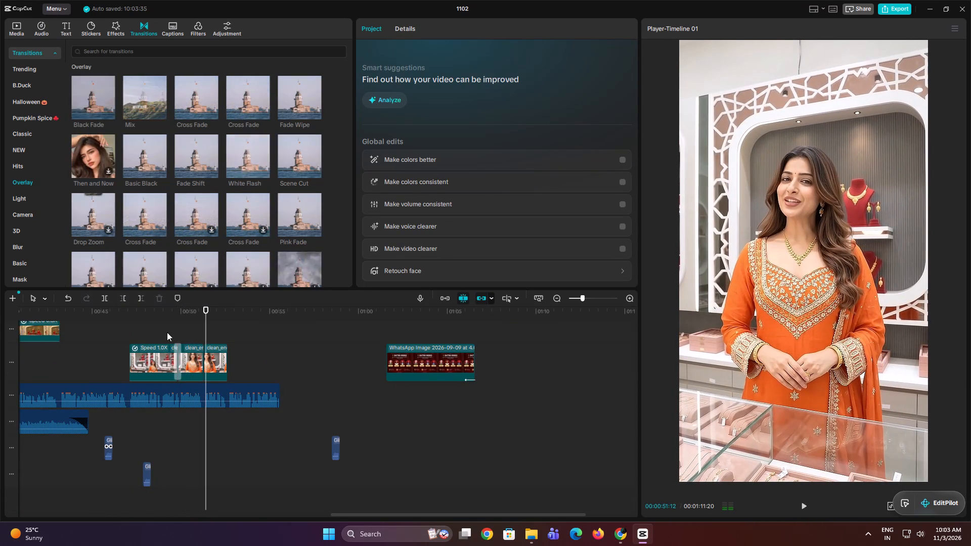
pyautogui.click(187, 334)
pyautogui.press('space')
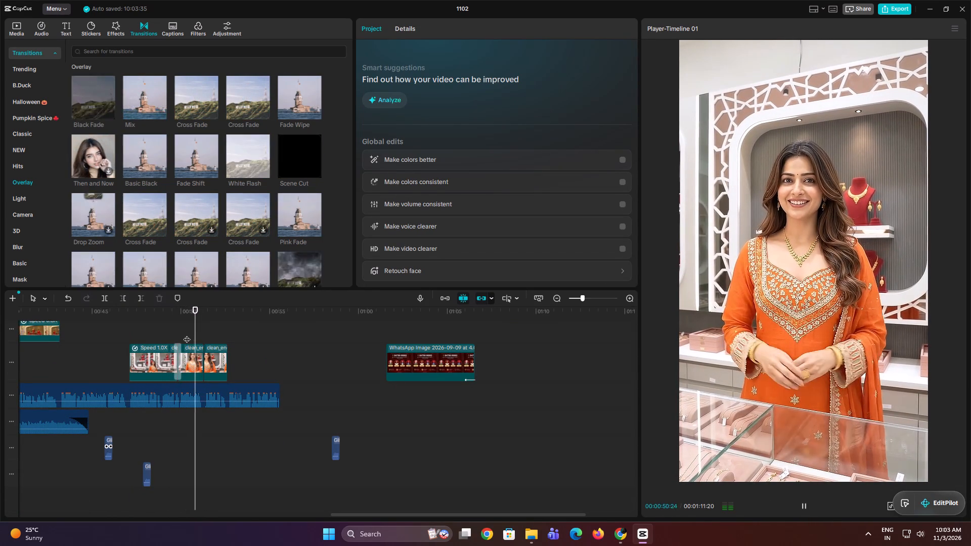
pyautogui.press('space')
pyautogui.click(195, 359)
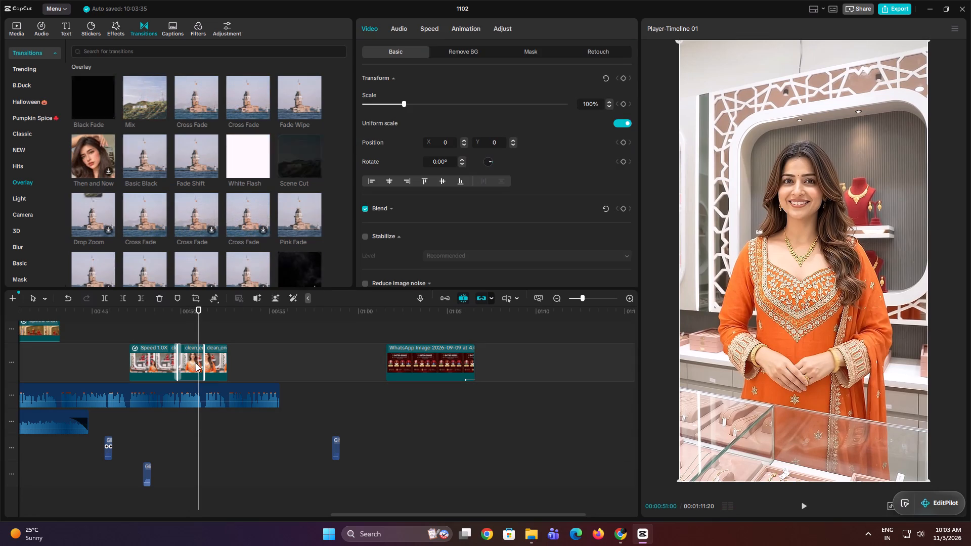
pyautogui.click(437, 26)
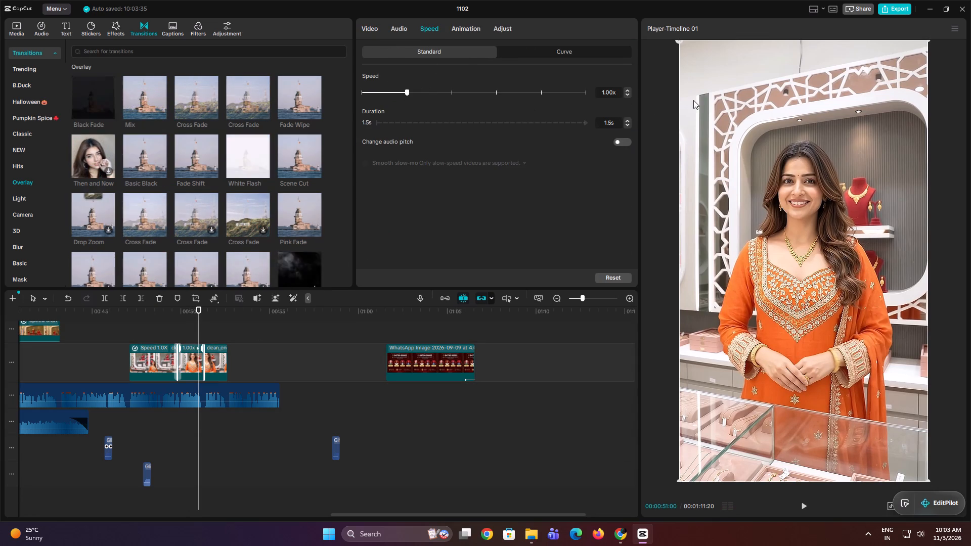
pyautogui.click(627, 93)
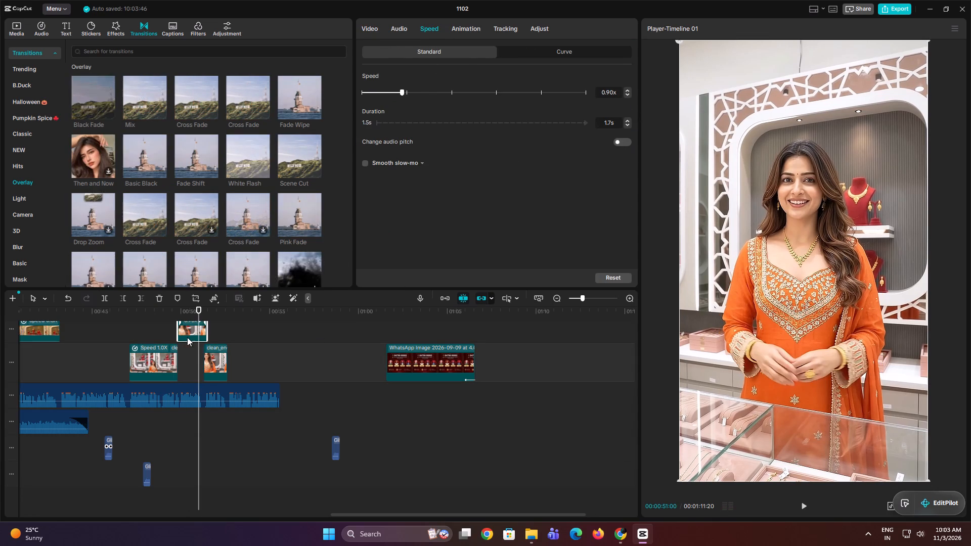
pyautogui.click(175, 329)
pyautogui.click(174, 334)
pyautogui.press('space')
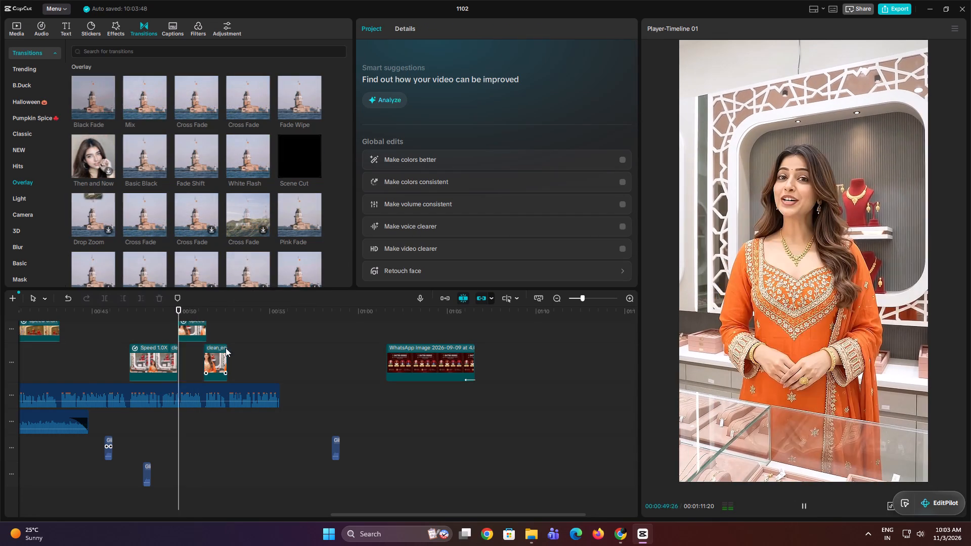
pyautogui.press('space')
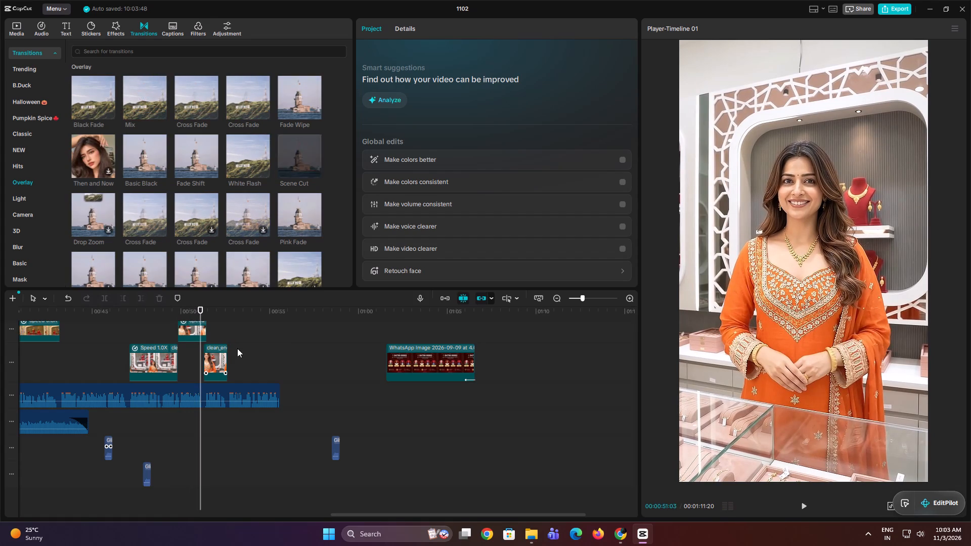
# Set the slowed presenter clip's audio volume to 0.0 dB.
pyautogui.click(587, 296)
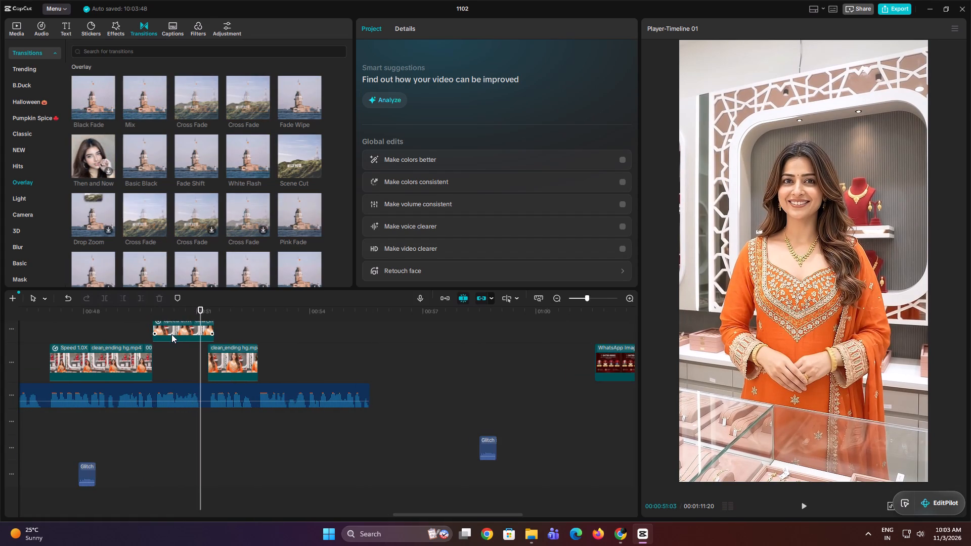
pyautogui.click(171, 334)
pyautogui.click(403, 29)
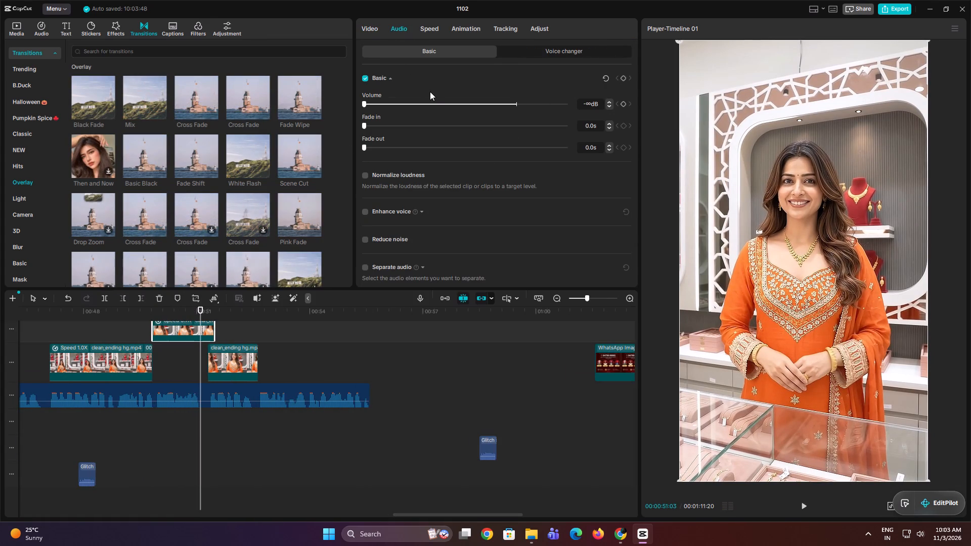
pyautogui.moveTo(439, 107); pyautogui.dragTo(521, 112)
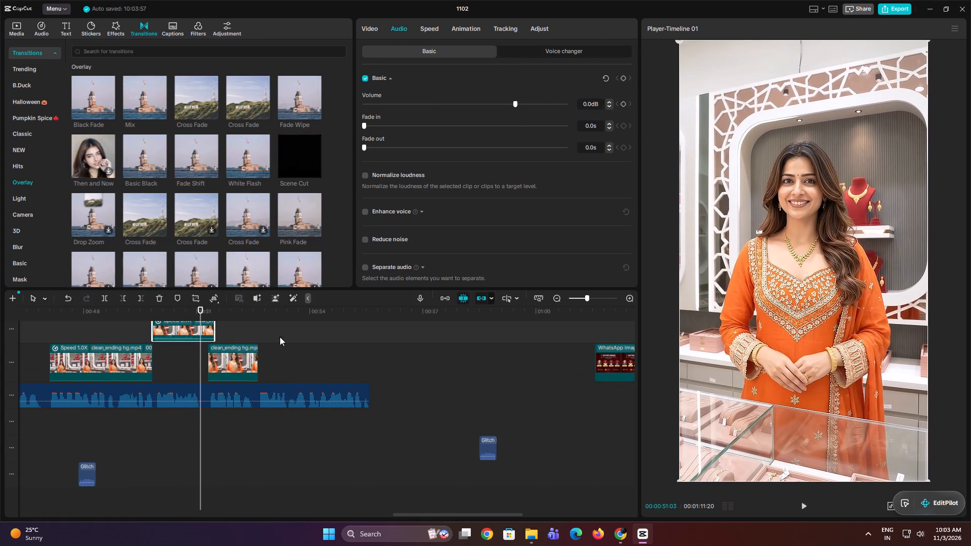
# Replay the slowed presenter clip around 00:00:51 and compare its speech with the voiceover.
pyautogui.scroll(3, 283, 349)
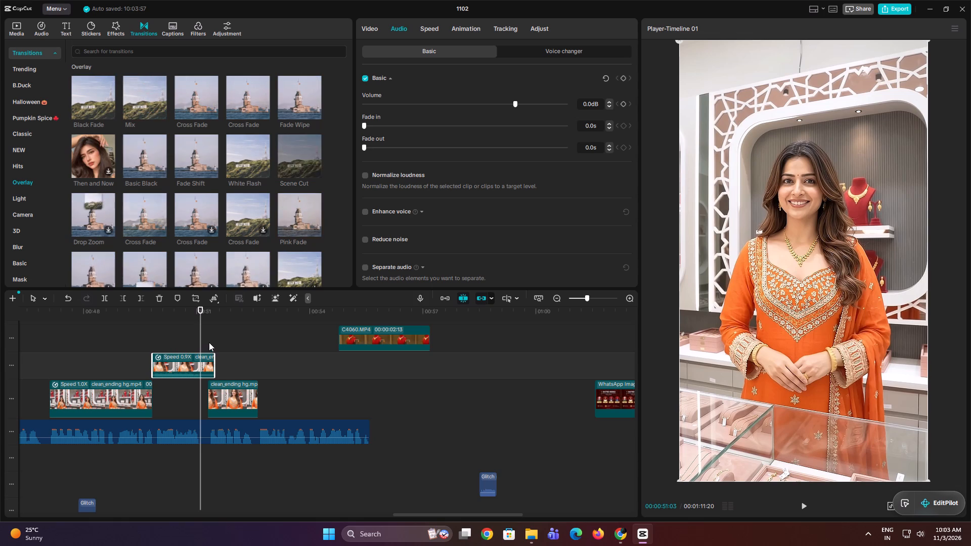
pyautogui.click(209, 342)
pyautogui.moveTo(209, 342); pyautogui.dragTo(204, 345)
pyautogui.click(206, 334)
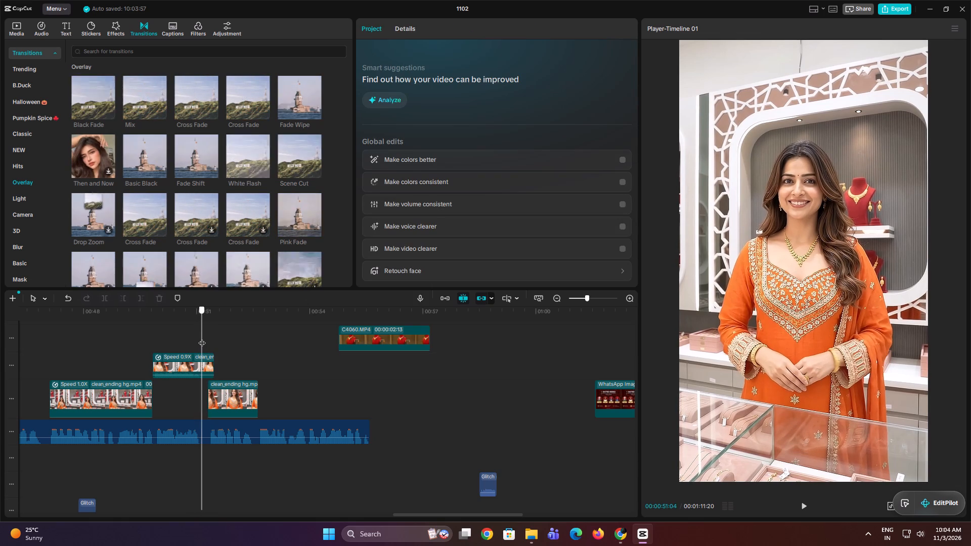
pyautogui.click(155, 343)
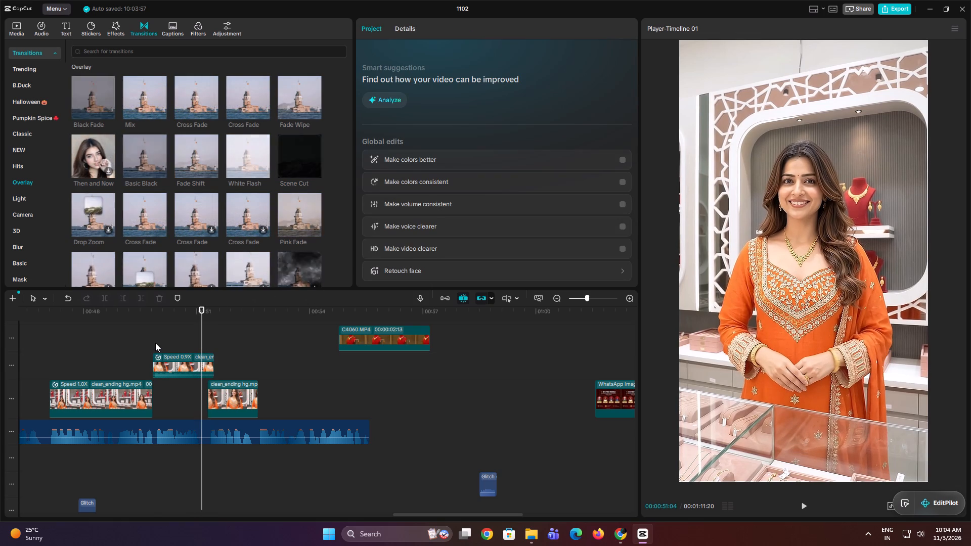
pyautogui.press('space')
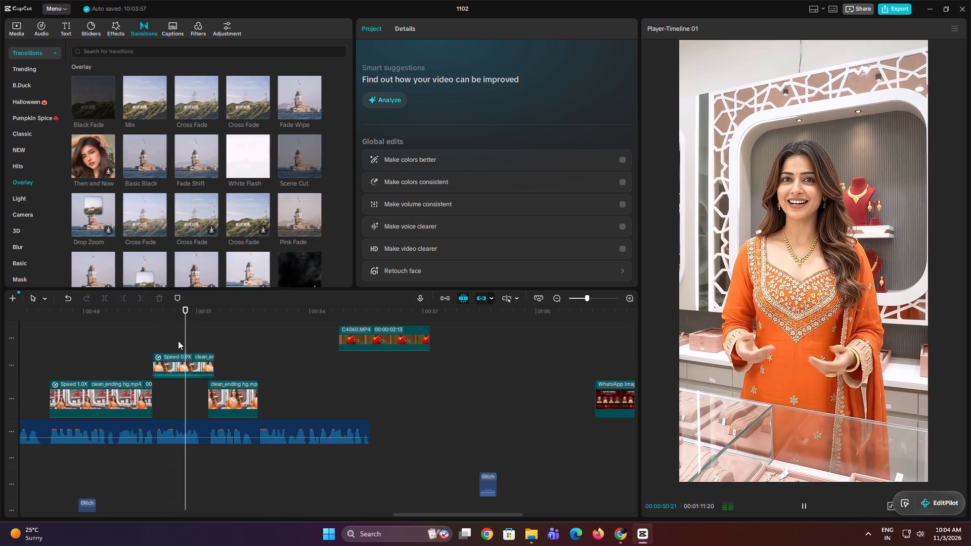
pyautogui.press('space')
pyautogui.click(187, 345)
pyautogui.press('space')
pyautogui.press('space')
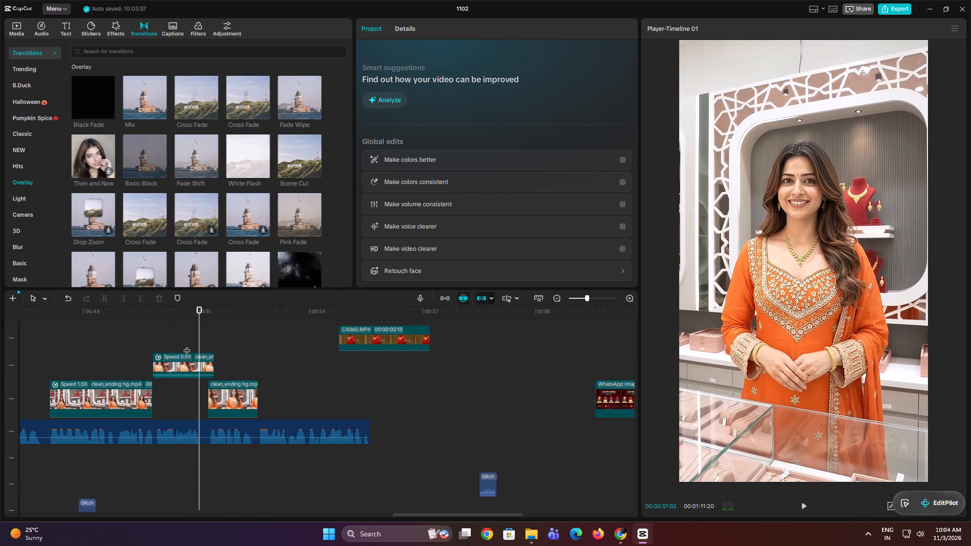
pyautogui.click(187, 345)
pyautogui.press('space')
pyautogui.press('space')
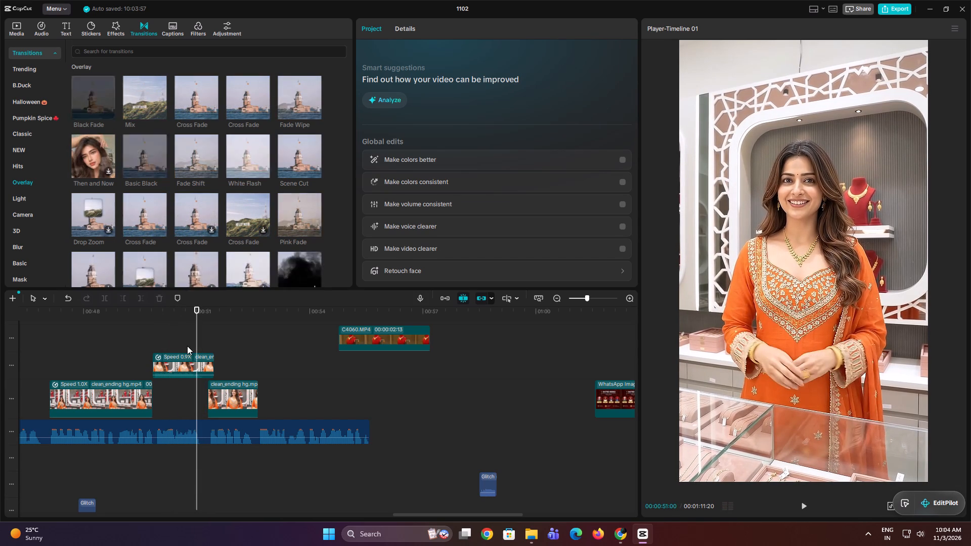
# Trim the end of the 0.9x presenter clip to the start of the following presenter clip, at about 00:00:51:09.
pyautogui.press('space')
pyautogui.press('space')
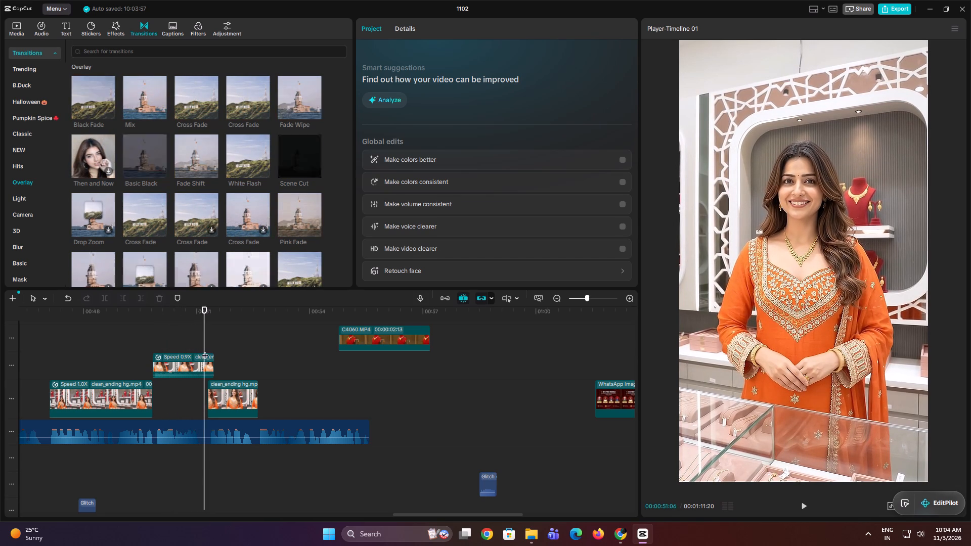
pyautogui.click(206, 345)
pyautogui.click(204, 369)
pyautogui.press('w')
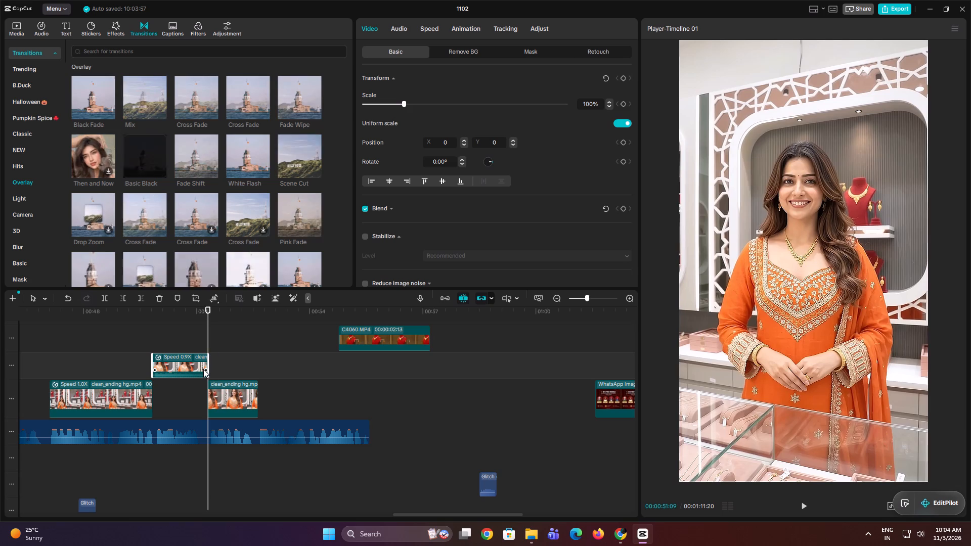
# Replay the presenter cut and move the trimmed 0.9x clip onto the main track, into the gap between the other two presenter clips.
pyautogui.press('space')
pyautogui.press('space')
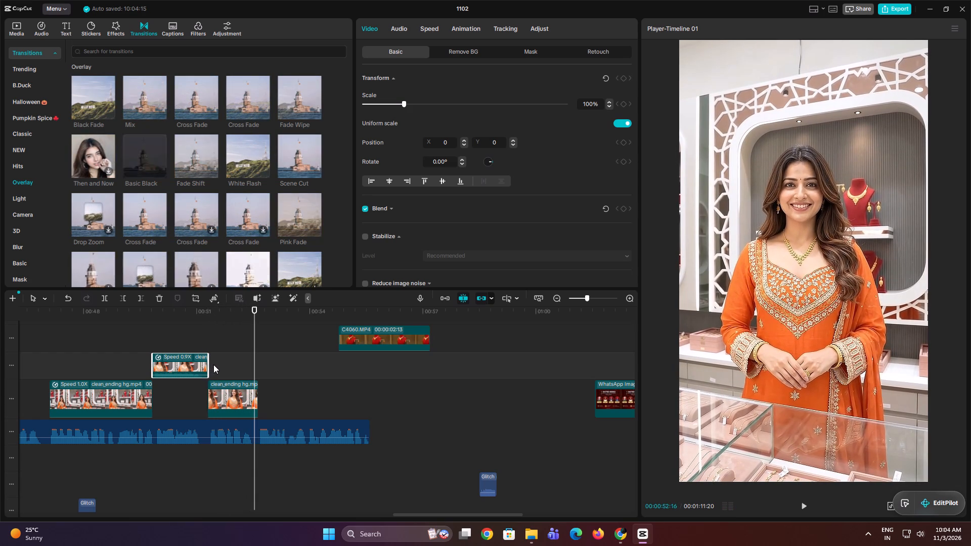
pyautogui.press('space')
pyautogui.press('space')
pyautogui.moveTo(178, 366); pyautogui.dragTo(180, 392)
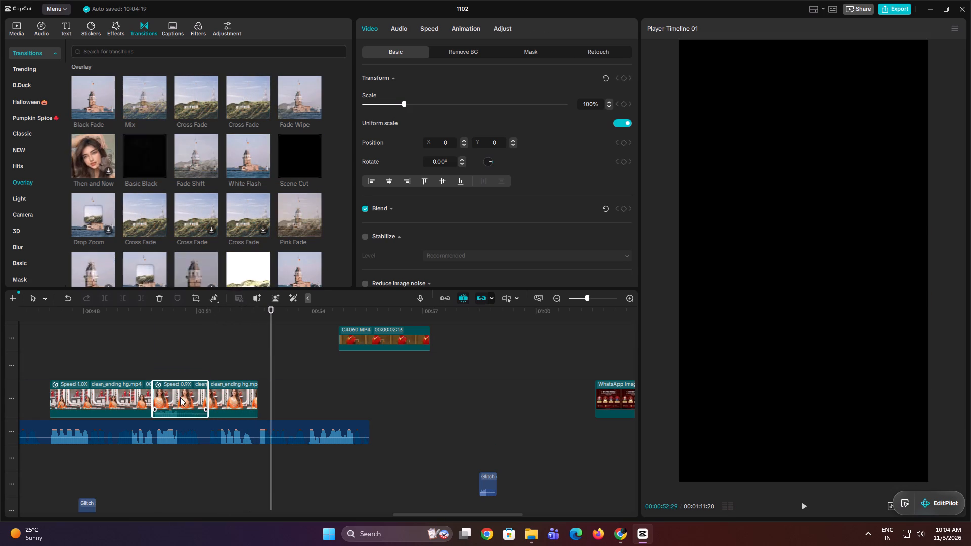
pyautogui.moveTo(187, 413); pyautogui.dragTo(186, 427)
# Play on through the voiceover's last part and move the C4060.MP4 clip to start just before 00:00:57, past the voiceover's end.
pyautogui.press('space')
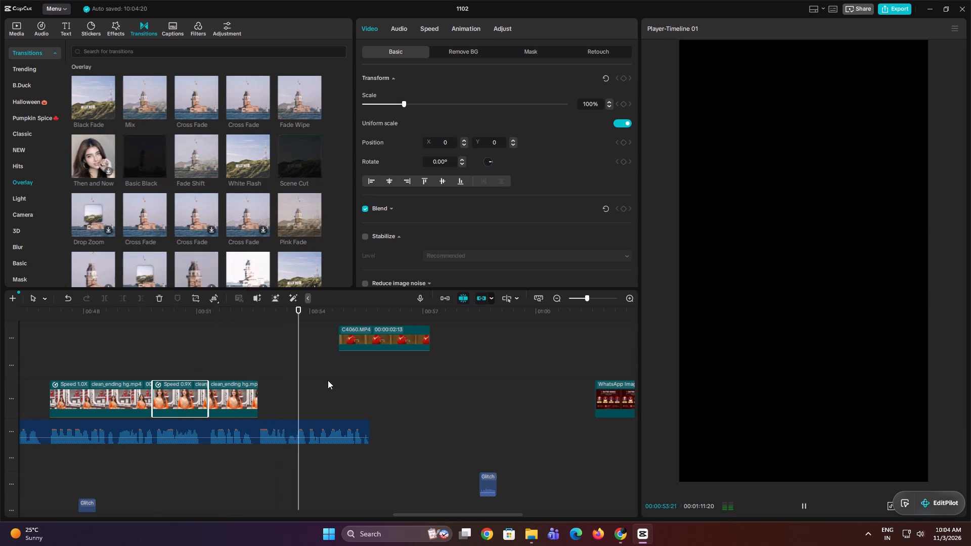
pyautogui.moveTo(371, 348); pyautogui.dragTo(443, 352)
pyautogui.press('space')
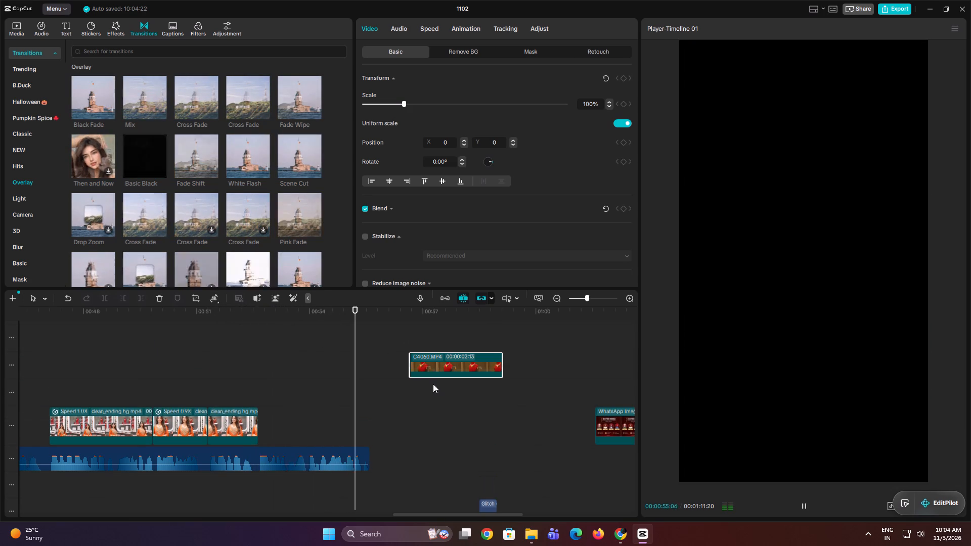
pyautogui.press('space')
# Move the WhatsApp image on the main track to start right where the voiceover ends, at about 00:00:55.
pyautogui.moveTo(622, 428); pyautogui.dragTo(287, 429)
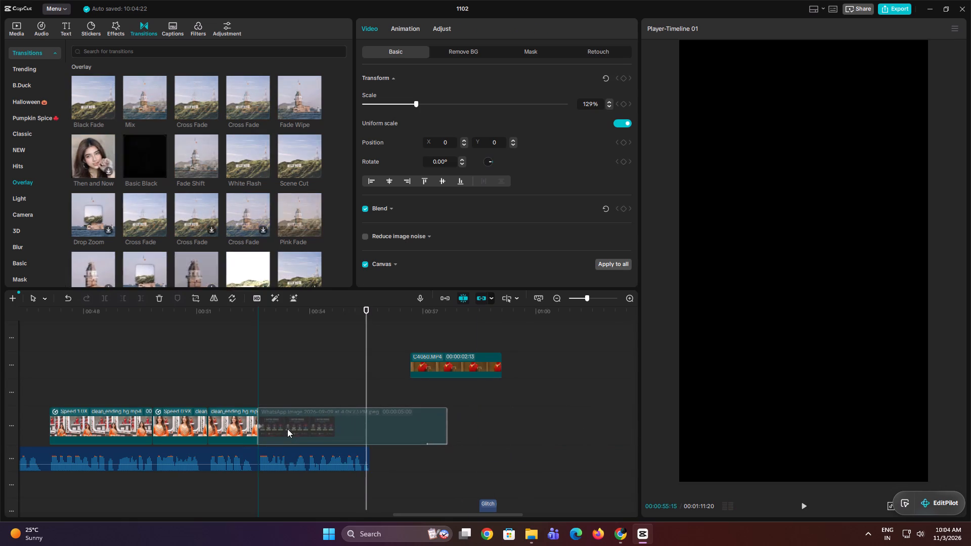
pyautogui.moveTo(287, 429); pyautogui.dragTo(403, 434)
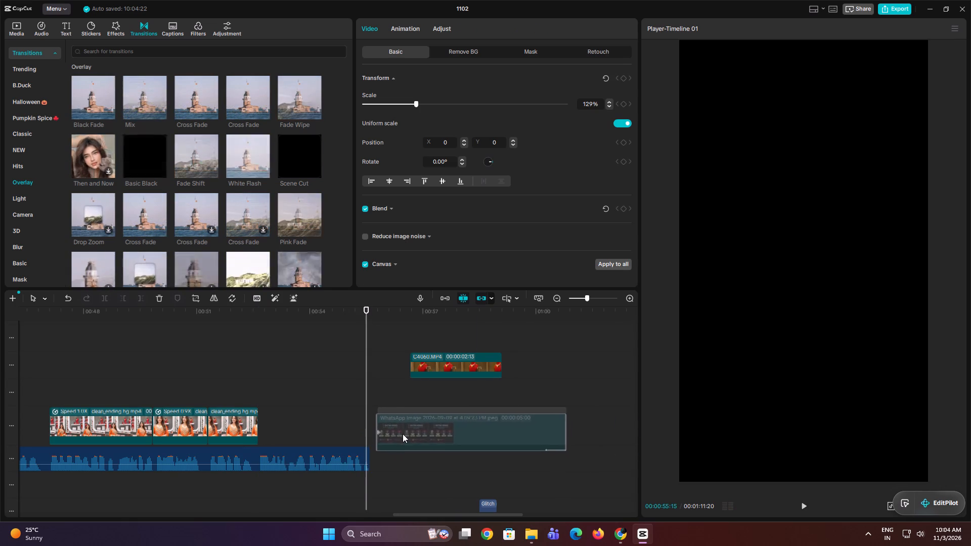
pyautogui.moveTo(403, 434); pyautogui.dragTo(398, 430)
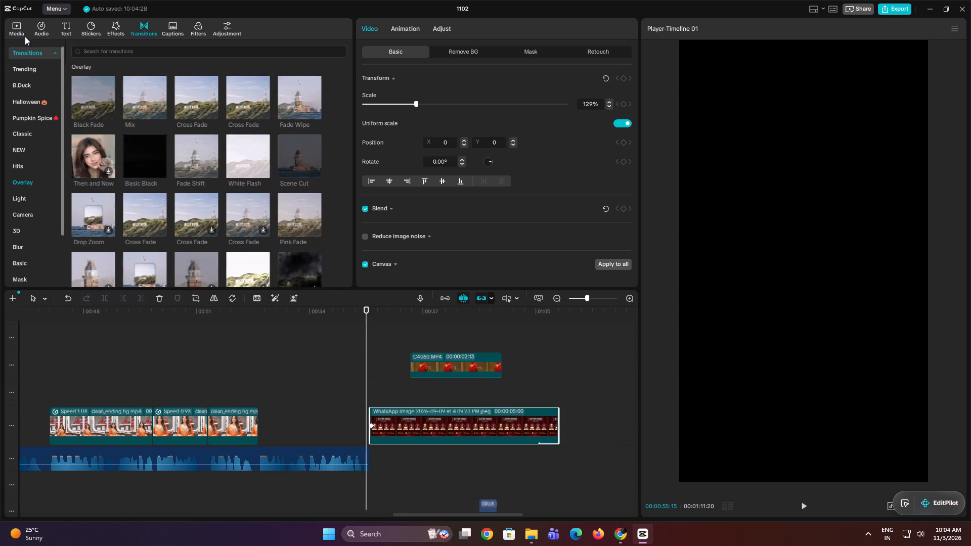
# Add the storefront clip C4012.MP4 on the track above, starting where the last presenter clip ends.
pyautogui.click(19, 33)
pyautogui.scroll(8, 199, 156)
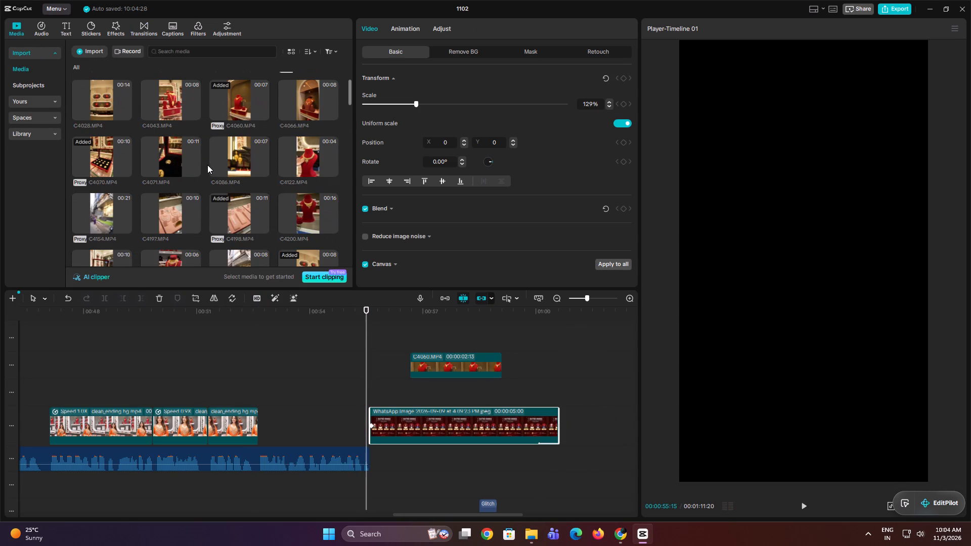
pyautogui.scroll(-2, 252, 155)
pyautogui.moveTo(242, 182); pyautogui.dragTo(283, 413)
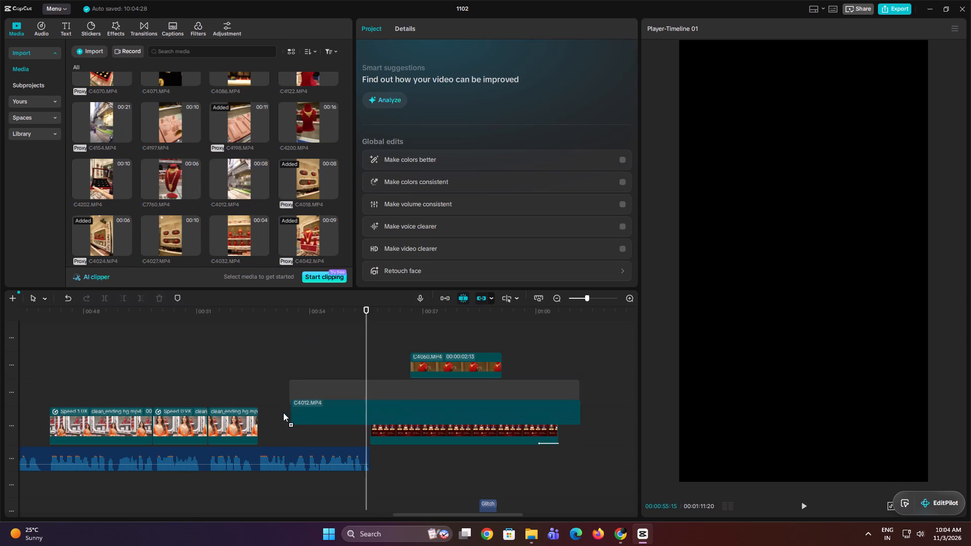
pyautogui.moveTo(283, 413); pyautogui.dragTo(261, 404)
pyautogui.click(279, 366)
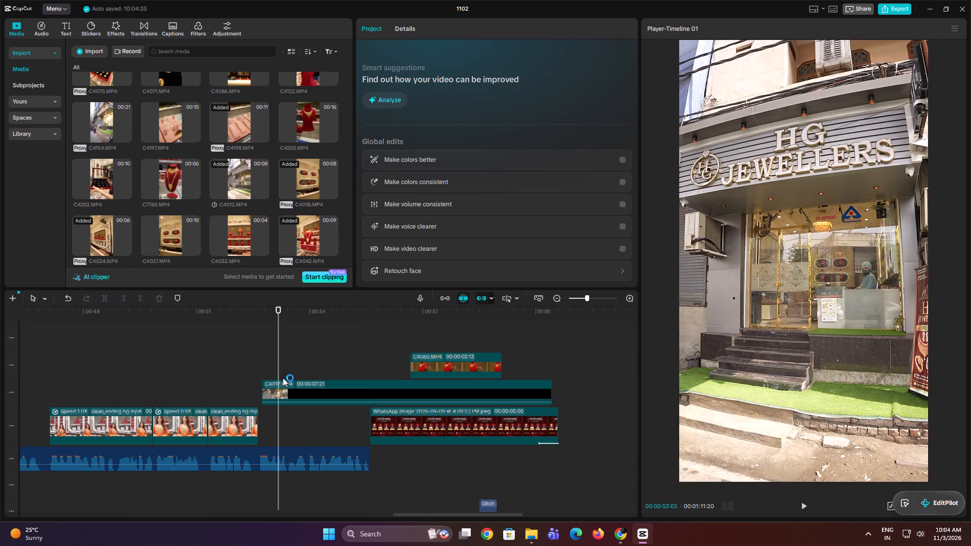
pyautogui.moveTo(291, 395); pyautogui.dragTo(286, 396)
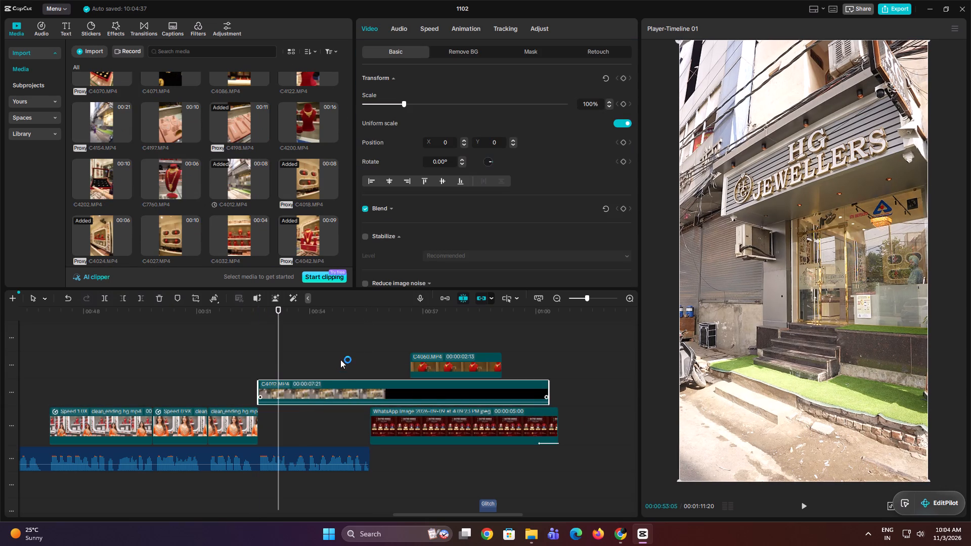
# Trim the end of C4012.MP4 to the start of the WhatsApp image, at about 00:00:55:18.
pyautogui.click(342, 355)
pyautogui.moveTo(342, 355); pyautogui.dragTo(369, 361)
pyautogui.click(368, 393)
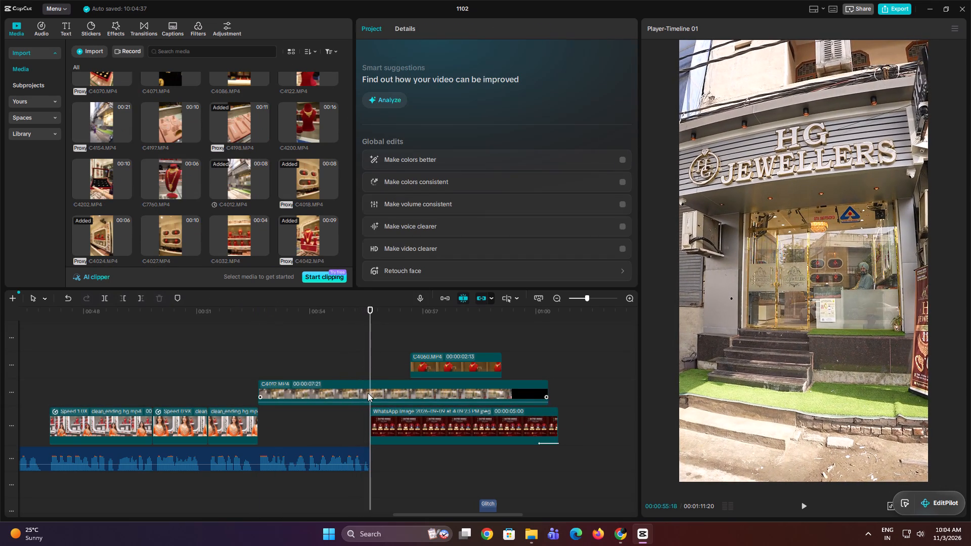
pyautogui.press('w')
# Select the trimmed C4012.MP4 clip at about 00:00:54:12 and scale its picture slightly outward in the preview.
pyautogui.click(325, 373)
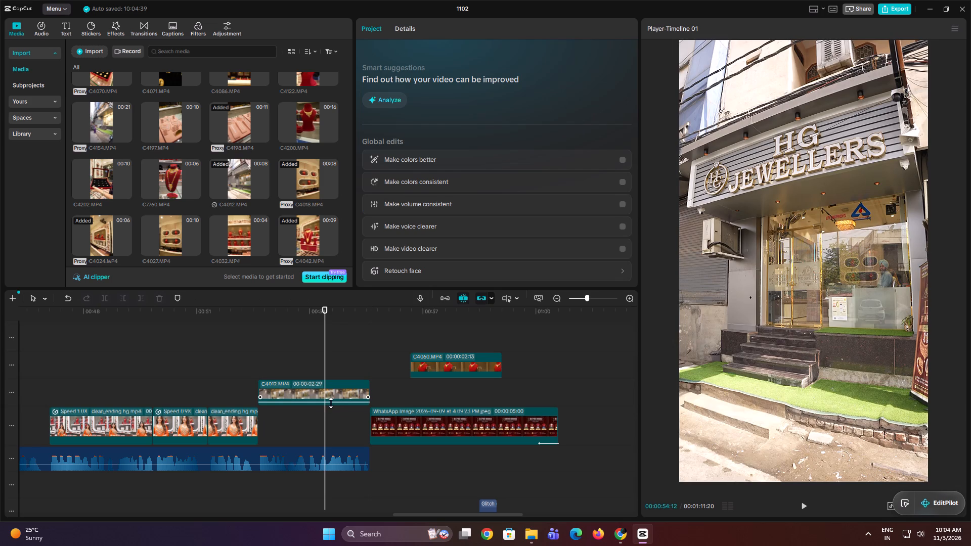
pyautogui.moveTo(331, 403); pyautogui.dragTo(331, 425)
pyautogui.moveTo(682, 479); pyautogui.dragTo(677, 485)
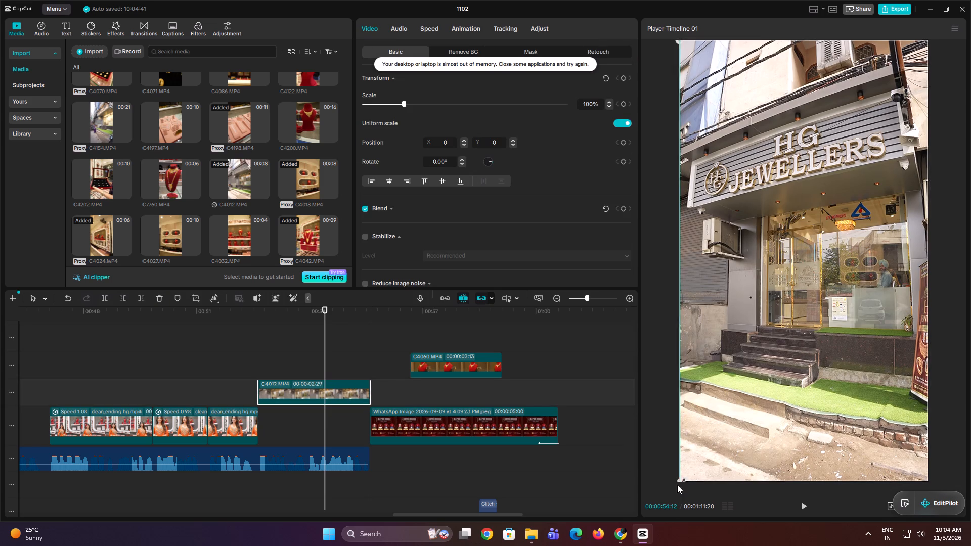
# Scale the storefront clip C4012.MP4 to 151%, reposition it at X 99, Y -369, and preview the framing.
pyautogui.moveTo(677, 485); pyautogui.dragTo(435, 543)
pyautogui.moveTo(898, 297); pyautogui.dragTo(906, 333)
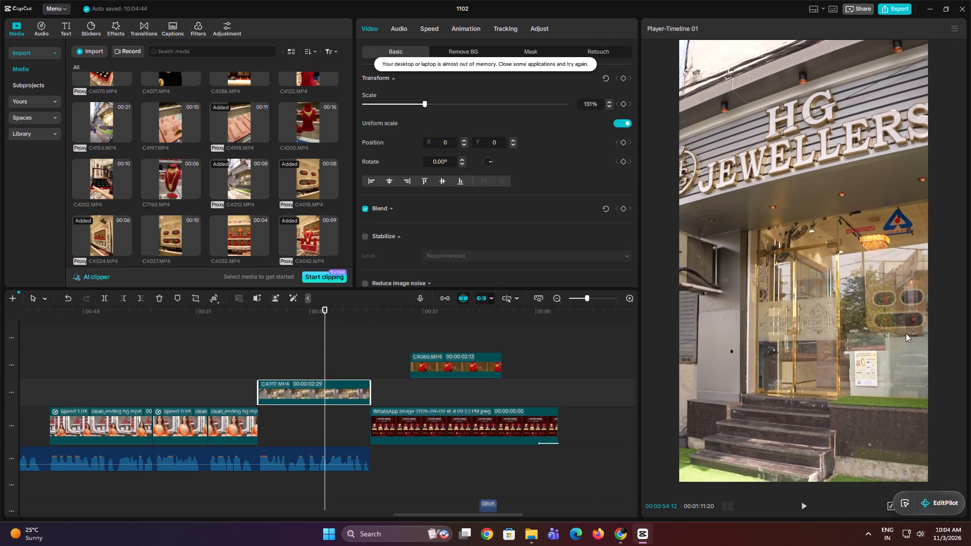
pyautogui.moveTo(906, 333); pyautogui.dragTo(909, 339)
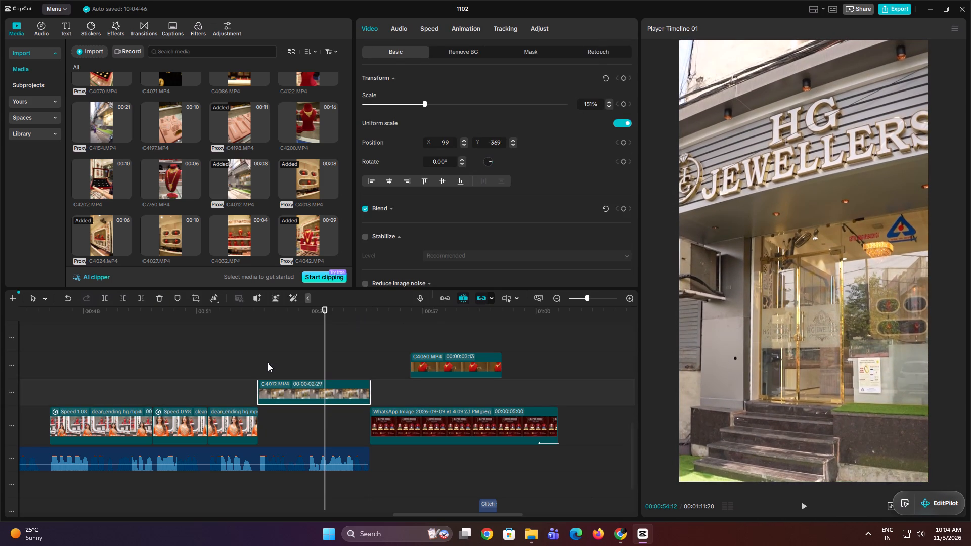
pyautogui.click(260, 362)
pyautogui.press('space')
pyautogui.press('space')
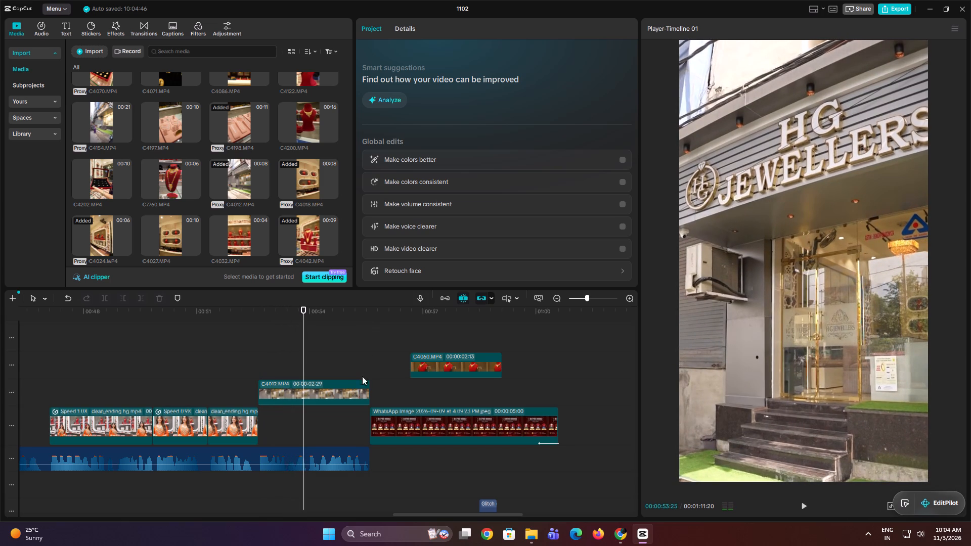
# Preview the storefront clip C4012.MP4 and slow its speed to 0.64x.
pyautogui.click(343, 388)
pyautogui.moveTo(797, 335); pyautogui.dragTo(787, 334)
pyautogui.press('space')
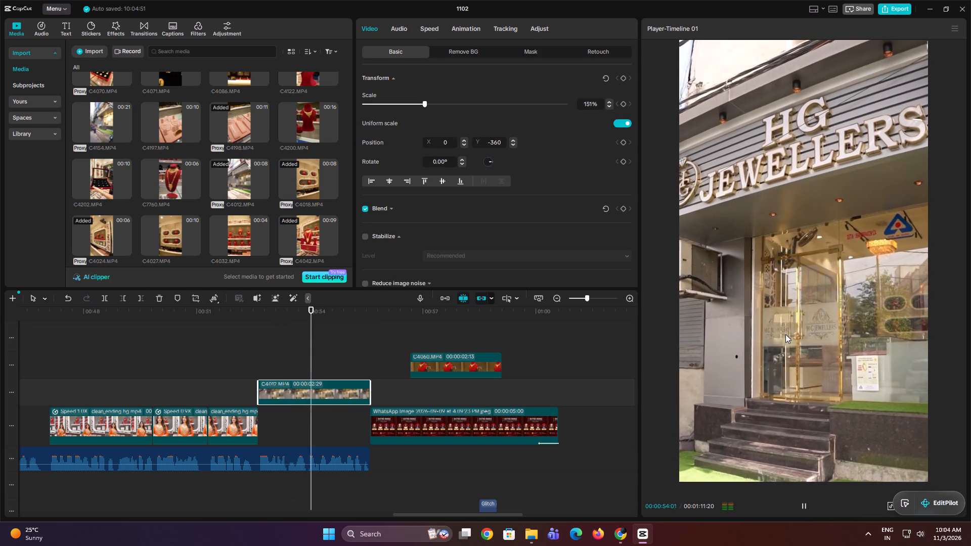
pyautogui.press('space')
pyautogui.click(435, 27)
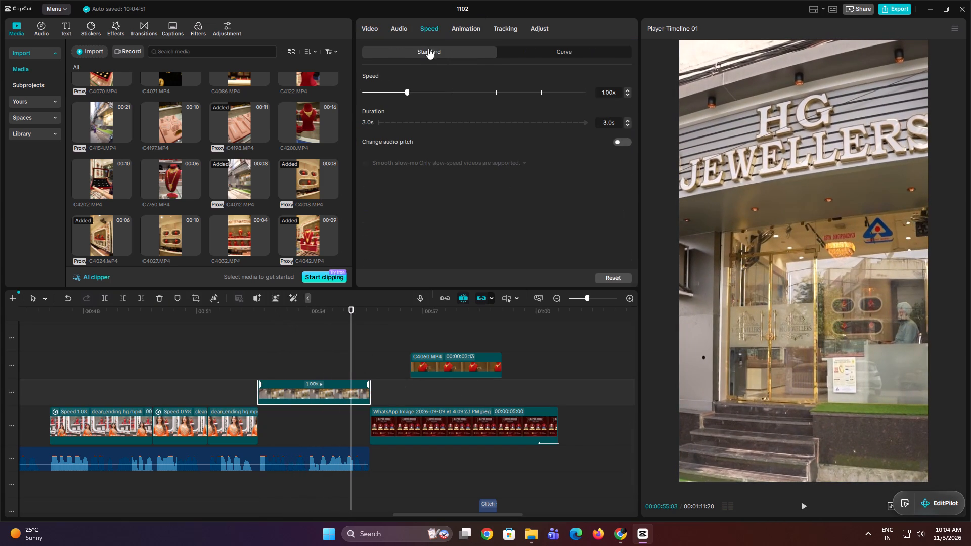
pyautogui.moveTo(396, 92); pyautogui.dragTo(389, 92)
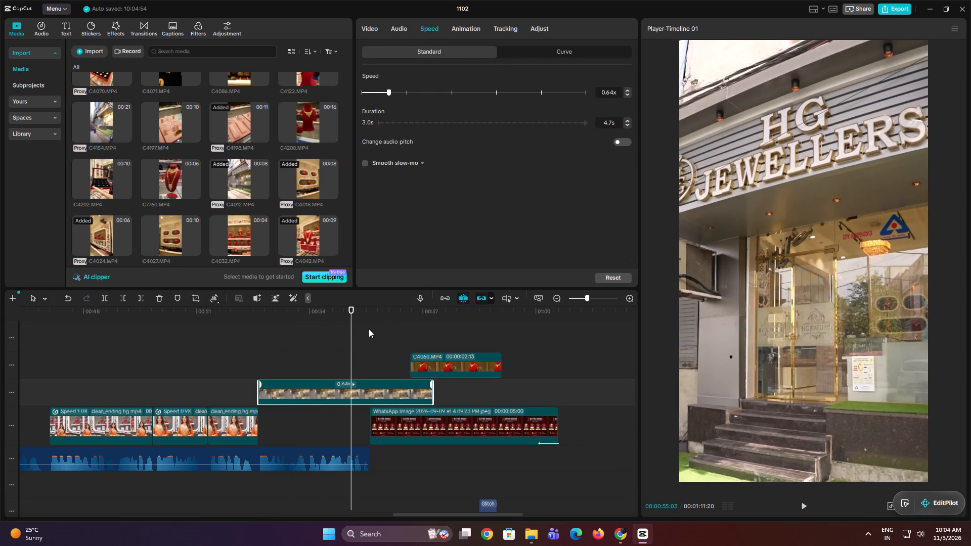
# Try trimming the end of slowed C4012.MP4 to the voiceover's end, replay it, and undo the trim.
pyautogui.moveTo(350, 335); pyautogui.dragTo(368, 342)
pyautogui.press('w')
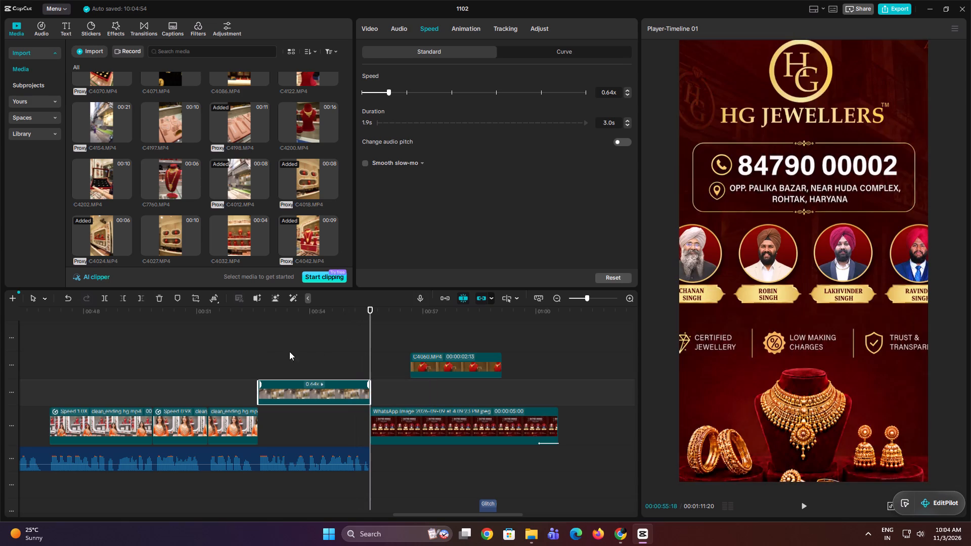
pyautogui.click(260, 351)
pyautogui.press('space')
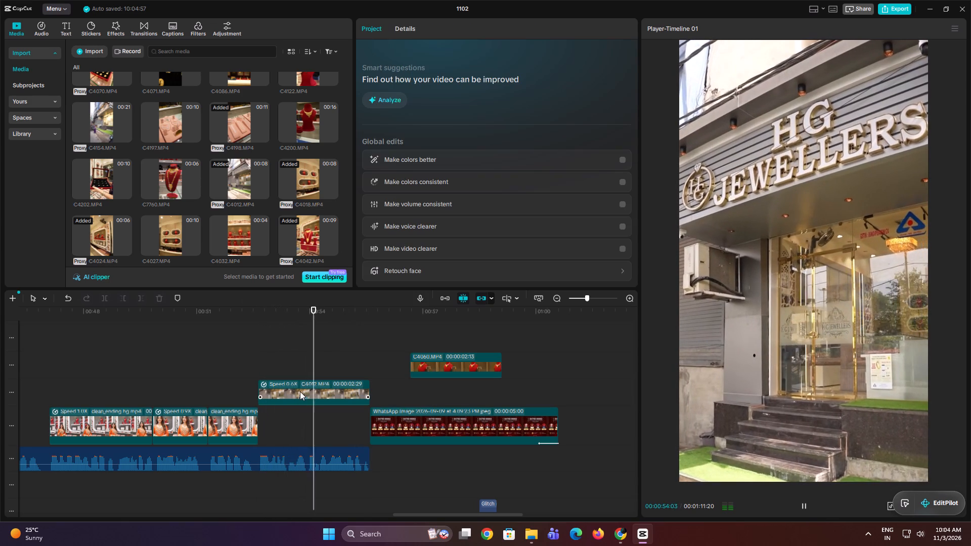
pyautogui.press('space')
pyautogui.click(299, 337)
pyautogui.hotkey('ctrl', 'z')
# Trim the start of C4012.MP4 to 00:00:53:22, move it back against the last presenter clip, and replay it.
pyautogui.click(312, 391)
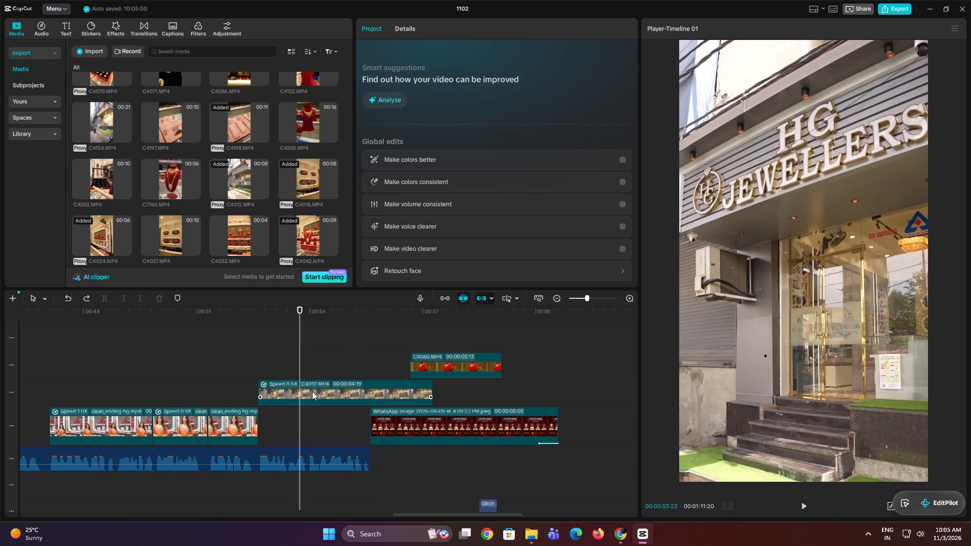
pyautogui.press('q')
pyautogui.moveTo(312, 391); pyautogui.dragTo(270, 394)
pyautogui.press('space')
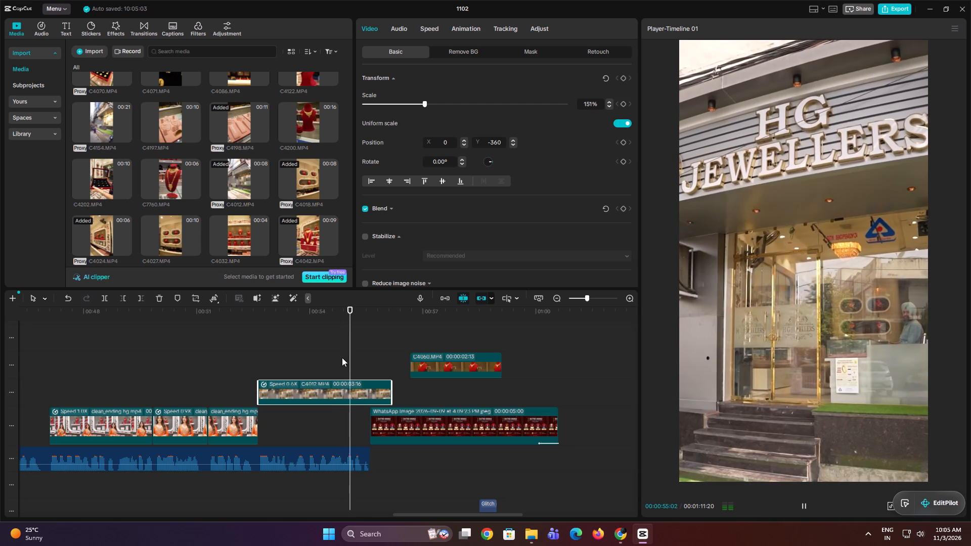
pyautogui.press('space')
# Trim the end of C4012.MP4 to the voiceover's end and place it on the presenter track before the contact image.
pyautogui.moveTo(363, 361); pyautogui.dragTo(368, 363)
pyautogui.press('w')
pyautogui.moveTo(354, 394); pyautogui.dragTo(354, 424)
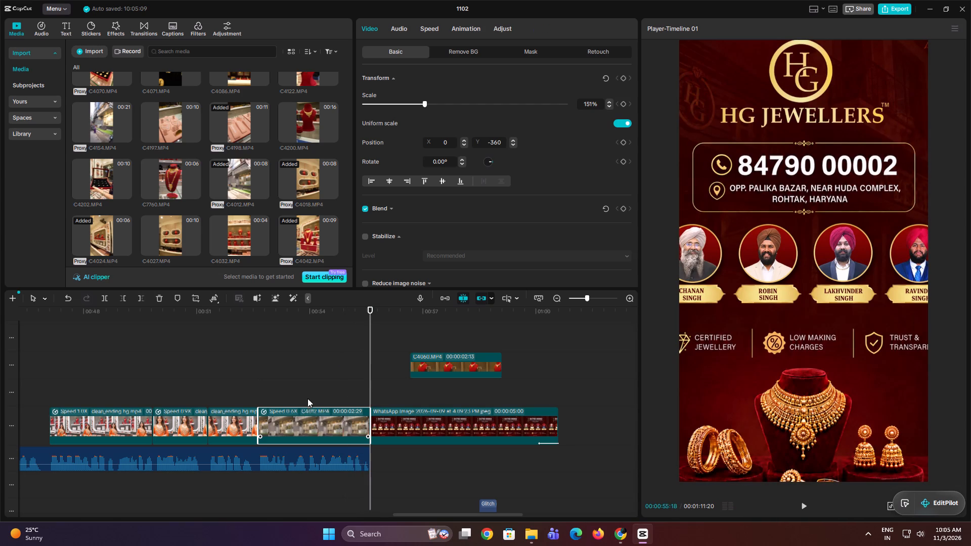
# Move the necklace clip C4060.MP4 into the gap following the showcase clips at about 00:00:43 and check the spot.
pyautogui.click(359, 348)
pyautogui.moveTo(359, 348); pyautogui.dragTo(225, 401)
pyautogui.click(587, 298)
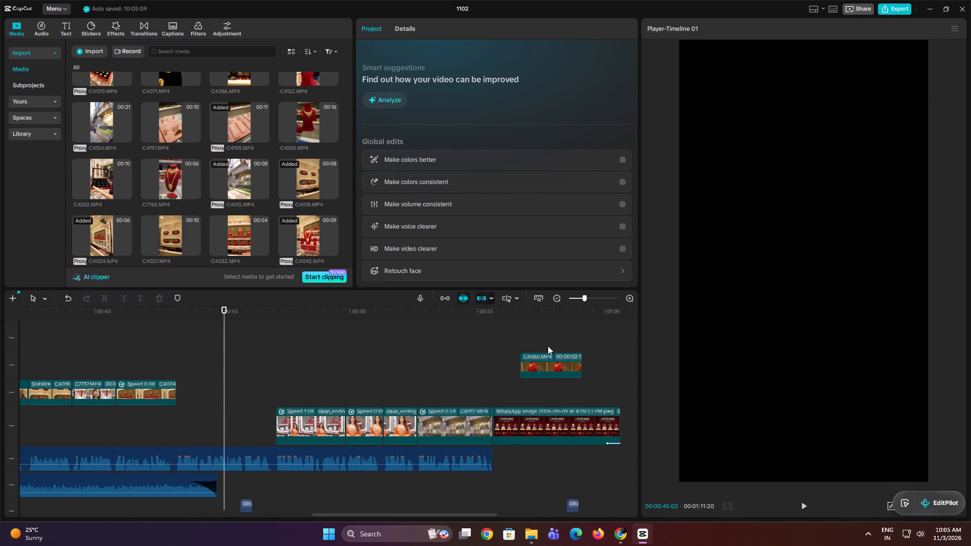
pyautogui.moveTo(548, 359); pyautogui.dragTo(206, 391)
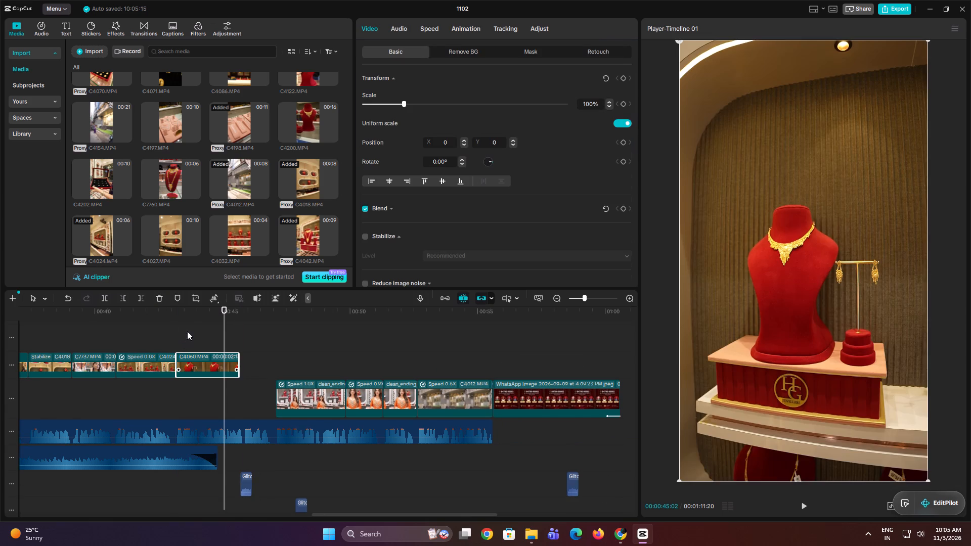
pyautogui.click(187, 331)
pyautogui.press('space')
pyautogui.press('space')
# Extend the Clear II filter to the end of the closing contact image.
pyautogui.scroll(7, 198, 359)
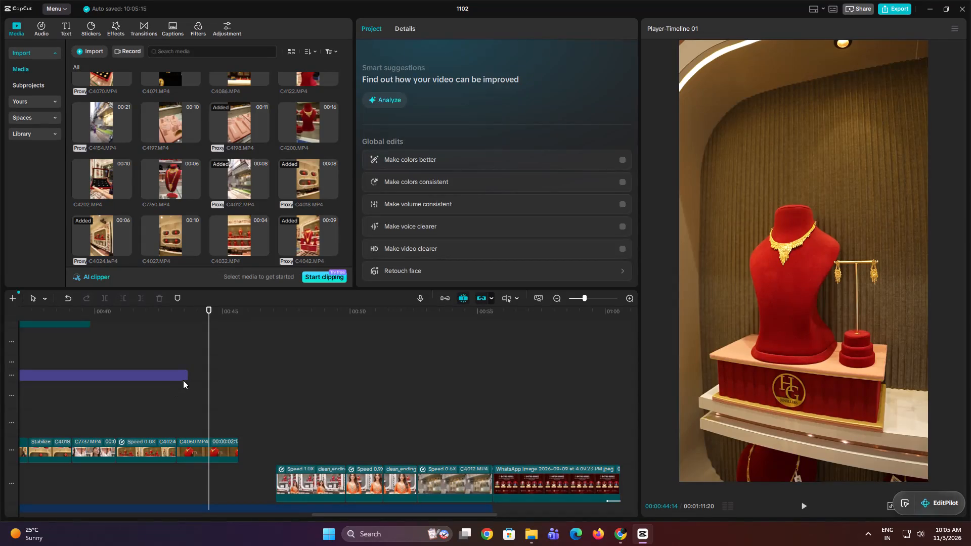
pyautogui.click(185, 375)
pyautogui.moveTo(188, 375); pyautogui.dragTo(612, 444)
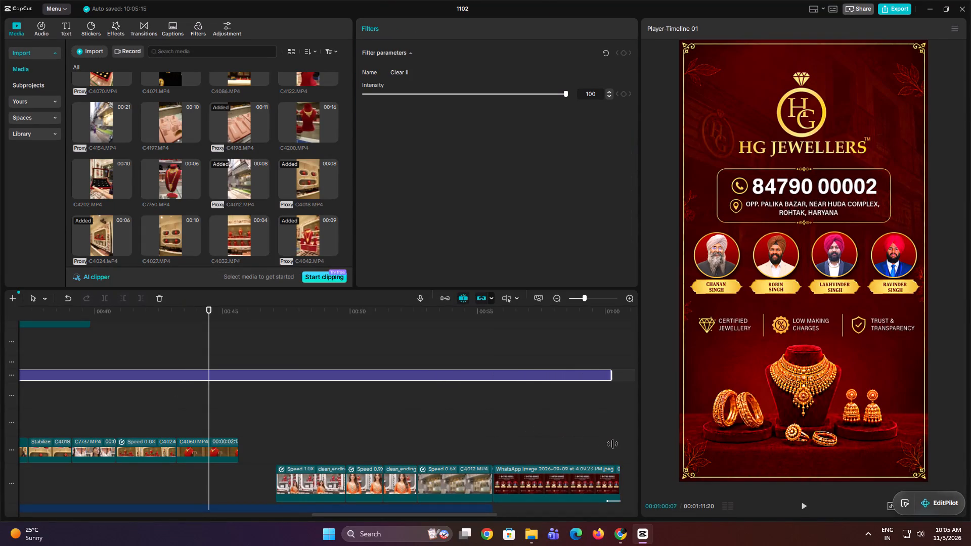
pyautogui.moveTo(612, 444); pyautogui.dragTo(618, 443)
# Extend the background music track to the end of the closing contact image.
pyautogui.scroll(4, 230, 361)
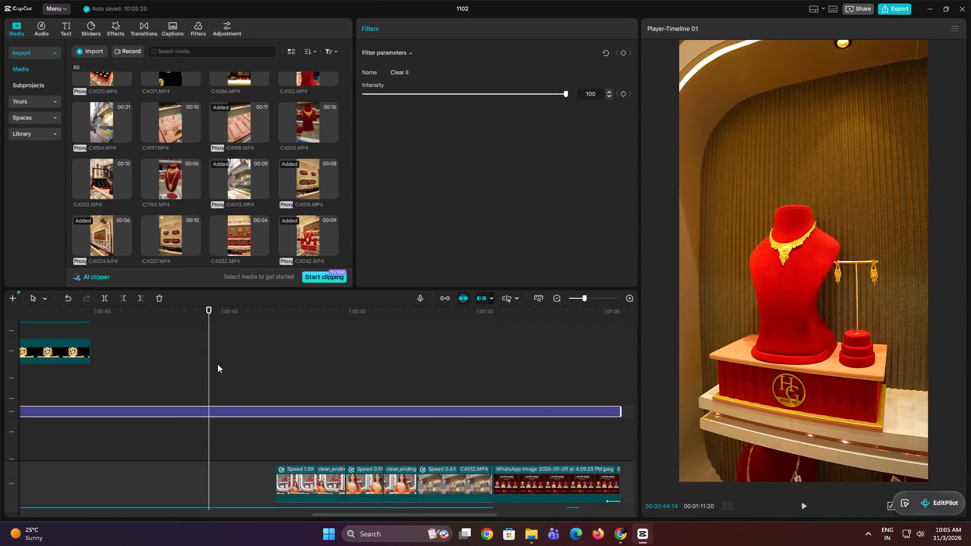
pyautogui.scroll(3, 217, 364)
pyautogui.scroll(-11, 112, 369)
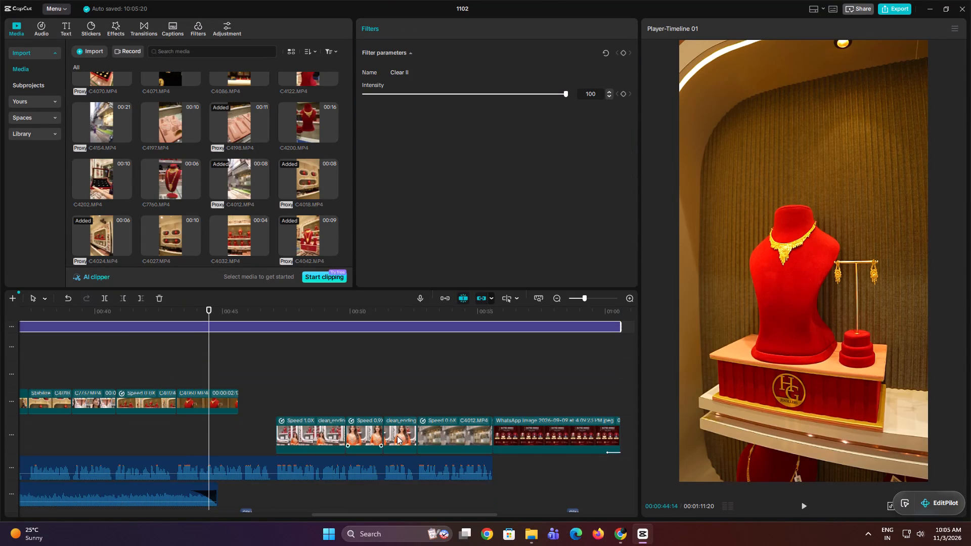
pyautogui.click(213, 489)
pyautogui.moveTo(219, 487); pyautogui.dragTo(551, 526)
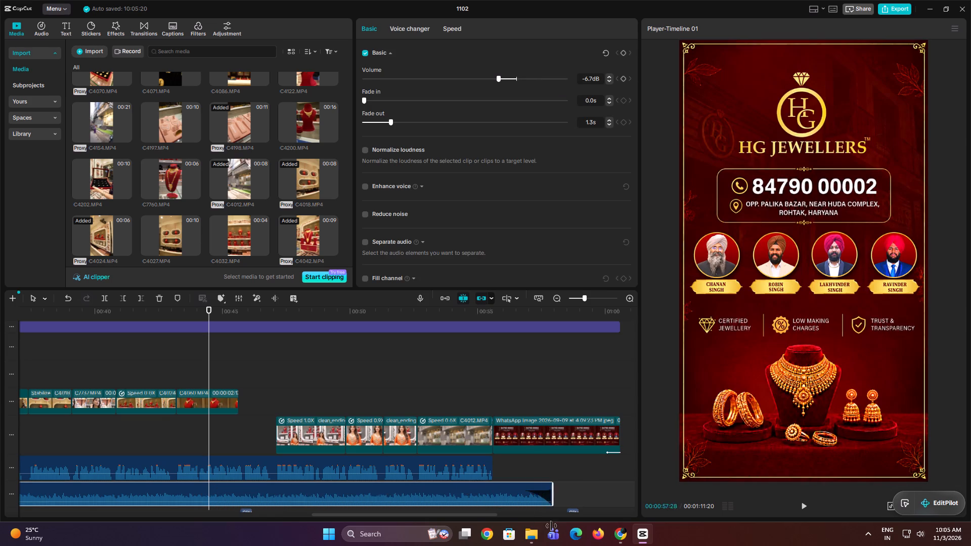
pyautogui.moveTo(551, 526); pyautogui.dragTo(620, 530)
# Play the remaining gap around 00:00:45 and preview media clips C4110.MP4 and C4109.MP4 as possible fillers.
pyautogui.press('space')
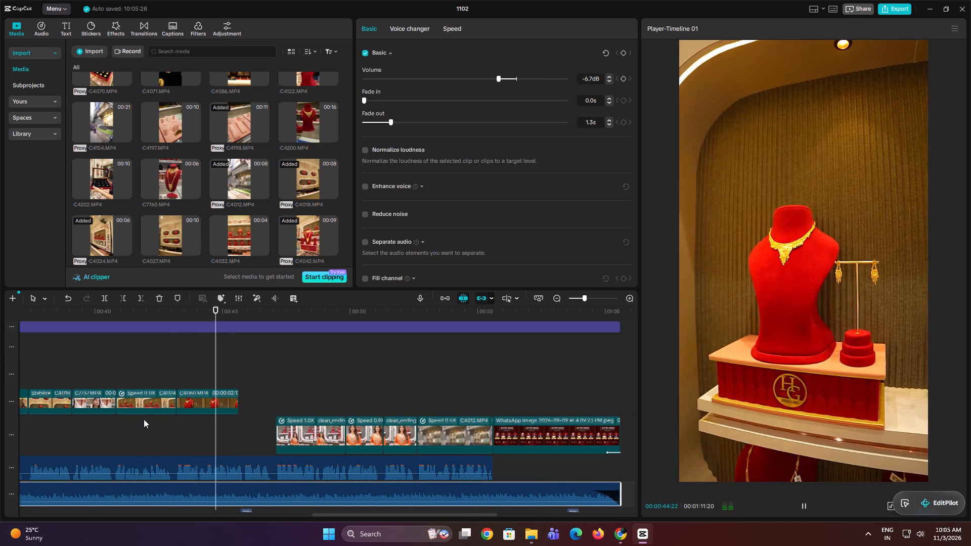
pyautogui.press('space')
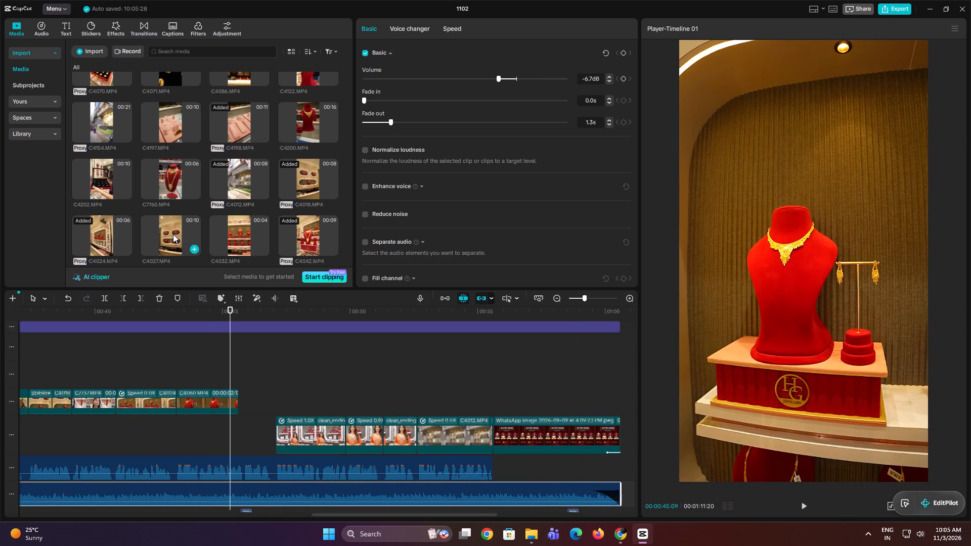
pyautogui.scroll(-2, 107, 216)
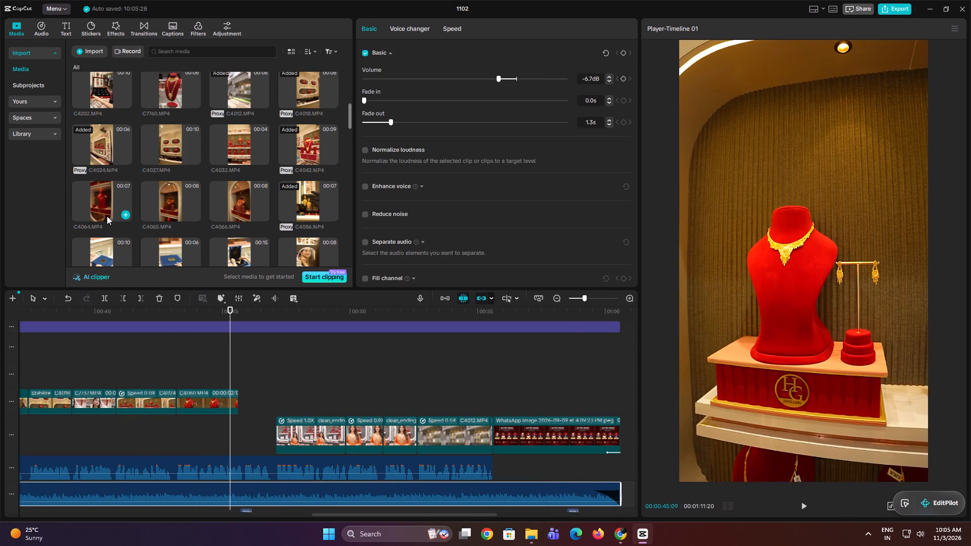
pyautogui.scroll(-1, 158, 208)
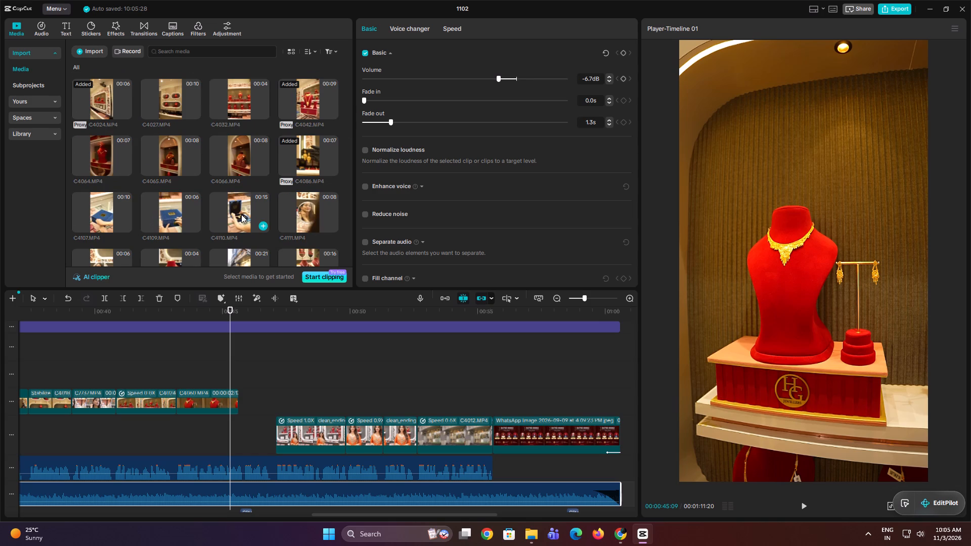
pyautogui.scroll(-1, 296, 223)
pyautogui.press('space')
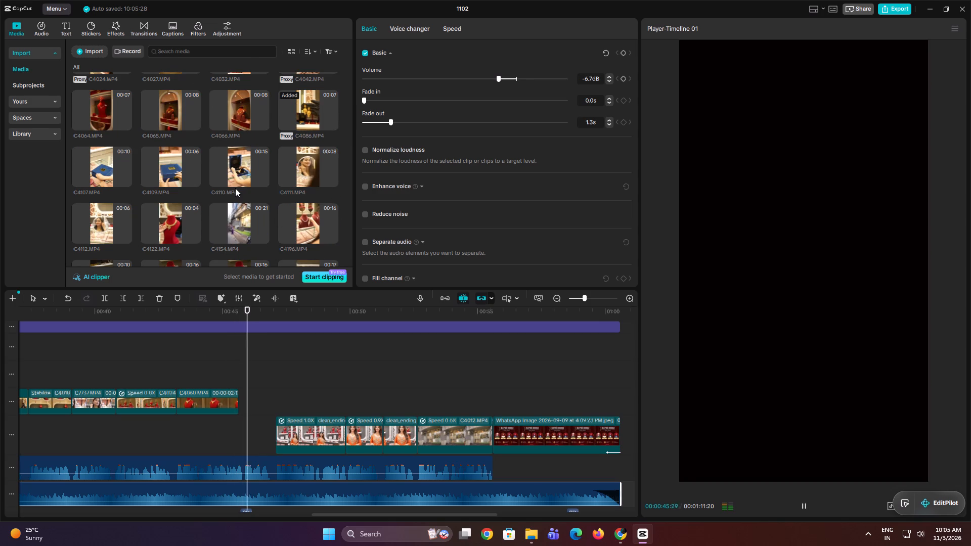
pyautogui.press('space')
pyautogui.click(239, 174)
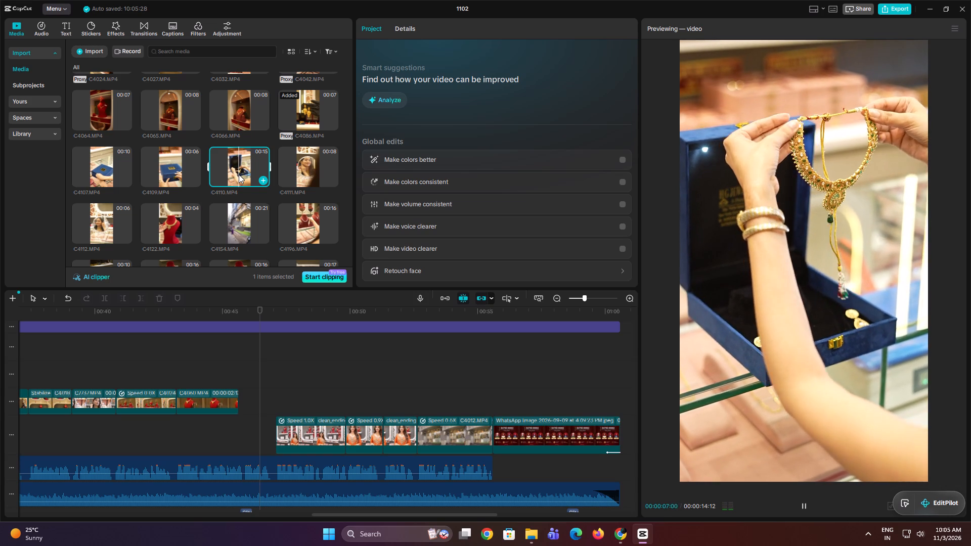
pyautogui.press('space')
pyautogui.click(173, 173)
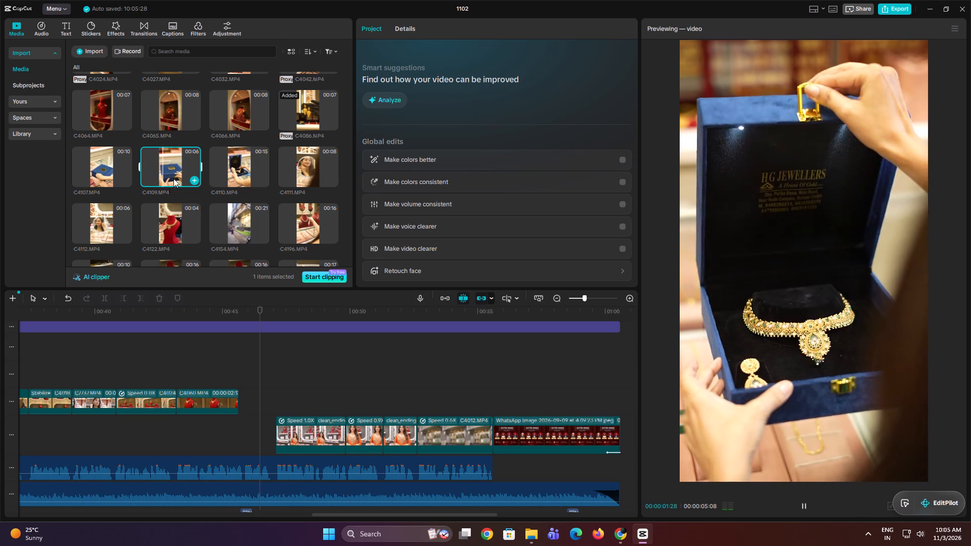
pyautogui.press('space')
# Add jewellery-box clip C4109.MP4 above C4060.MP4 and trim it to run from 00:00:43:06 to 00:00:47:03.
pyautogui.click(177, 368)
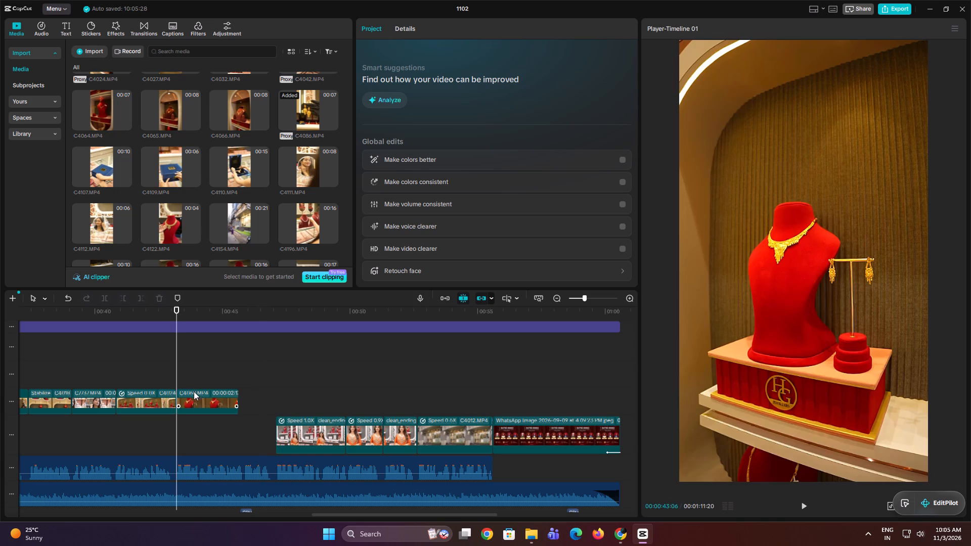
pyautogui.moveTo(175, 170); pyautogui.dragTo(155, 369)
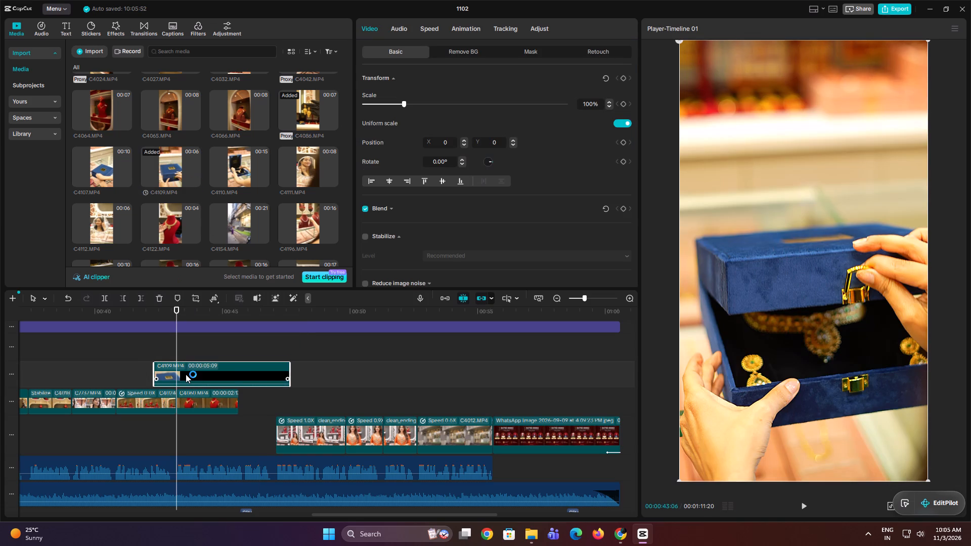
pyautogui.press('q')
pyautogui.press('space')
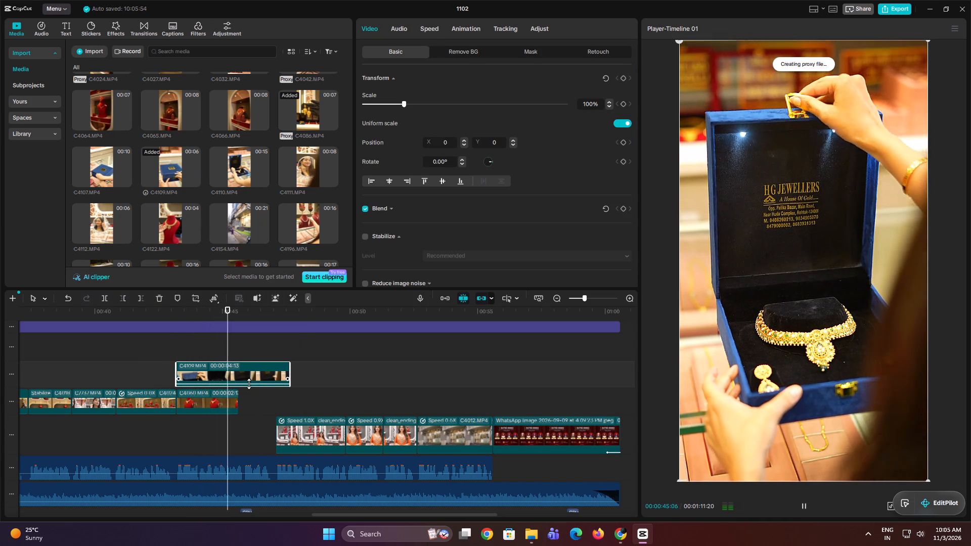
pyautogui.press('space')
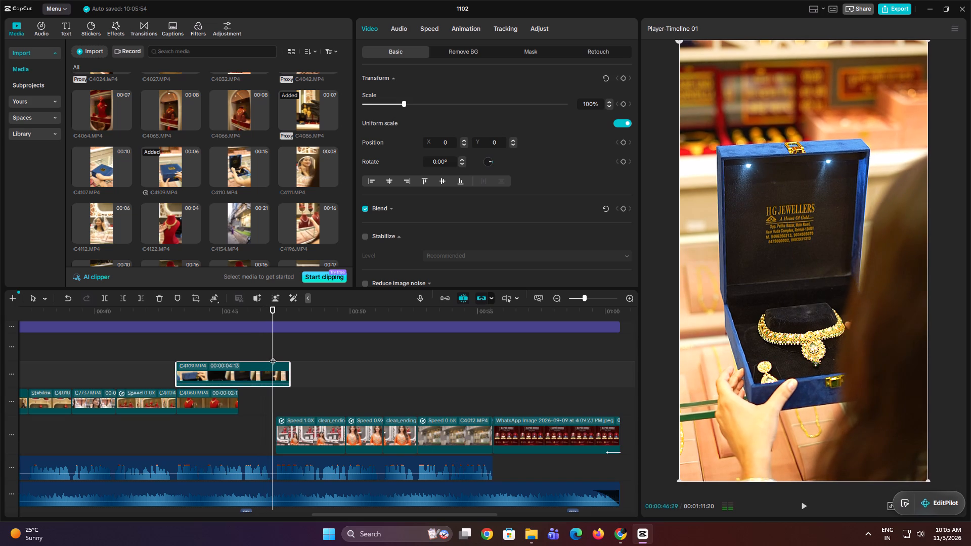
pyautogui.click(274, 344)
pyautogui.press('w')
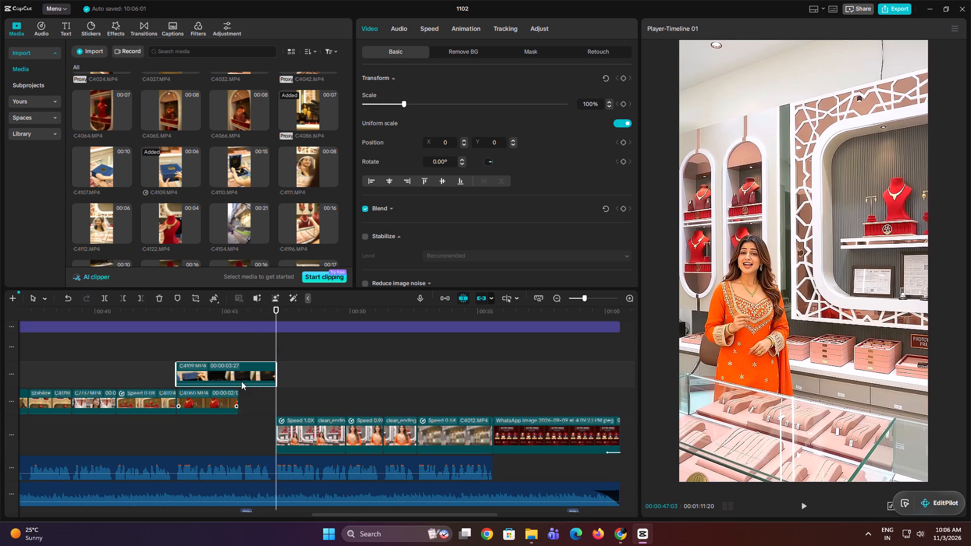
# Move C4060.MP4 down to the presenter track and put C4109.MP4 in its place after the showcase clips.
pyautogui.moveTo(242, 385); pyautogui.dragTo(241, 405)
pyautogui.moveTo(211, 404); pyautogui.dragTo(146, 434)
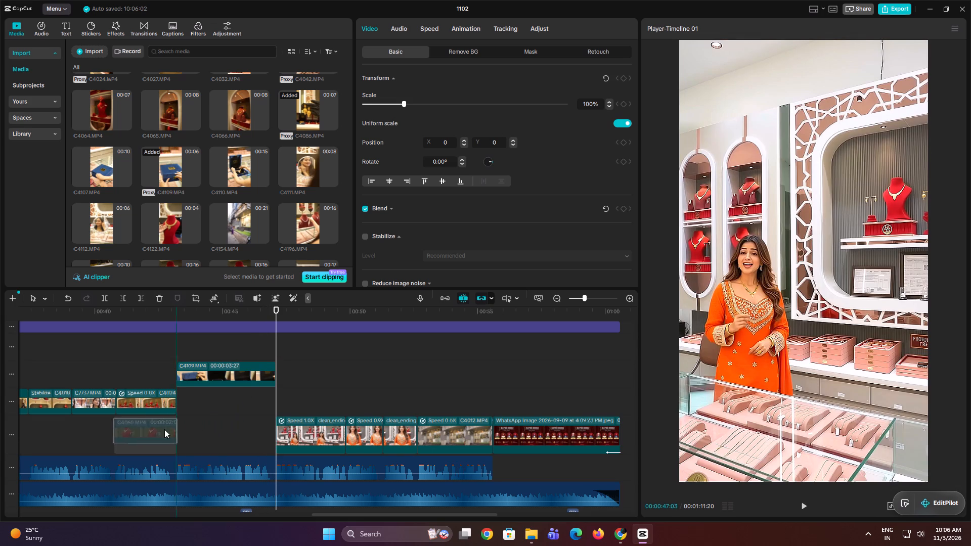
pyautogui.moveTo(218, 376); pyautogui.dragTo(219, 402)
# Replay the C4109.MP4 section against the voiceover up to the first presenter ending clip.
pyautogui.click(151, 380)
pyautogui.press('space')
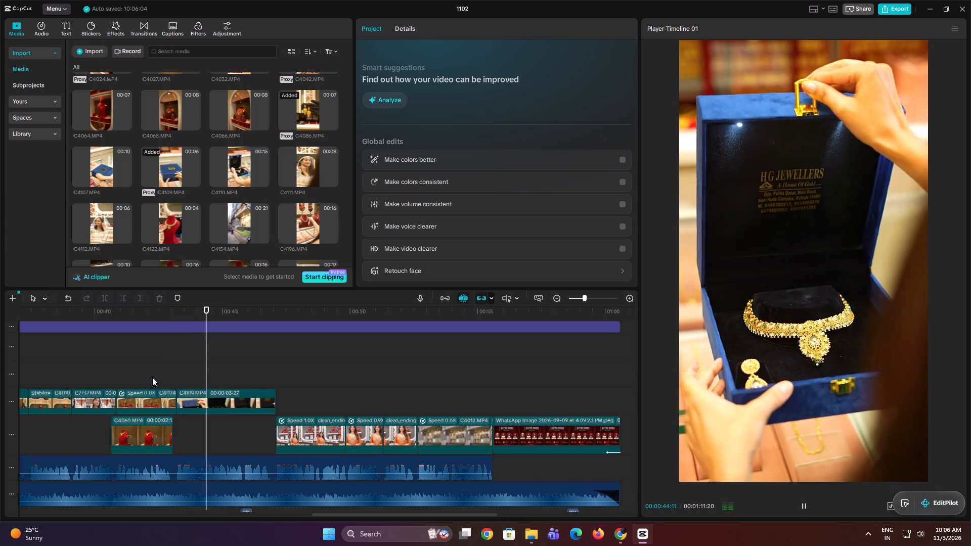
pyautogui.click(167, 373)
pyautogui.moveTo(167, 373); pyautogui.dragTo(220, 382)
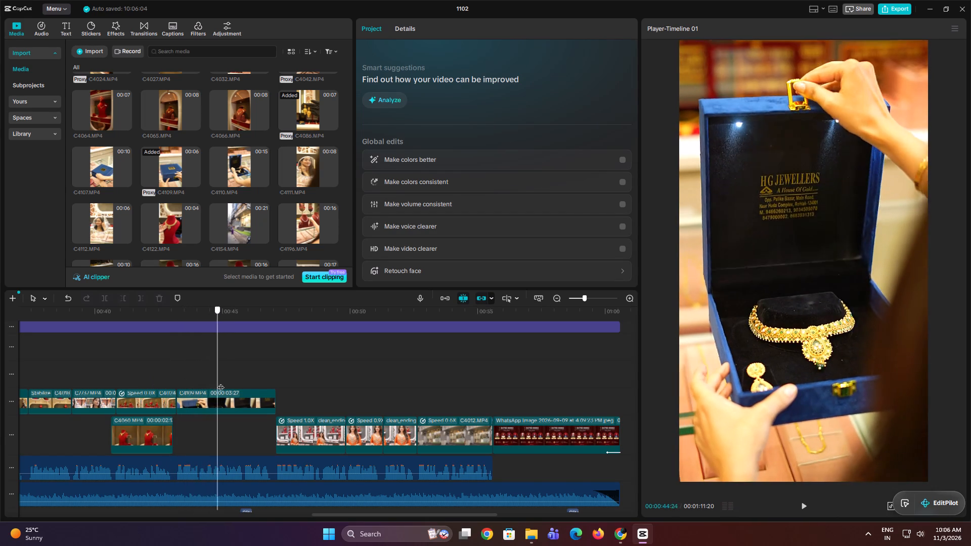
pyautogui.moveTo(220, 382); pyautogui.dragTo(188, 393)
pyautogui.press('space')
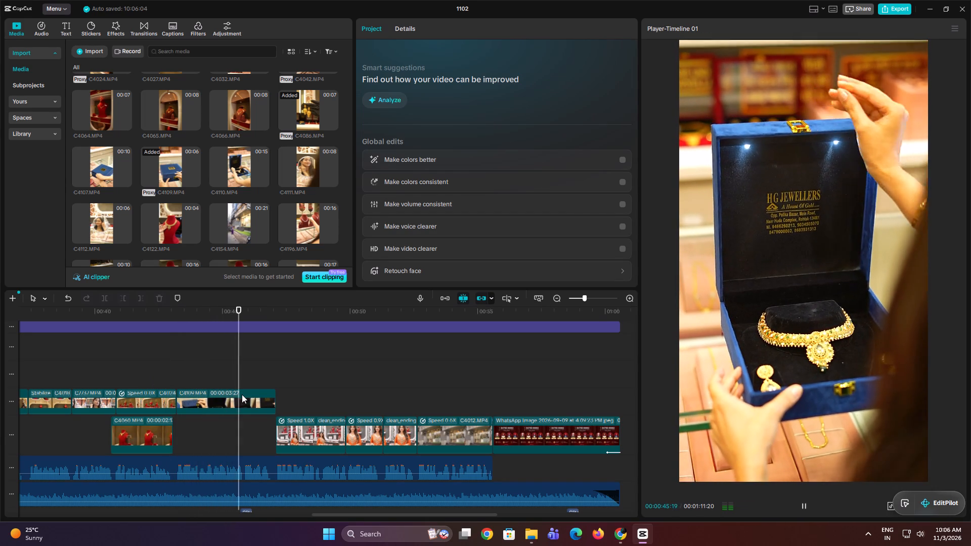
pyautogui.press('space')
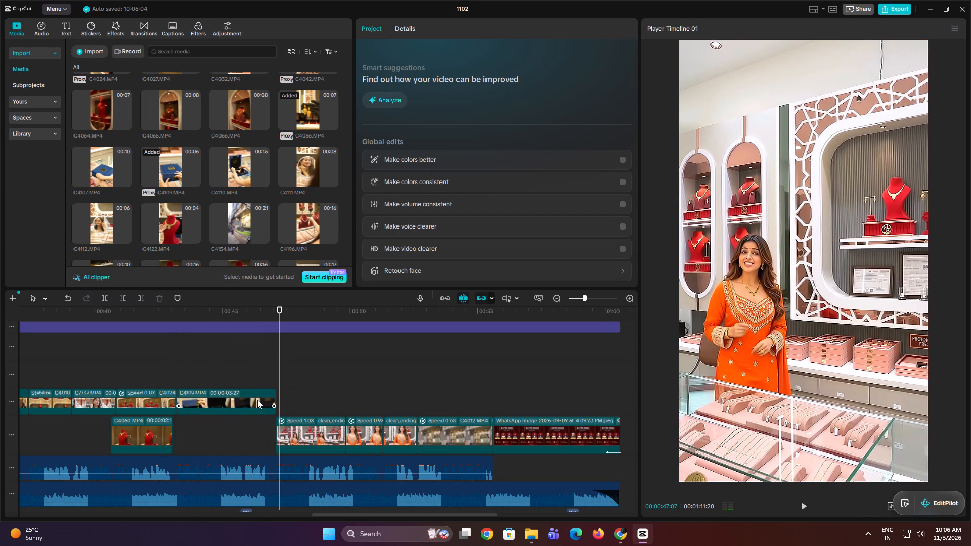
# Move C4109.MP4 onto the presenter track, directly before the first presenter ending clip.
pyautogui.moveTo(257, 401); pyautogui.dragTo(259, 430)
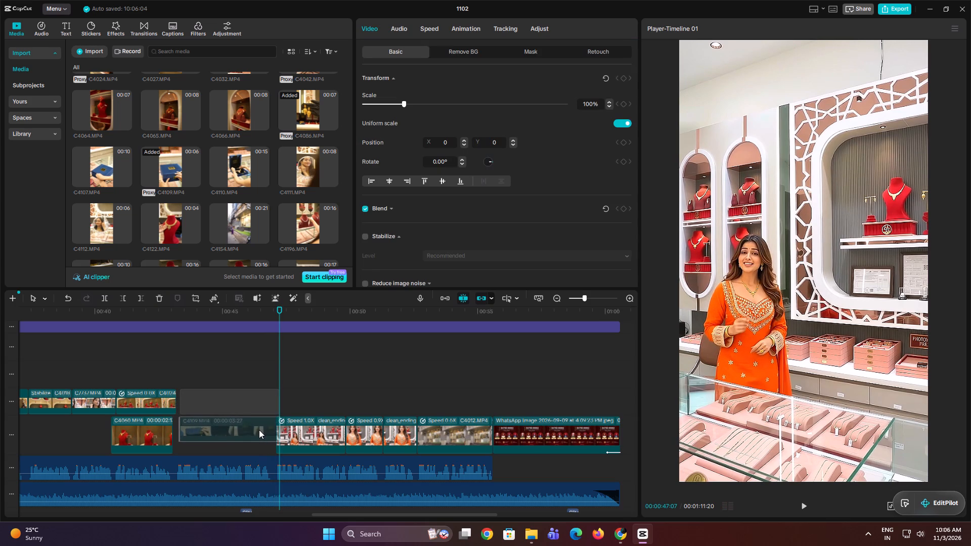
pyautogui.moveTo(259, 430); pyautogui.dragTo(257, 436)
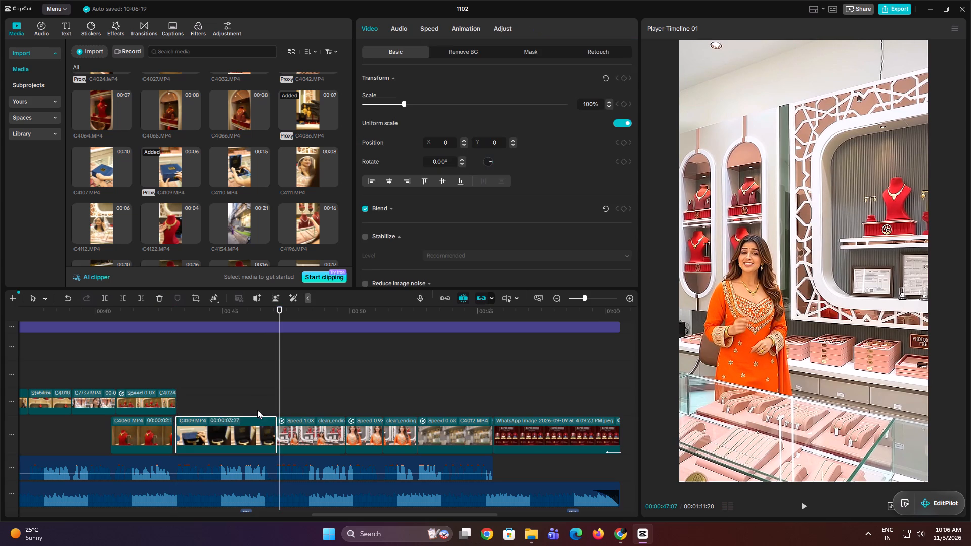
# Delete the leftover C4060.MP4 clip before C4109.MP4 on the presenter track.
pyautogui.click(257, 396)
pyautogui.click(143, 430)
pyautogui.press('BackSpace')
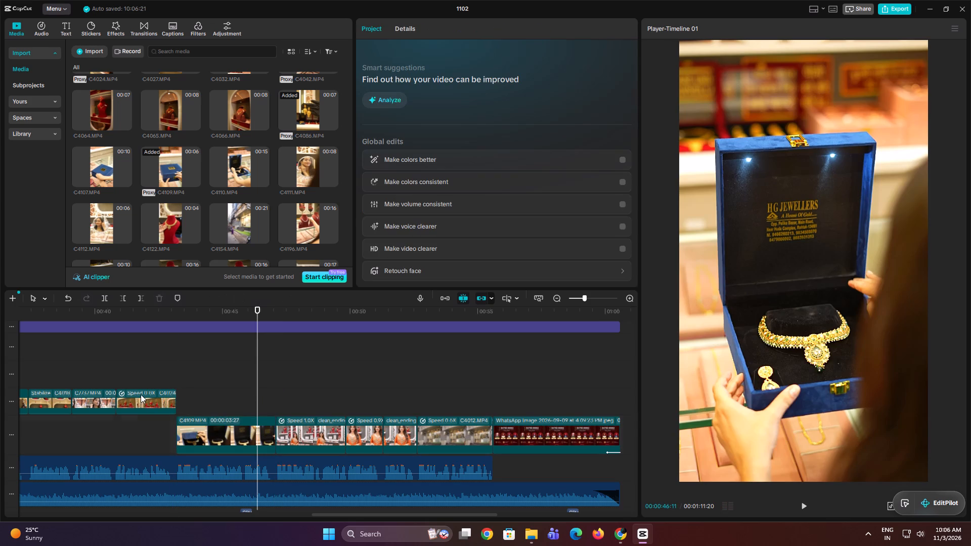
# Replay the sequence from the start of C4109.MP4 through the presenter ending clips.
pyautogui.click(183, 379)
pyautogui.moveTo(183, 379); pyautogui.dragTo(177, 386)
pyautogui.press('space')
pyautogui.scroll(-4, 348, 387)
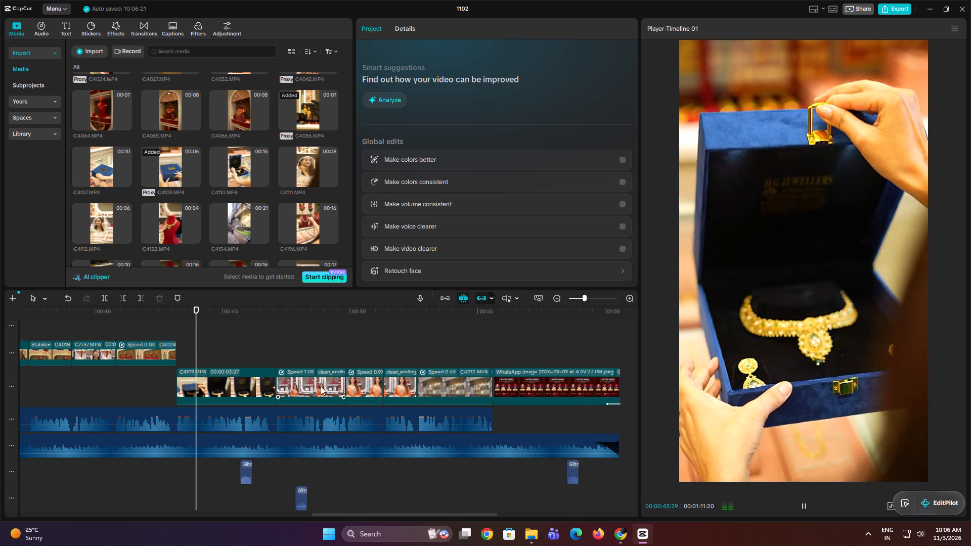
pyautogui.click(284, 350)
pyautogui.press('space')
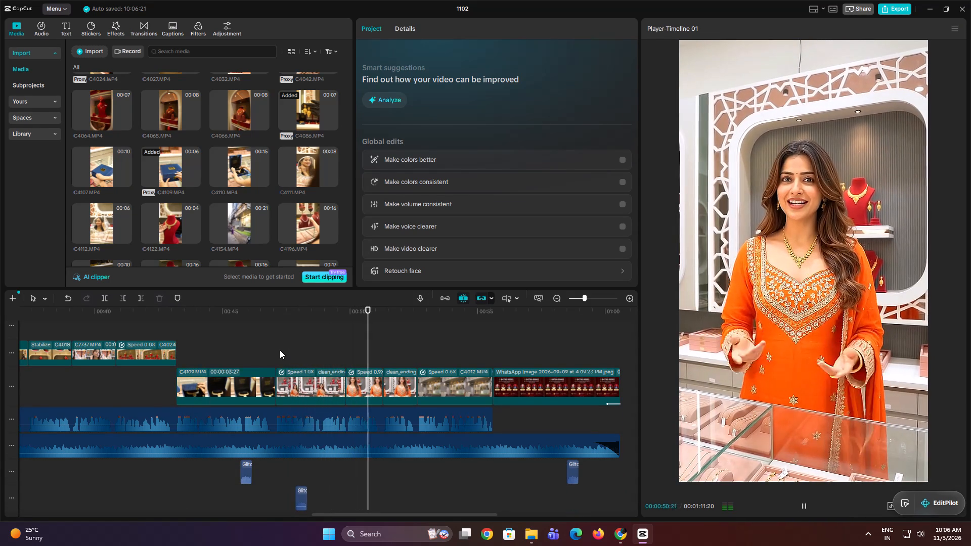
pyautogui.press('space')
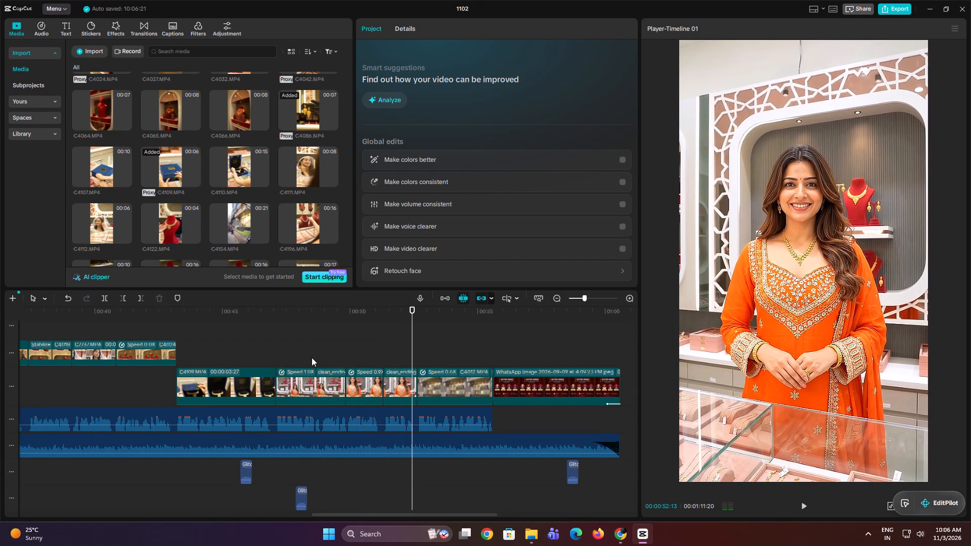
# Add the Glass Flare light transition between the first and second presenter ending clips and shorten it.
pyautogui.click(140, 26)
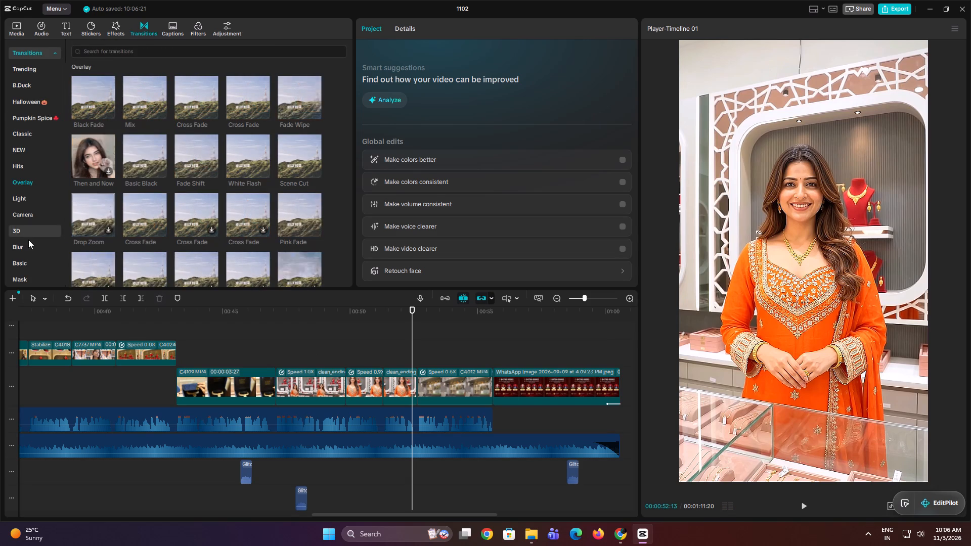
pyautogui.click(29, 193)
pyautogui.moveTo(95, 104); pyautogui.dragTo(252, 278)
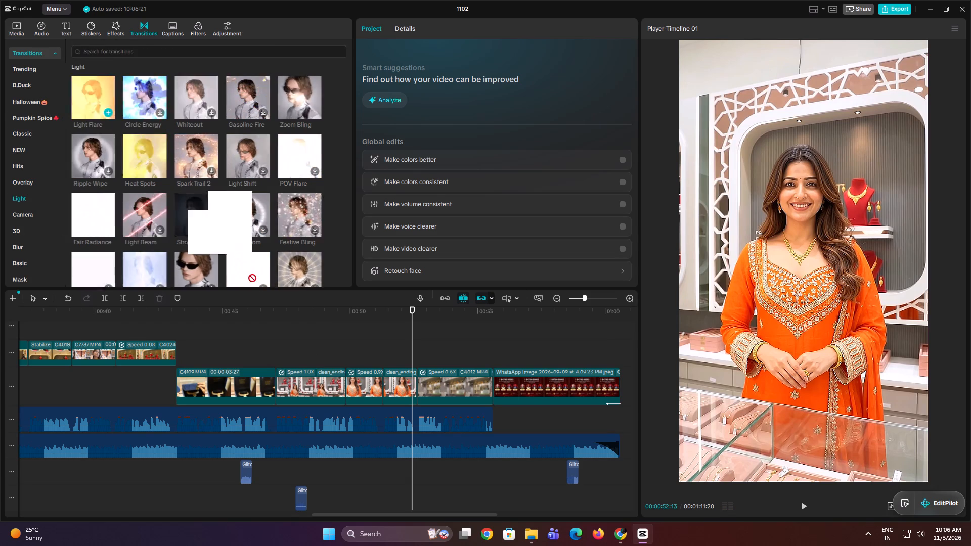
pyautogui.moveTo(252, 278); pyautogui.dragTo(108, 127)
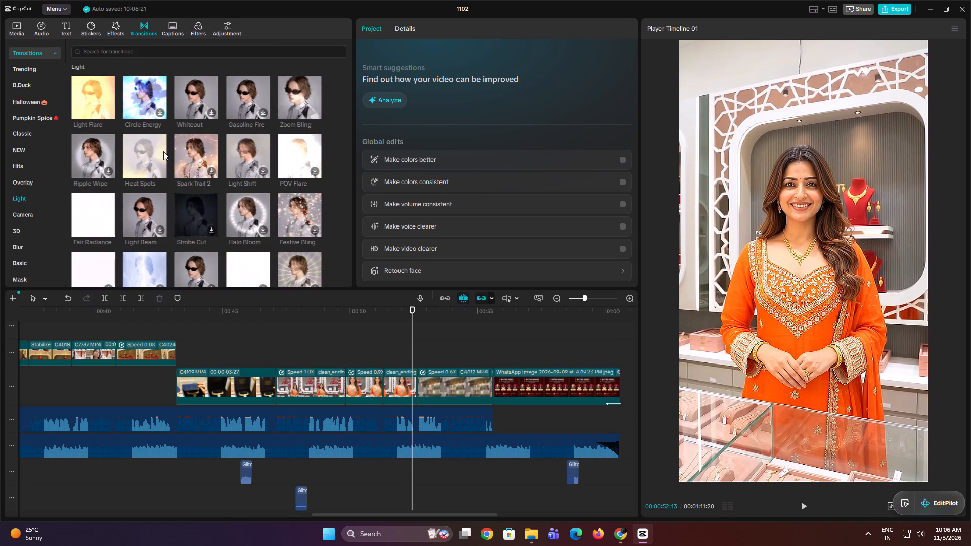
pyautogui.scroll(-2, 273, 247)
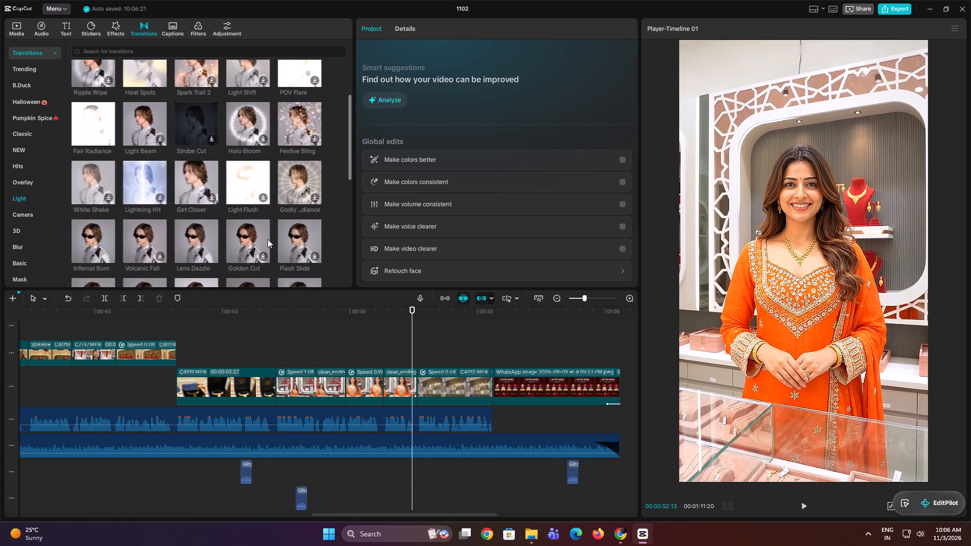
pyautogui.scroll(-3, 264, 236)
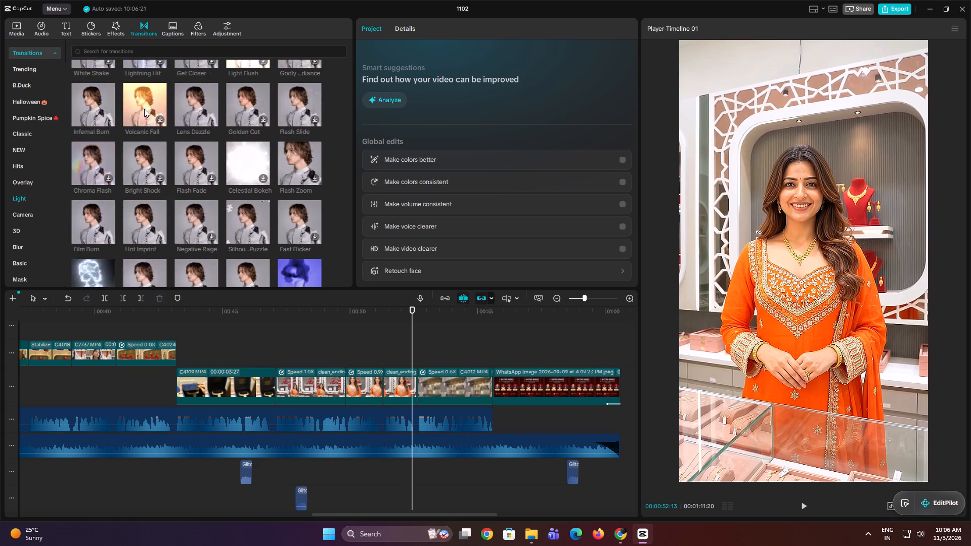
pyautogui.scroll(-7, 191, 162)
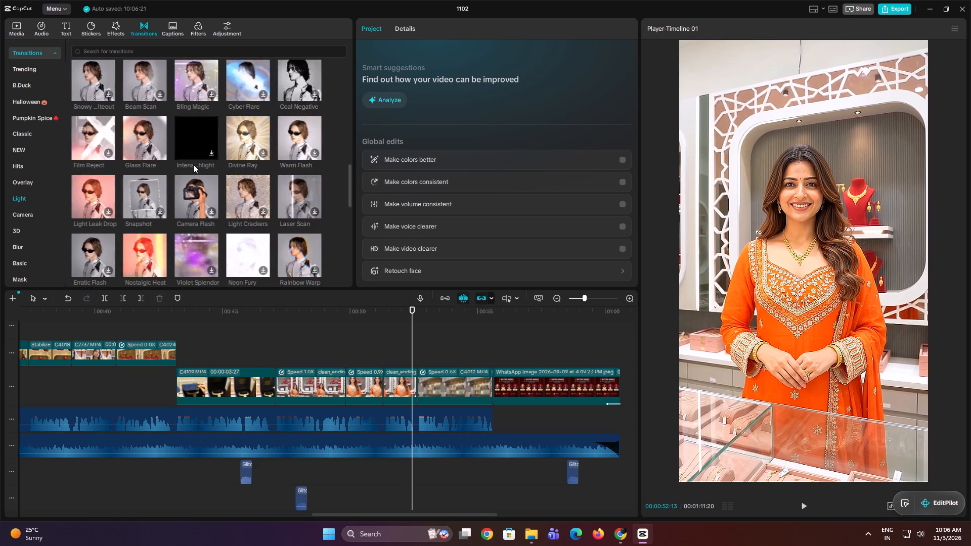
pyautogui.moveTo(145, 144); pyautogui.dragTo(365, 372)
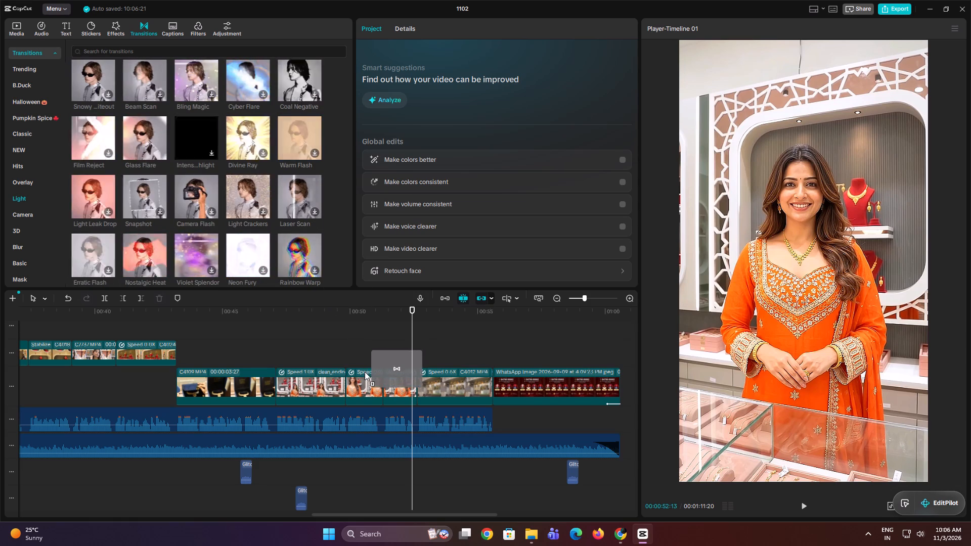
pyautogui.moveTo(365, 372); pyautogui.dragTo(344, 379)
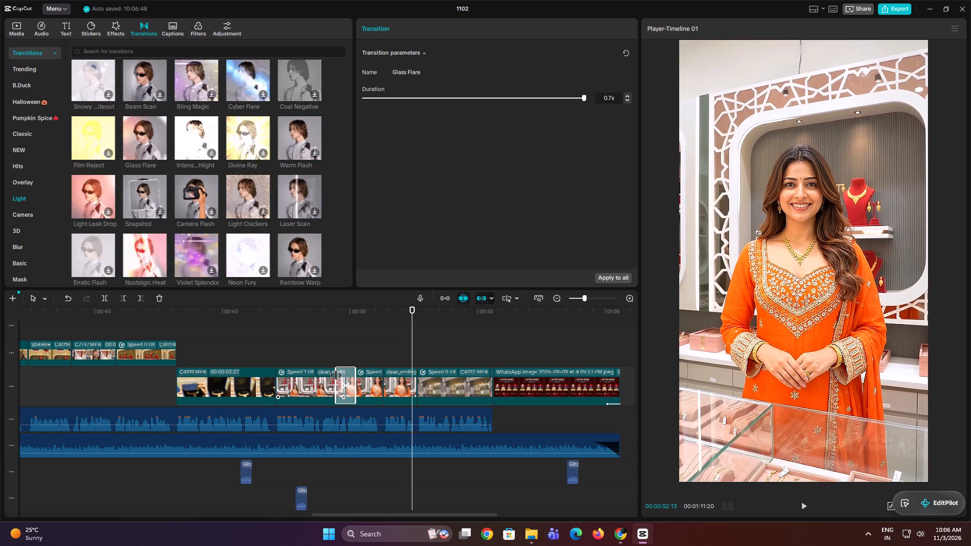
pyautogui.moveTo(336, 375); pyautogui.dragTo(341, 376)
# Move the second glitch sound effect beneath the Glass Flare transition, aligned with the transition's start.
pyautogui.moveTo(303, 493); pyautogui.dragTo(337, 467)
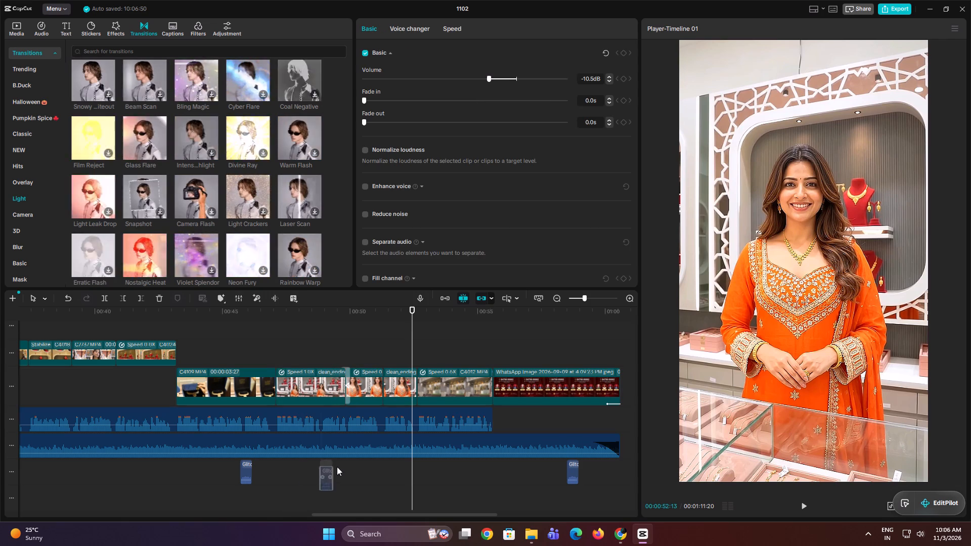
pyautogui.moveTo(337, 467); pyautogui.dragTo(344, 468)
pyautogui.click(341, 347)
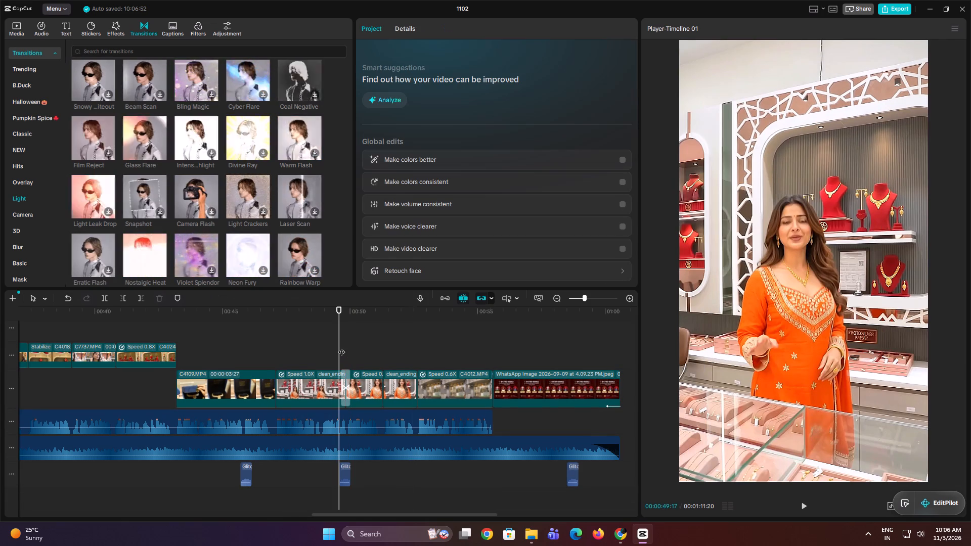
pyautogui.click(341, 347)
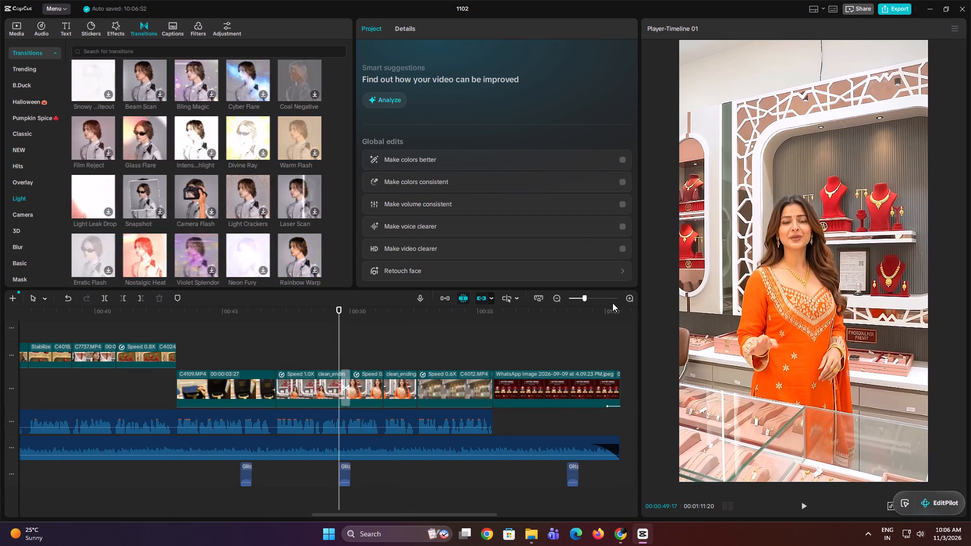
pyautogui.moveTo(588, 297); pyautogui.dragTo(593, 297)
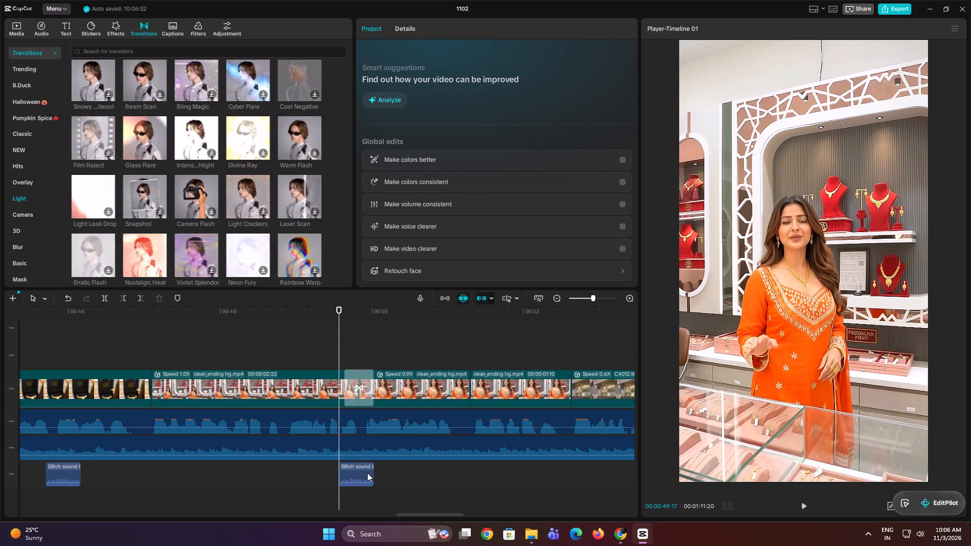
pyautogui.moveTo(363, 471); pyautogui.dragTo(369, 469)
# Play back the Glass Flare transition with its glitch sound, continuing into the storefront clip C4012.MP4.
pyautogui.press('space')
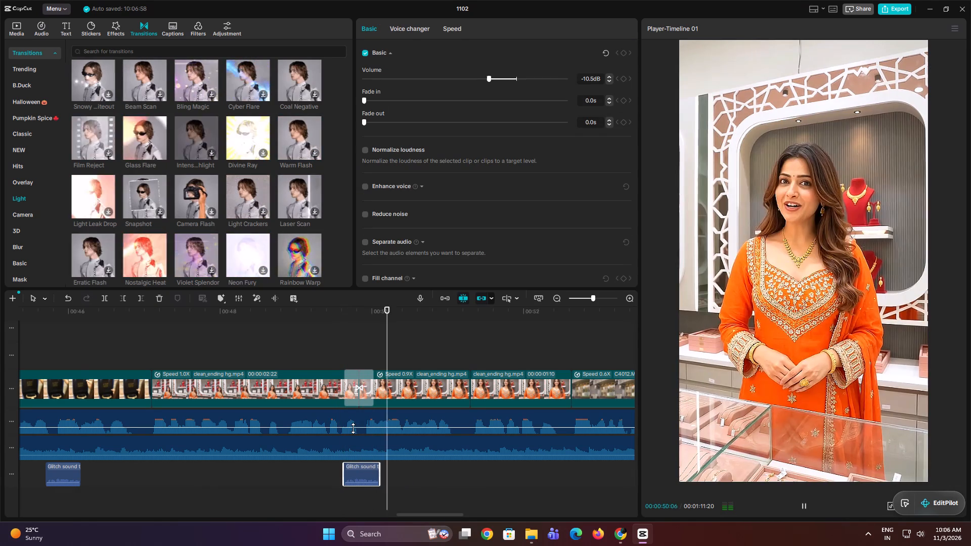
pyautogui.press('space')
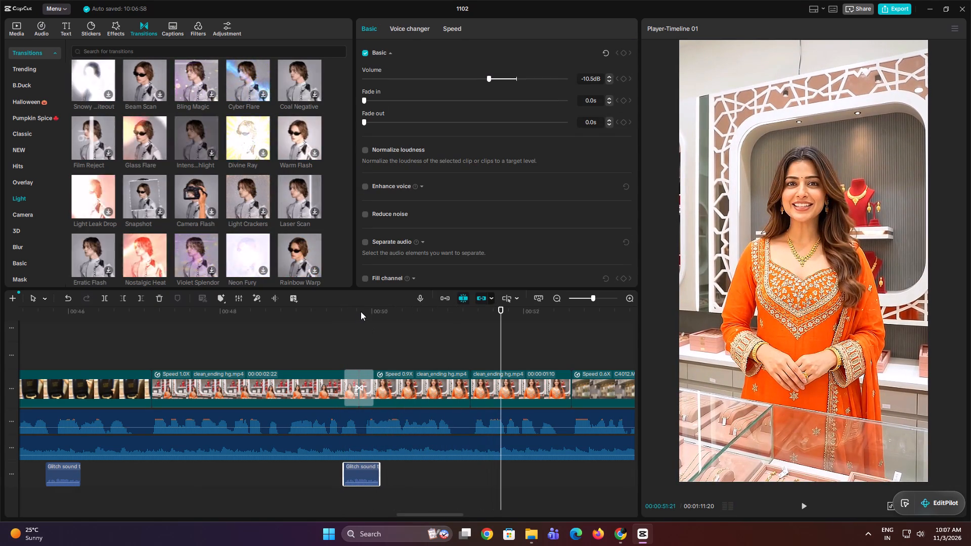
pyautogui.click(344, 348)
pyautogui.press('space')
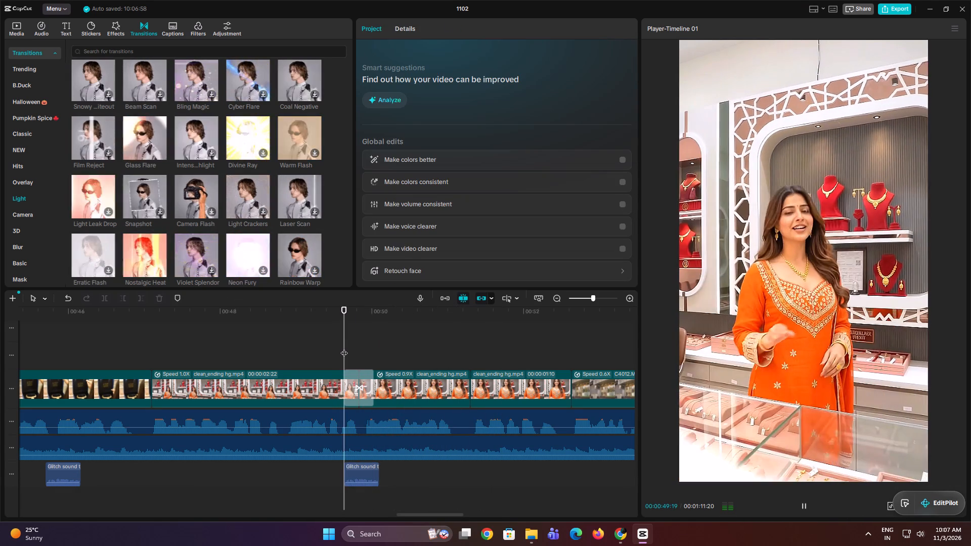
pyautogui.press('space')
pyautogui.click(308, 358)
pyautogui.press('space')
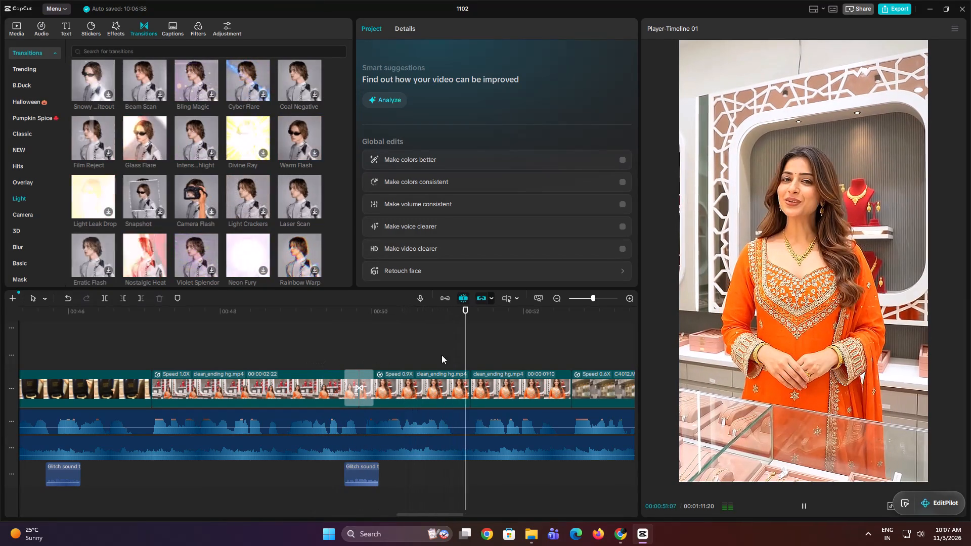
pyautogui.press('space')
pyautogui.moveTo(593, 298); pyautogui.dragTo(587, 299)
pyautogui.press('space')
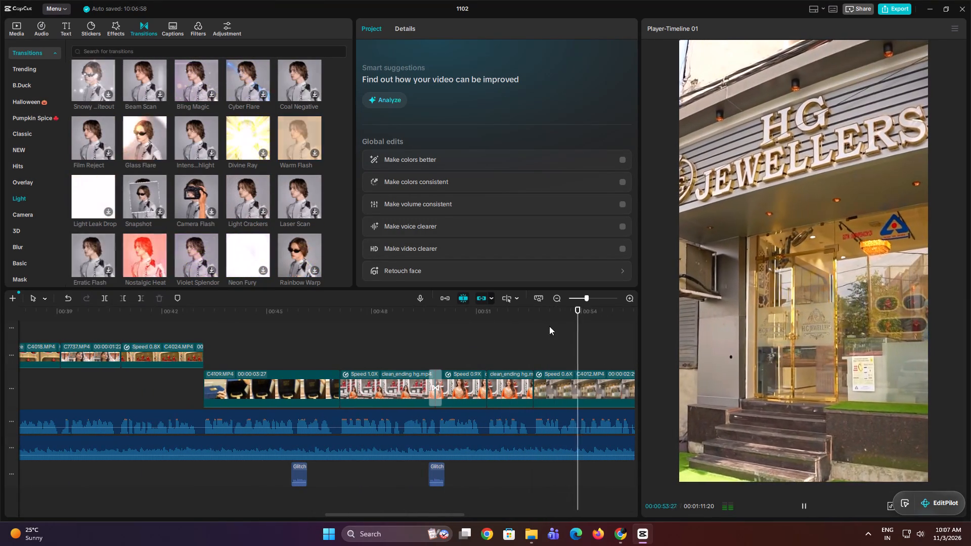
pyautogui.press('space')
# Delete the leftover opening presenter clips and C4086.MP4 from the main track, beneath the upper video layers.
pyautogui.click(222, 335)
pyautogui.moveTo(222, 335); pyautogui.dragTo(0, 342)
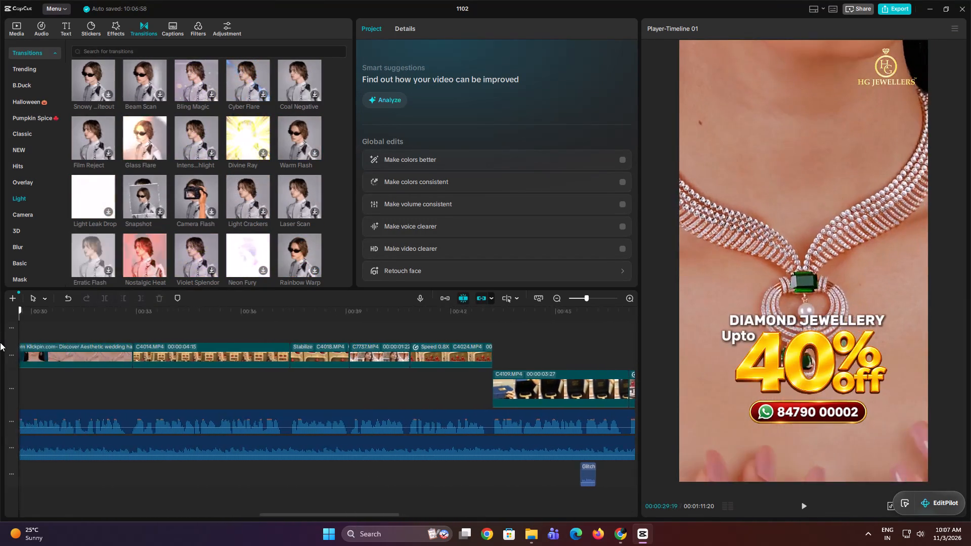
pyautogui.moveTo(0, 342); pyautogui.dragTo(0, 343)
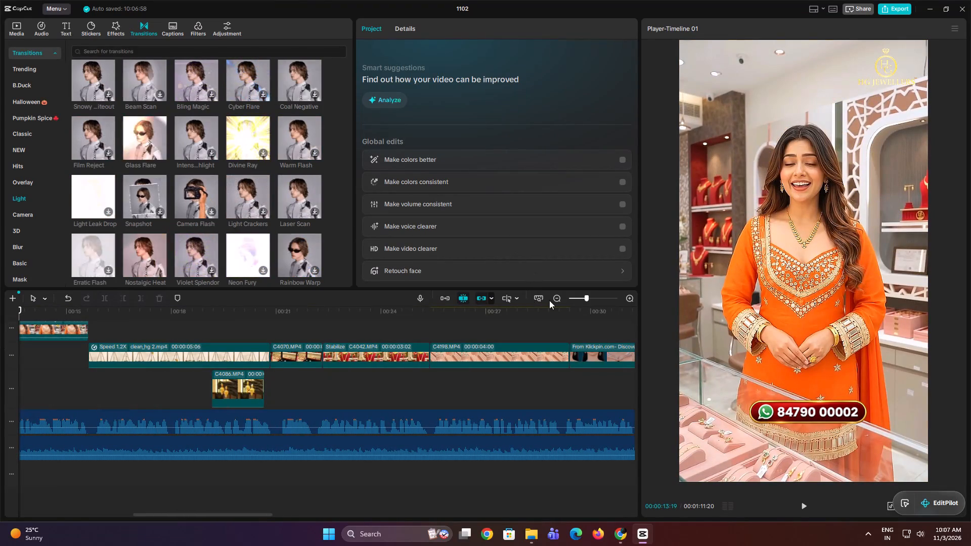
pyautogui.click(537, 297)
pyautogui.scroll(4, 83, 388)
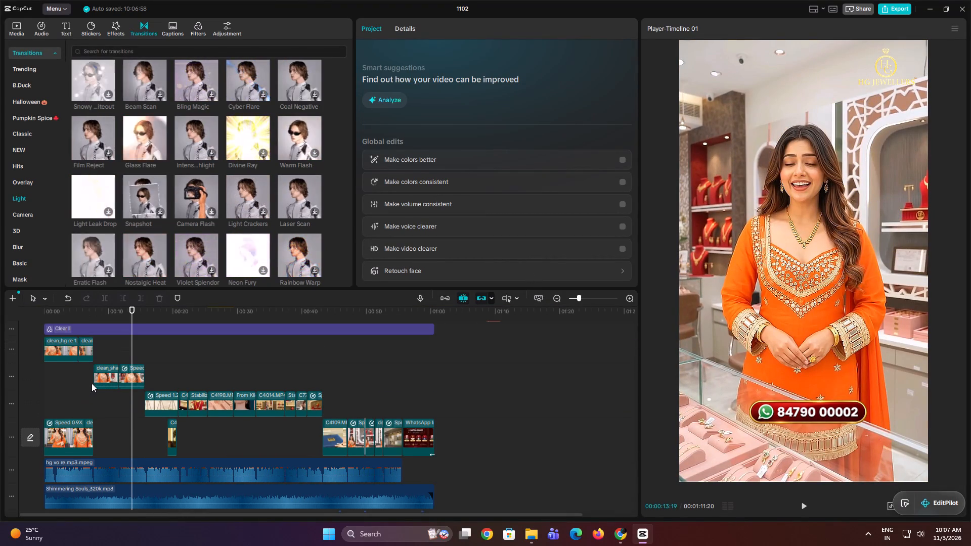
pyautogui.doubleClick(70, 380)
pyautogui.moveTo(90, 404); pyautogui.dragTo(73, 433)
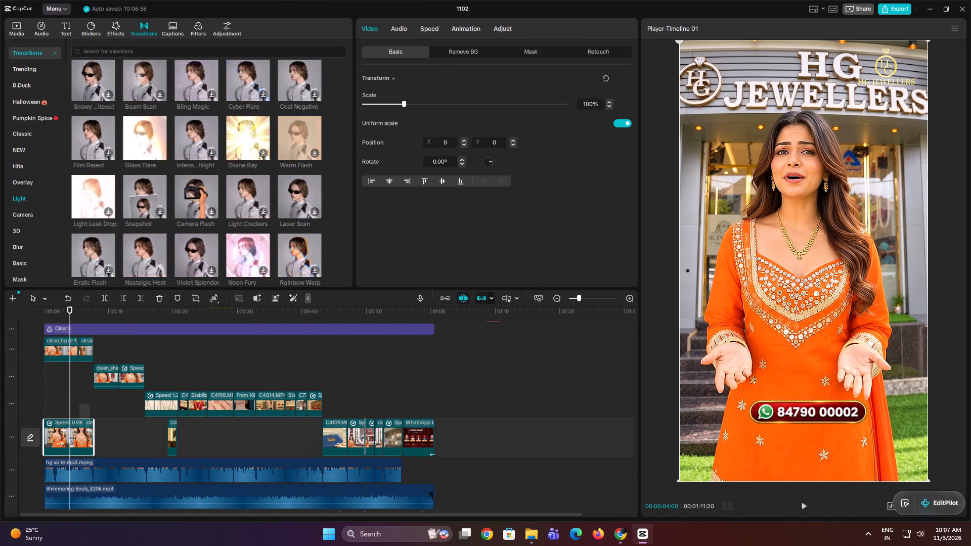
pyautogui.moveTo(73, 433); pyautogui.dragTo(72, 433)
pyautogui.click(71, 433)
pyautogui.press('BackSpace')
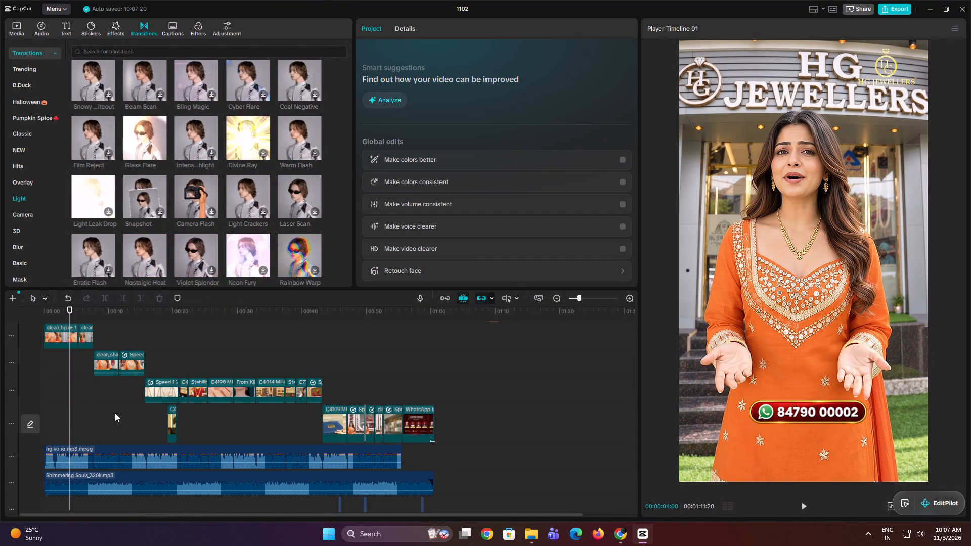
pyautogui.click(168, 422)
pyautogui.press('BackSpace')
# Move the opening presenter clips and the two presenter clips following them down onto the main track, keeping their timing.
pyautogui.moveTo(54, 362); pyautogui.dragTo(73, 357)
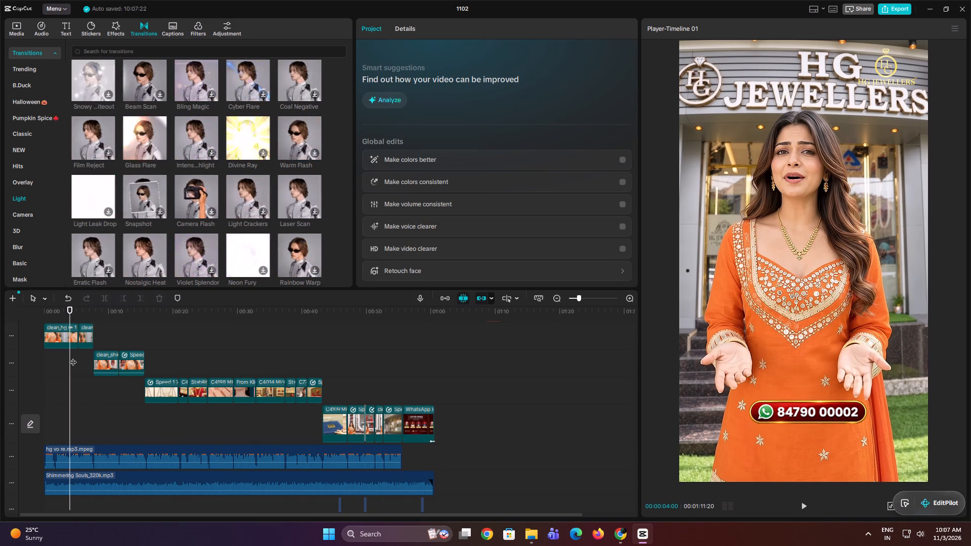
pyautogui.moveTo(73, 357); pyautogui.dragTo(88, 337)
pyautogui.moveTo(62, 335); pyautogui.dragTo(59, 424)
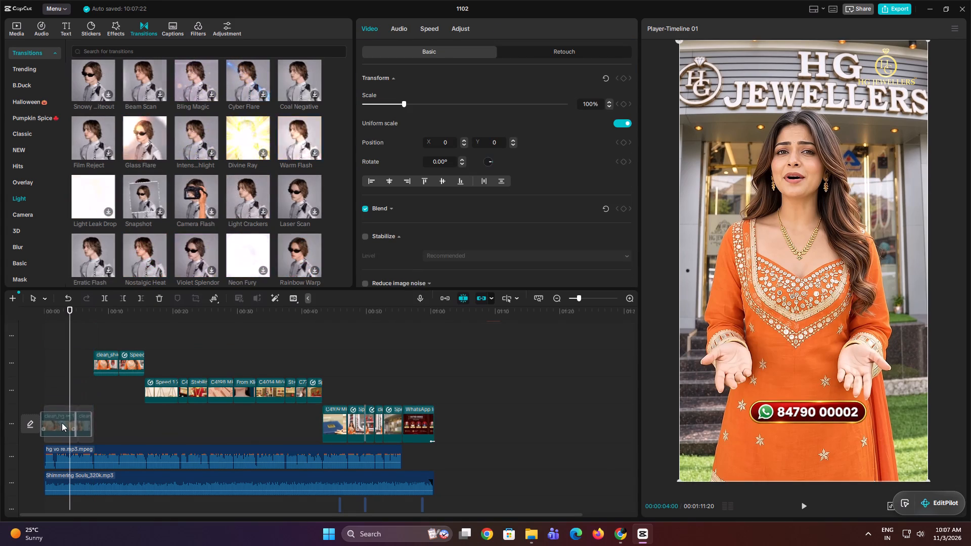
pyautogui.moveTo(85, 356); pyautogui.dragTo(125, 339)
pyautogui.moveTo(128, 338); pyautogui.dragTo(130, 372)
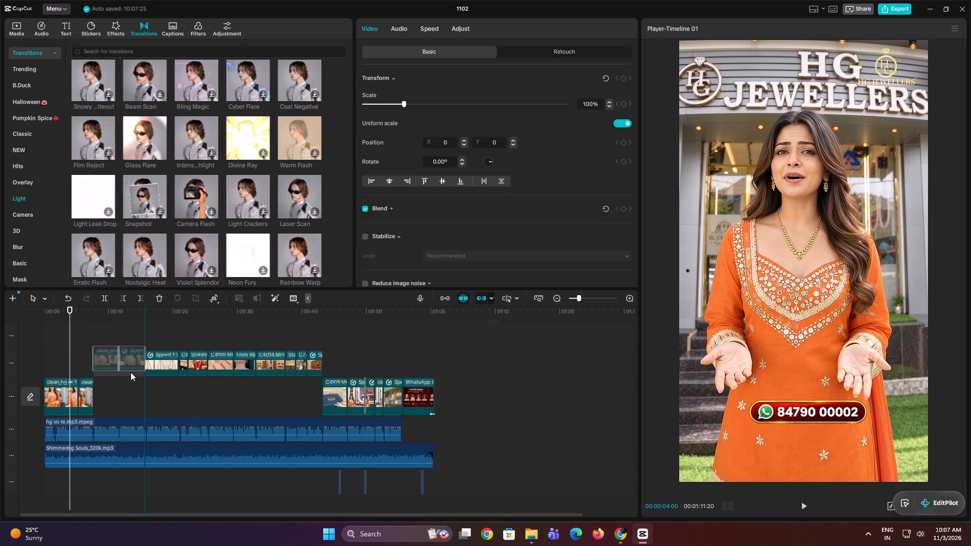
pyautogui.moveTo(130, 372); pyautogui.dragTo(130, 389)
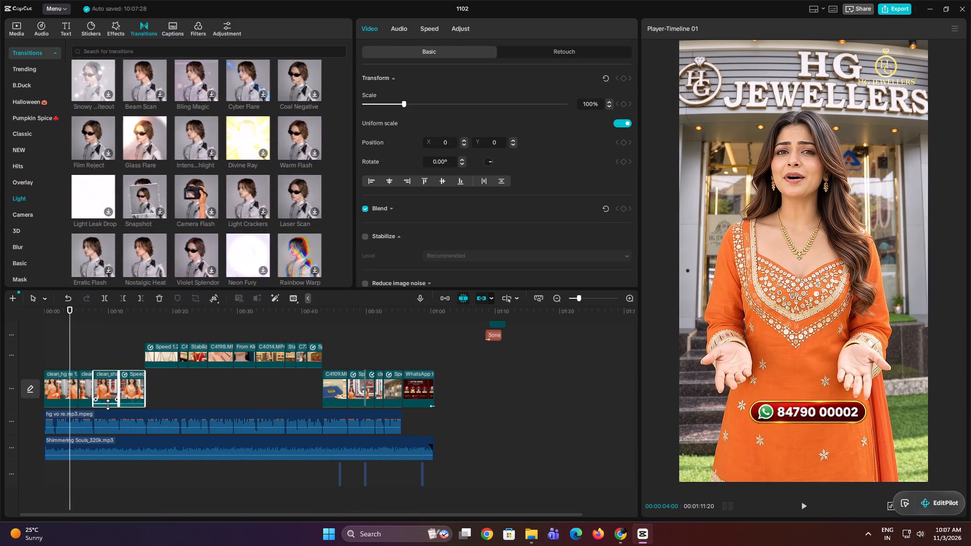
pyautogui.moveTo(108, 404); pyautogui.dragTo(109, 415)
pyautogui.moveTo(129, 403); pyautogui.dragTo(128, 418)
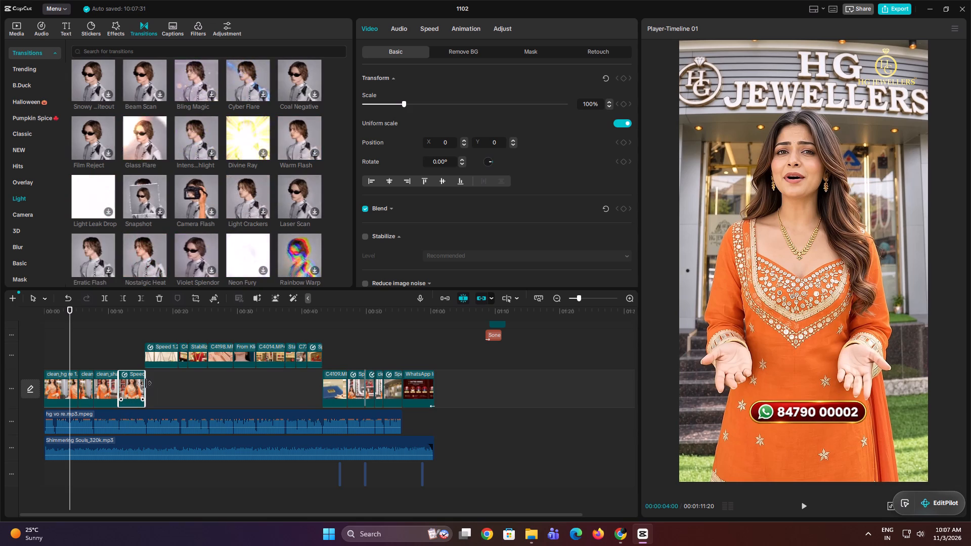
# Move all the showcase clips down onto the main track, filling the gap between the presenter clips and C4109.MP4.
pyautogui.moveTo(146, 332); pyautogui.dragTo(319, 343)
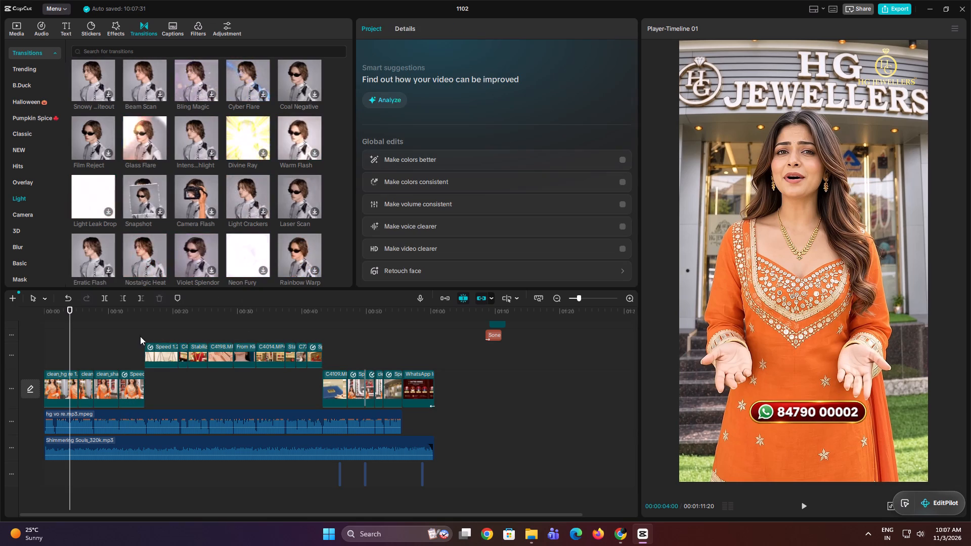
pyautogui.moveTo(157, 334); pyautogui.dragTo(314, 352)
pyautogui.moveTo(316, 356); pyautogui.dragTo(318, 381)
pyautogui.press('space')
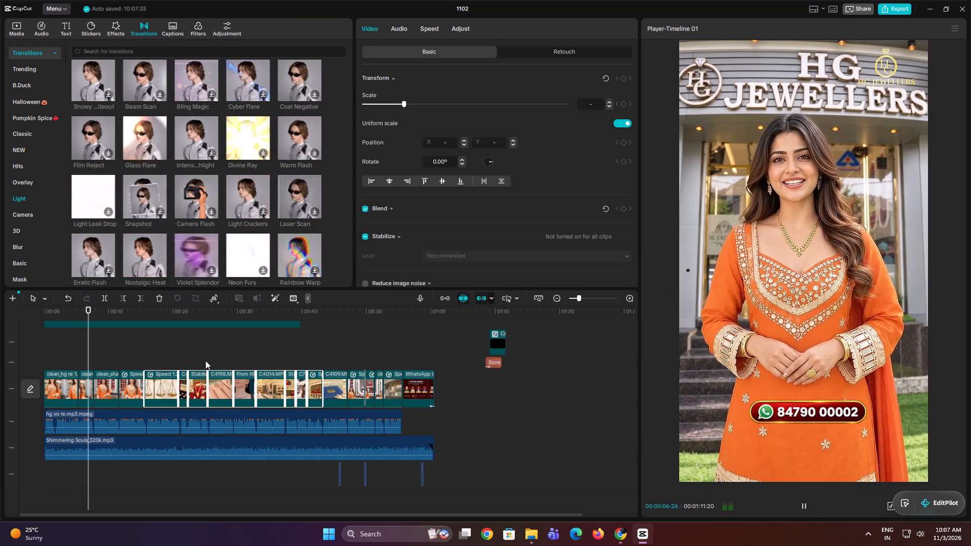
pyautogui.press('space')
# Add the Clear II filter below the logo track and stretch it from the video's start to the WhatsApp end card's end.
pyautogui.scroll(9, 203, 367)
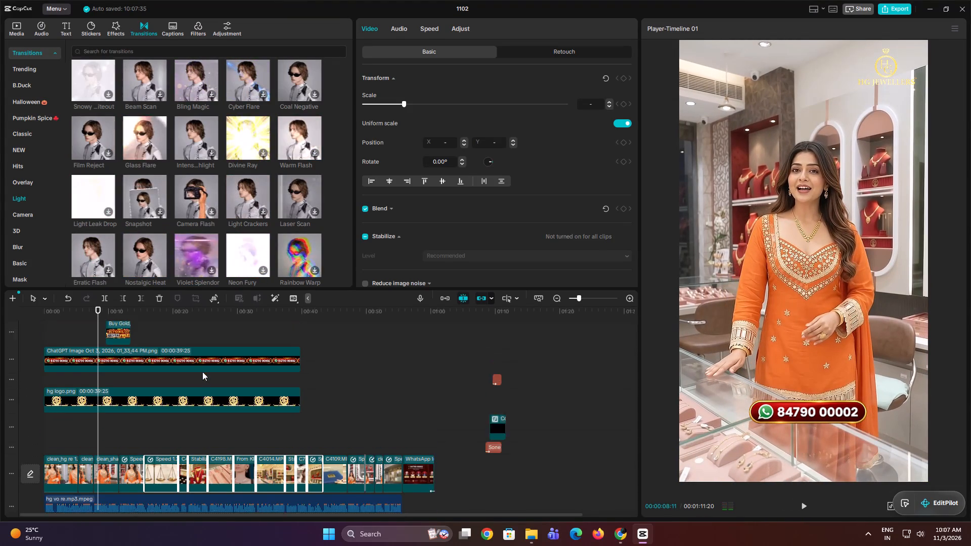
pyautogui.scroll(-8, 204, 393)
pyautogui.scroll(5, 206, 395)
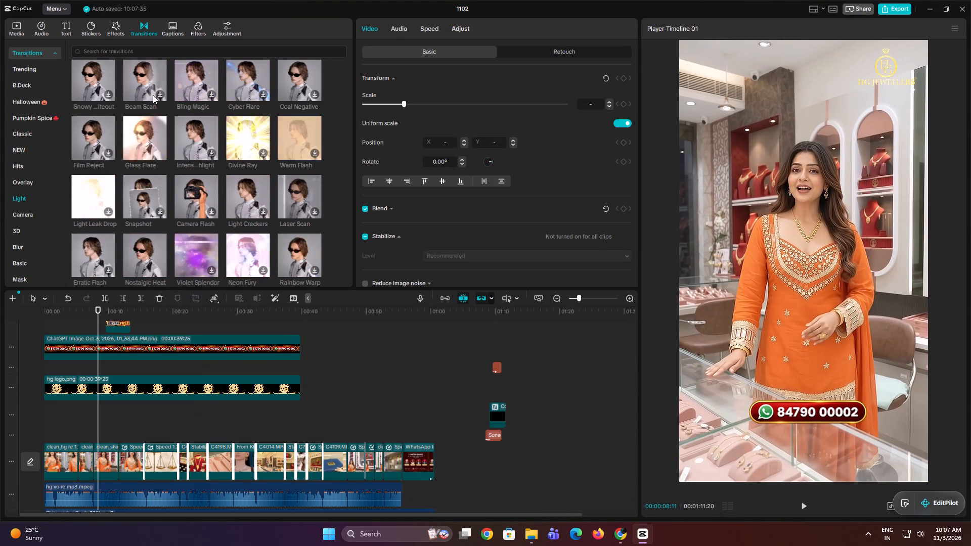
pyautogui.click(193, 25)
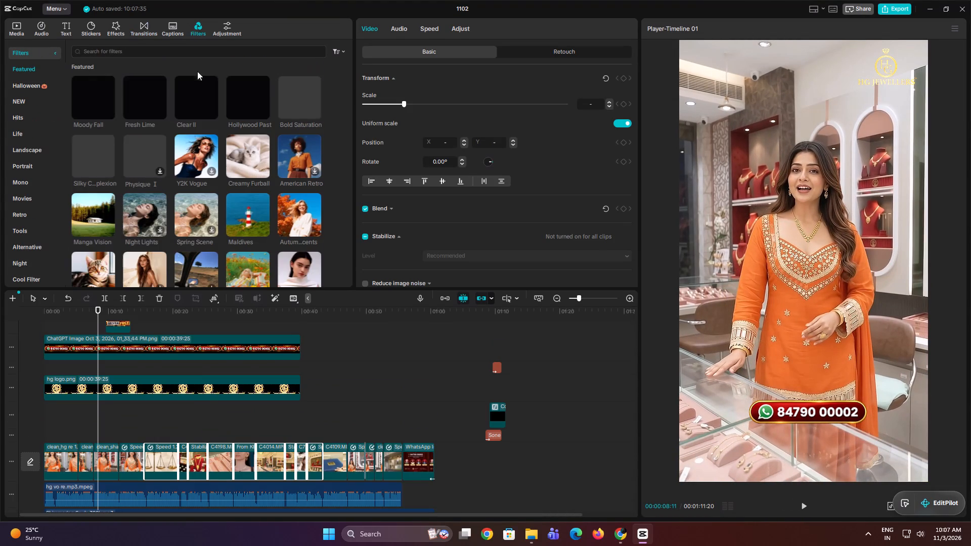
pyautogui.moveTo(190, 101); pyautogui.dragTo(50, 365)
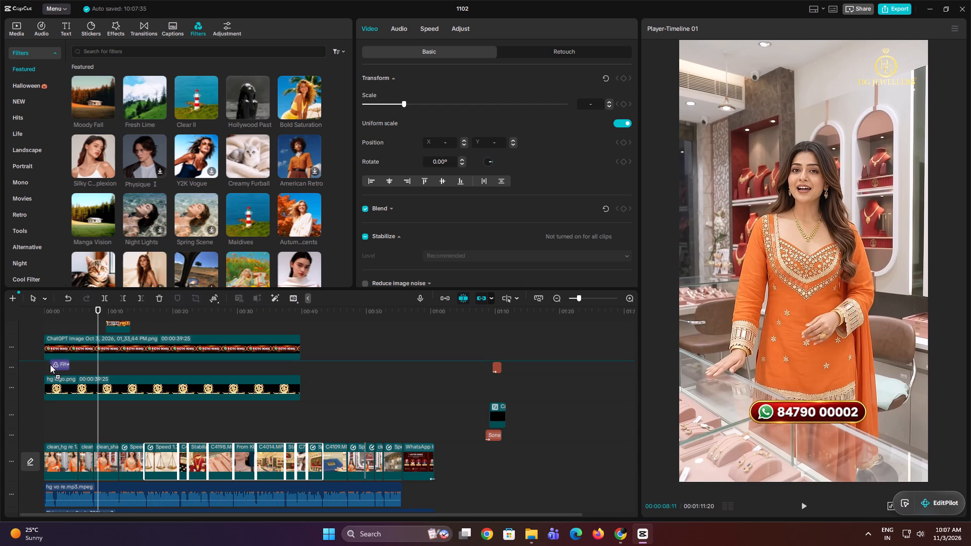
pyautogui.moveTo(50, 365); pyautogui.dragTo(37, 411)
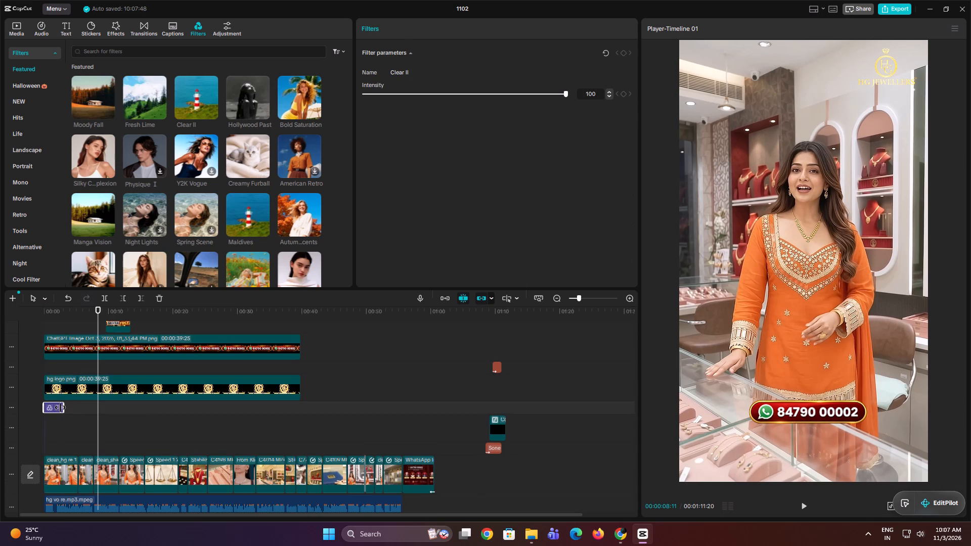
pyautogui.moveTo(63, 409); pyautogui.dragTo(436, 495)
pyautogui.click(51, 429)
pyautogui.moveTo(52, 429); pyautogui.dragTo(24, 437)
# Play back the filtered presenter clips and the start of the scales clip, checking where the Buy Gold title appears.
pyautogui.press('space')
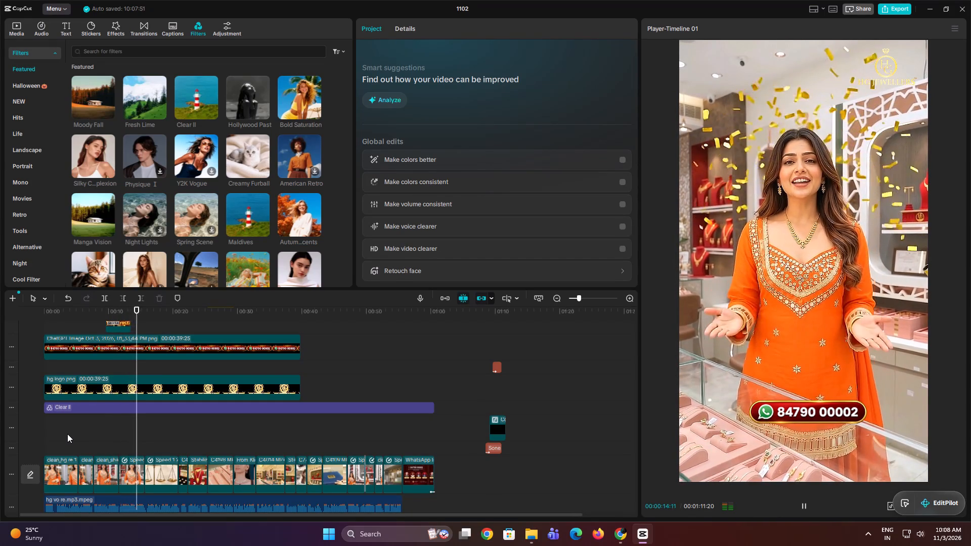
pyautogui.press('space')
pyautogui.scroll(-4, 127, 432)
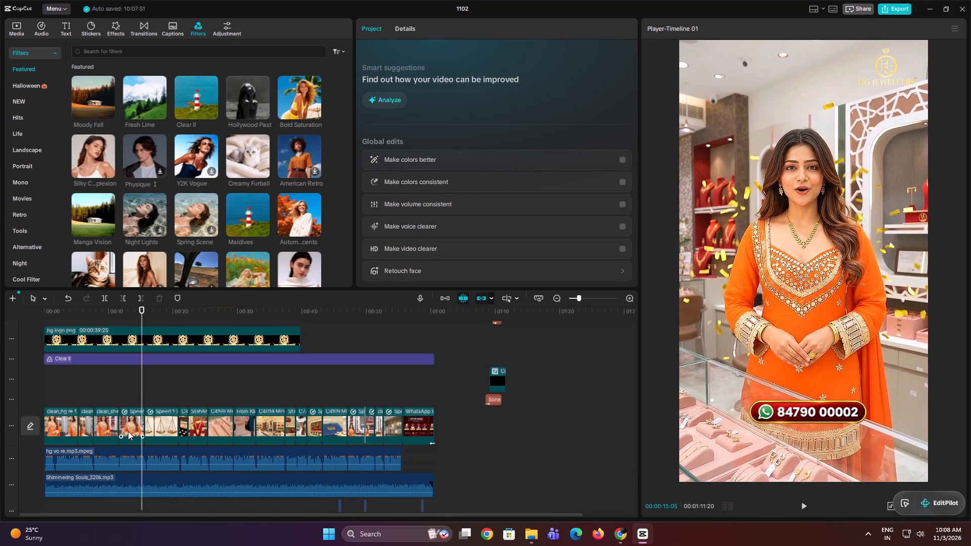
pyautogui.click(114, 388)
pyautogui.scroll(5, 114, 388)
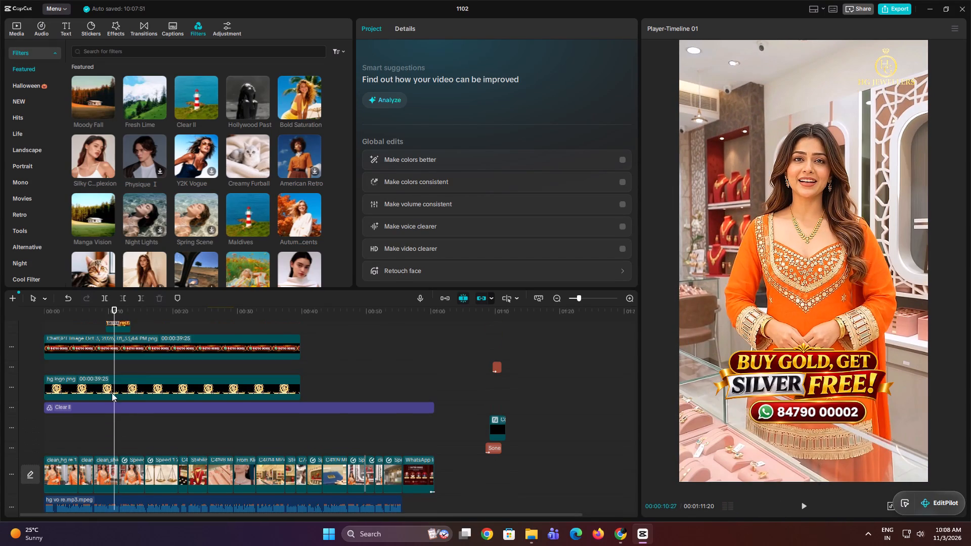
pyautogui.scroll(4, 112, 398)
pyautogui.scroll(-5, 120, 403)
pyautogui.press('space')
pyautogui.press('space')
pyautogui.press('space')
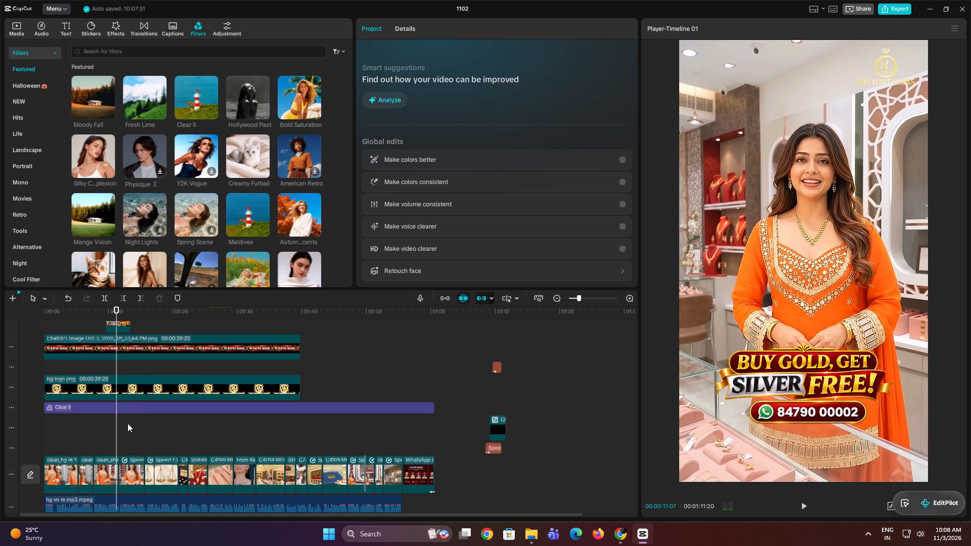
pyautogui.click(142, 441)
pyautogui.press('space')
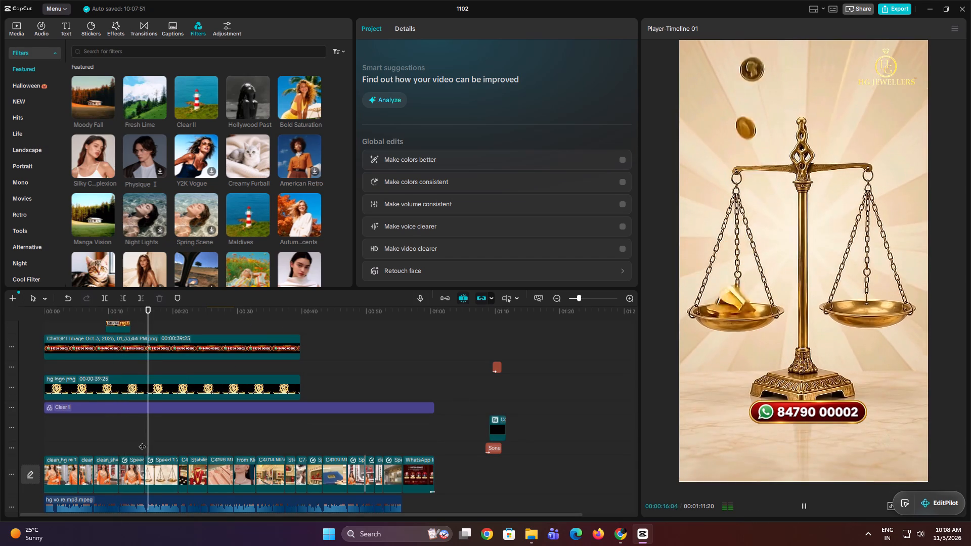
pyautogui.press('space')
# Move the Buy Gold, Get Silver Free title to the scales clip's start and extend it to about that clip's end.
pyautogui.scroll(4, 143, 441)
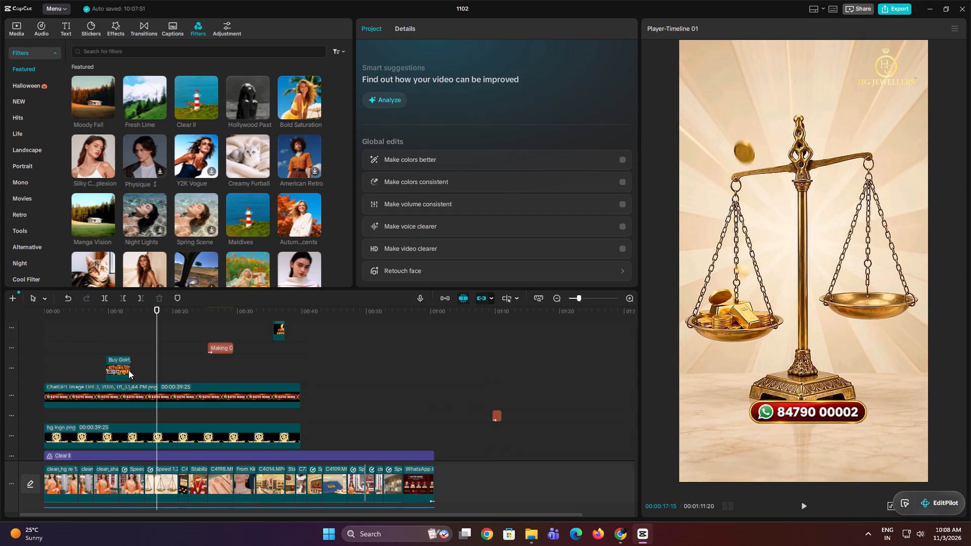
pyautogui.moveTo(121, 367); pyautogui.dragTo(159, 370)
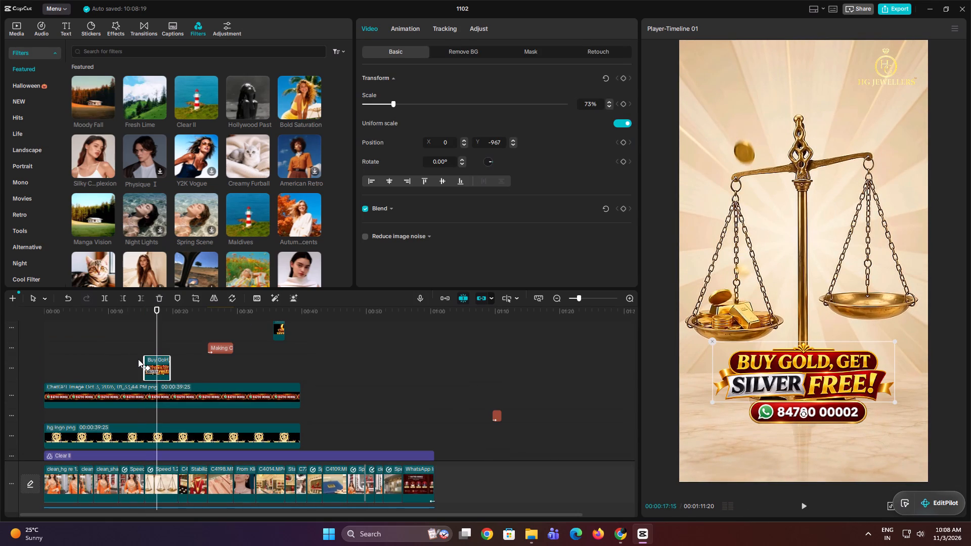
pyautogui.click(140, 347)
pyautogui.press('space')
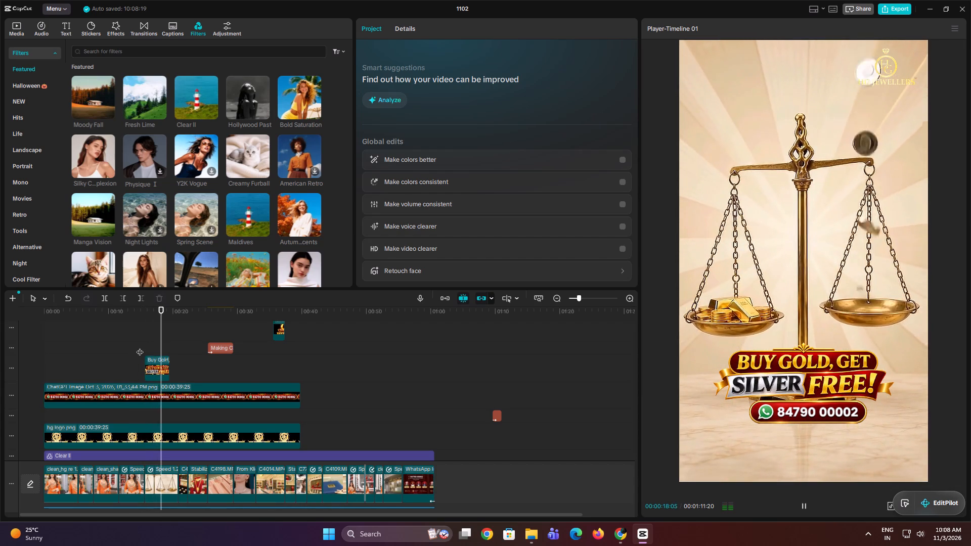
pyautogui.press('space')
pyautogui.click(161, 366)
pyautogui.moveTo(169, 362); pyautogui.dragTo(178, 363)
# Play back from the scales clip through the gold and silver making-charge offers to review their titles.
pyautogui.press('space')
pyautogui.scroll(-2, 162, 369)
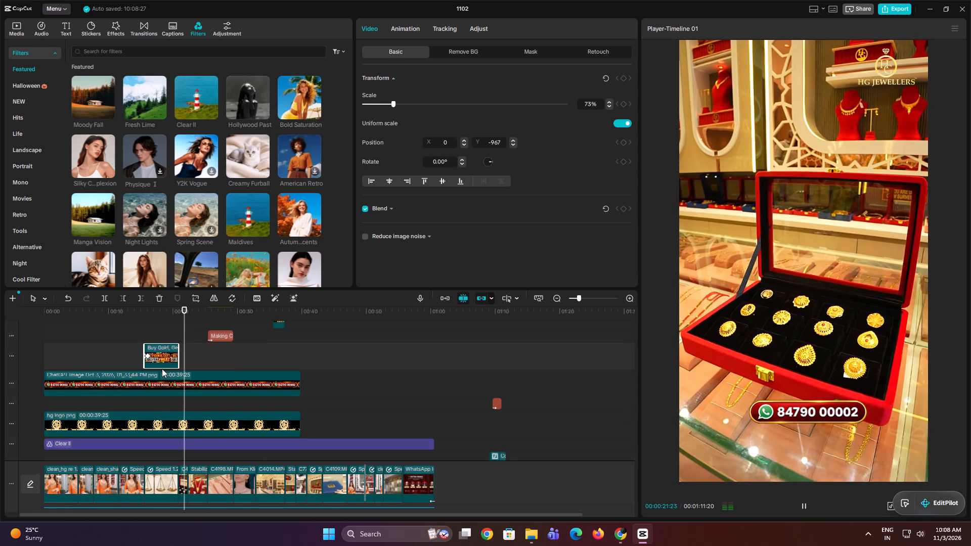
pyautogui.scroll(-5, 162, 369)
pyautogui.press('space')
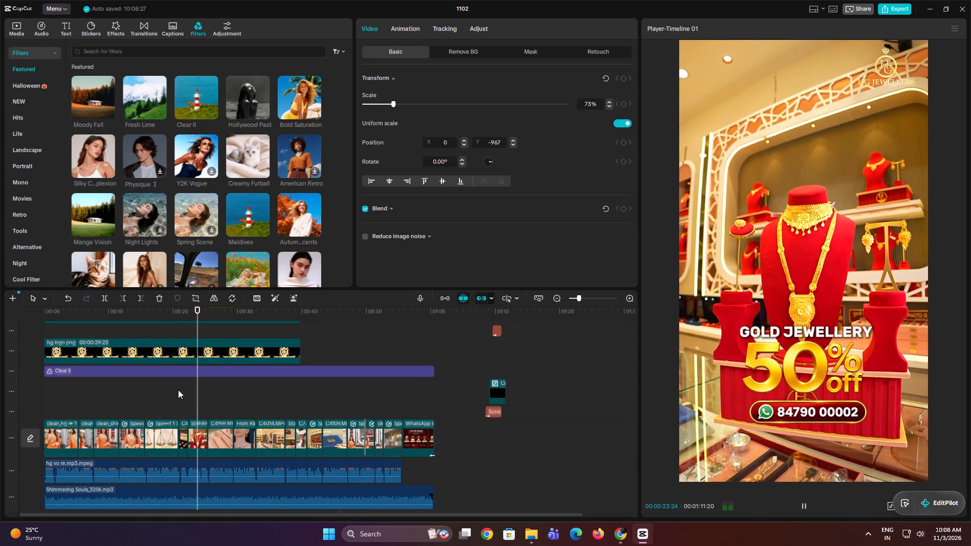
pyautogui.scroll(10, 184, 397)
pyautogui.press('space')
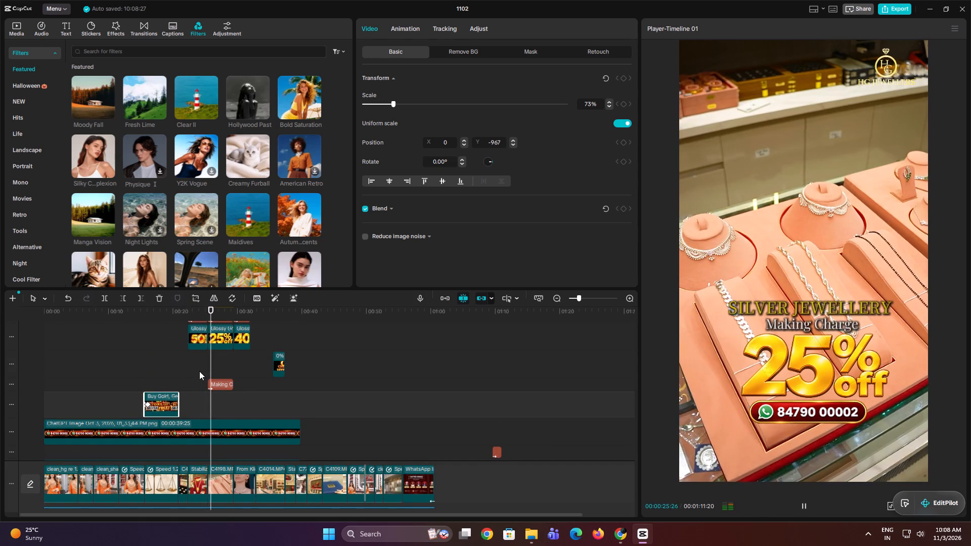
pyautogui.press('space')
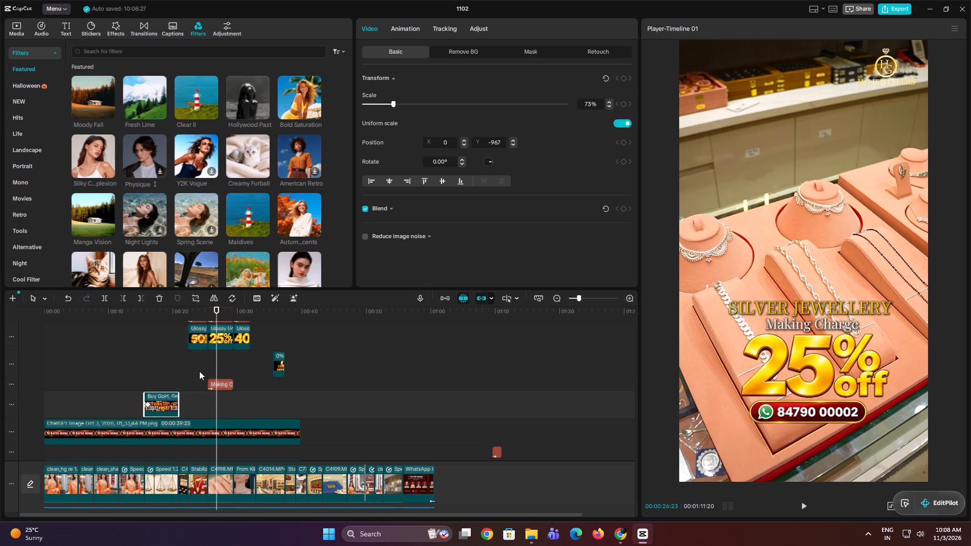
# Browse the font list for the SILVER JEWELLERY title, previewing different typefaces on it.
pyautogui.scroll(3, 199, 371)
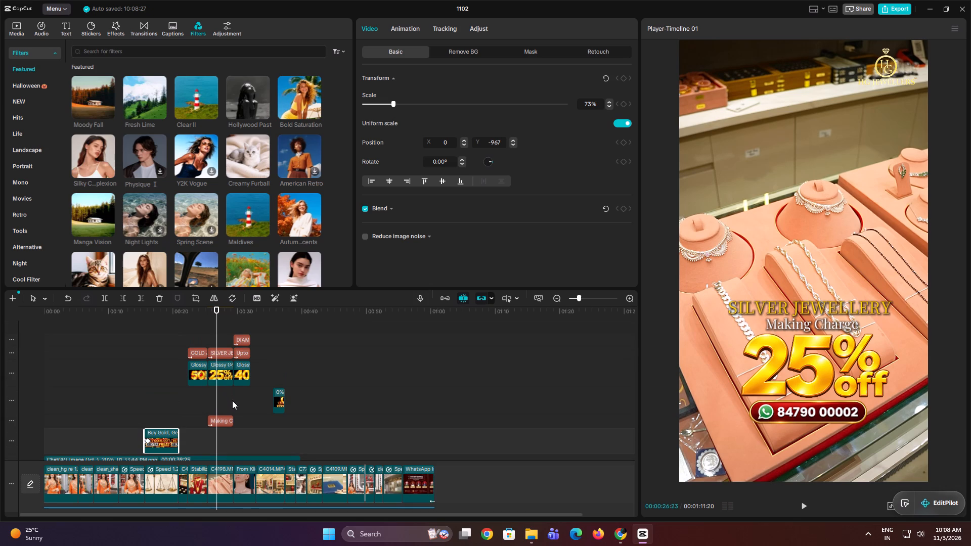
pyautogui.click(225, 357)
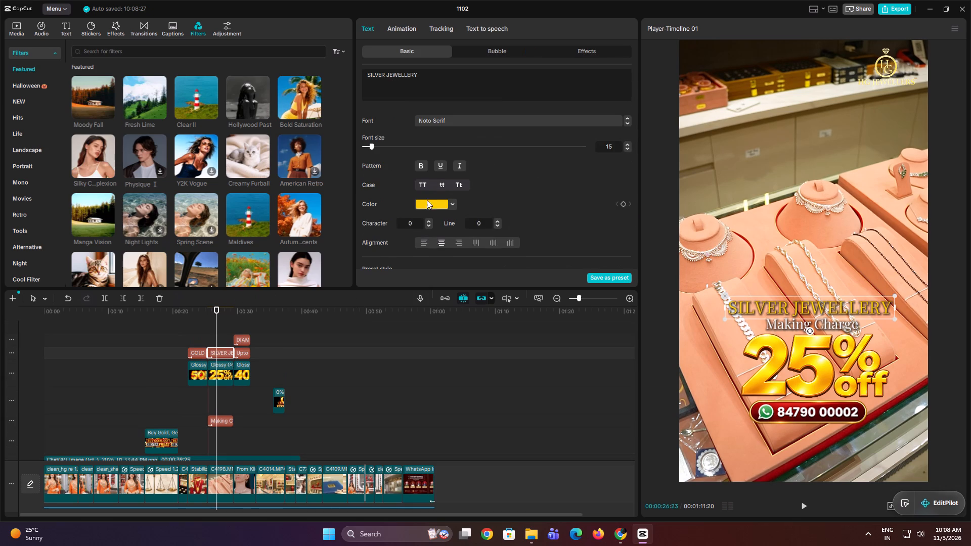
pyautogui.click(471, 122)
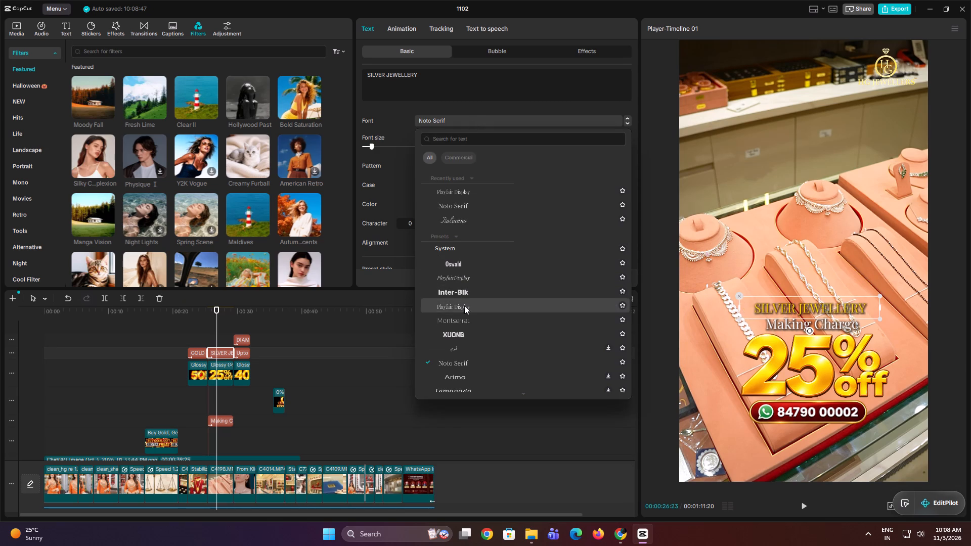
pyautogui.scroll(-1, 461, 356)
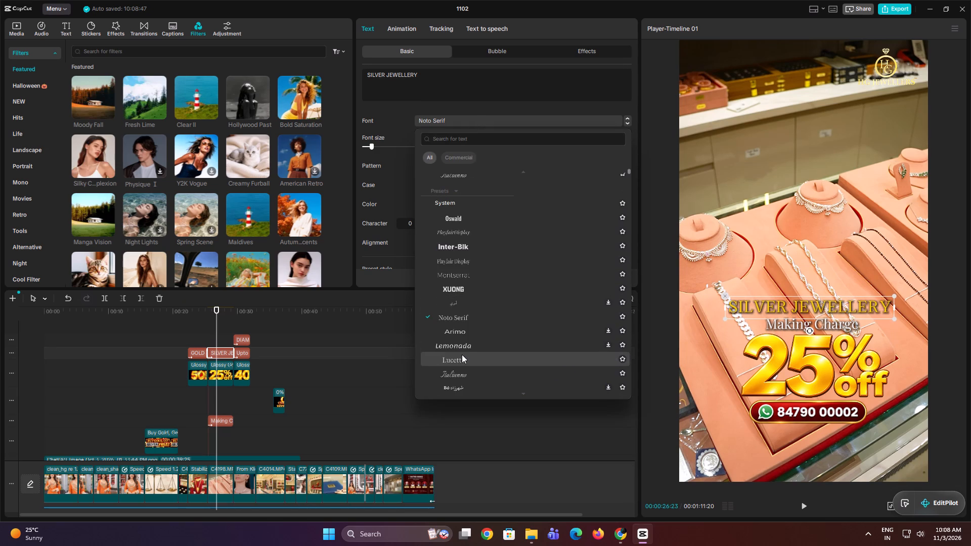
pyautogui.scroll(-4, 465, 322)
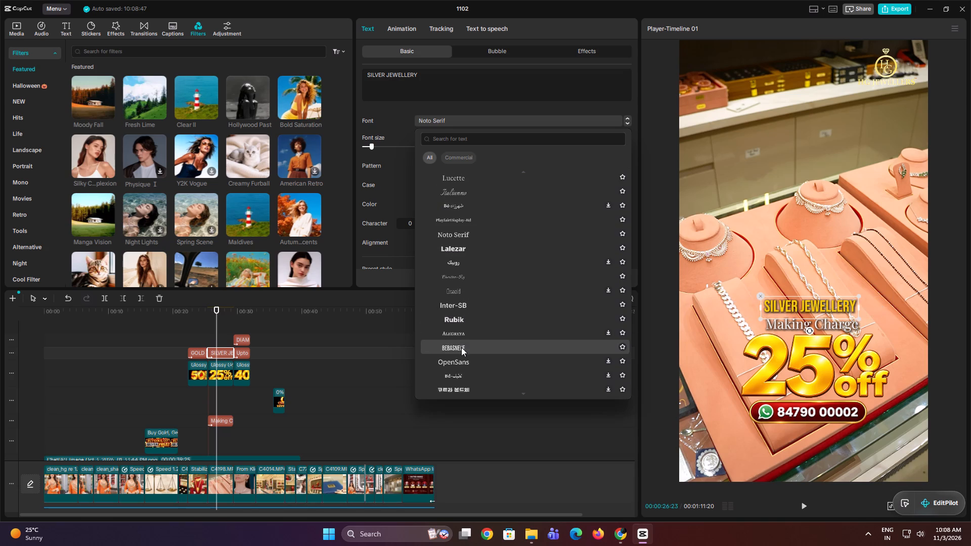
pyautogui.scroll(-4, 464, 374)
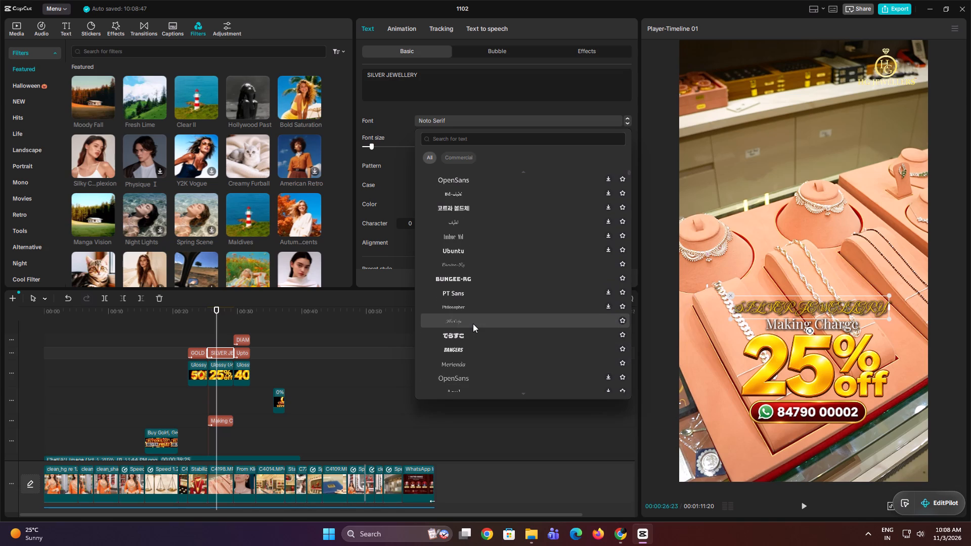
pyautogui.scroll(-4, 473, 324)
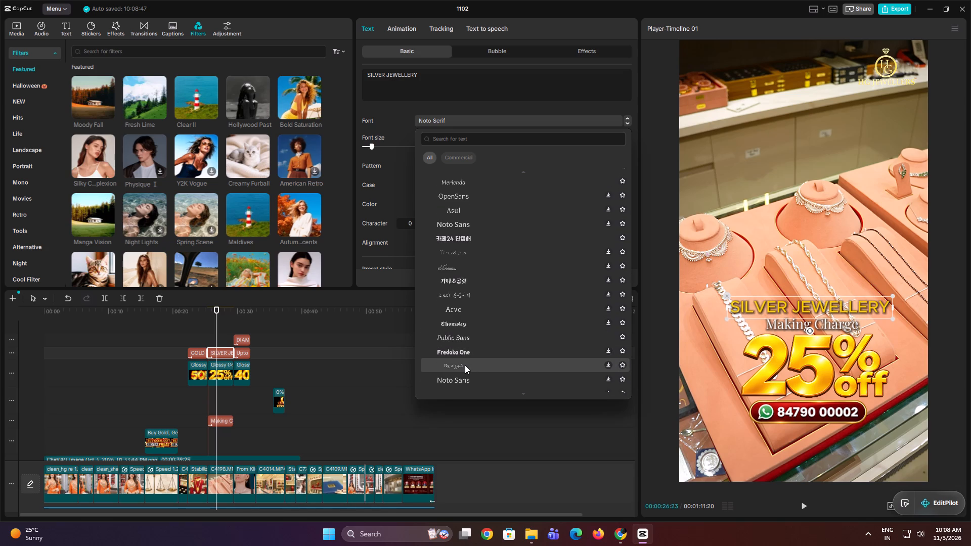
pyautogui.scroll(-4, 465, 365)
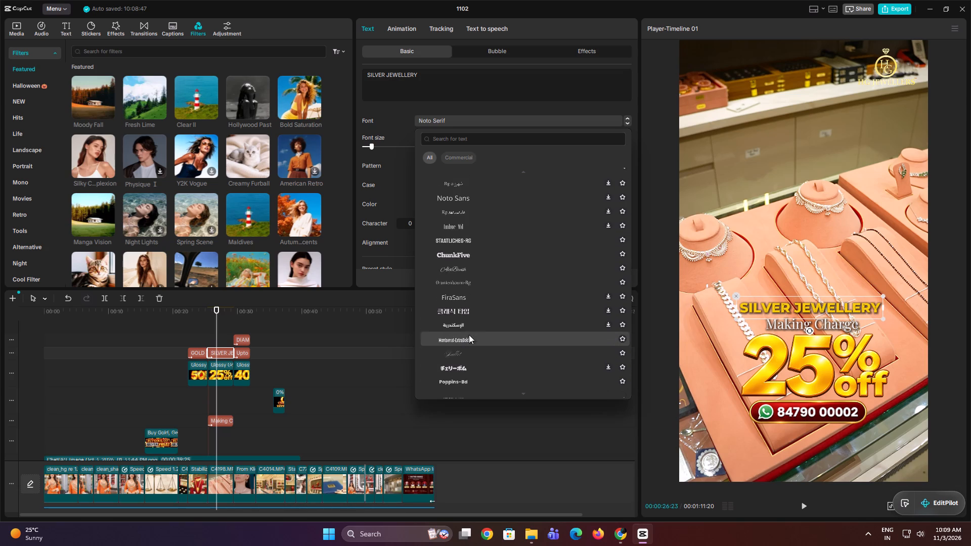
pyautogui.scroll(-5, 473, 295)
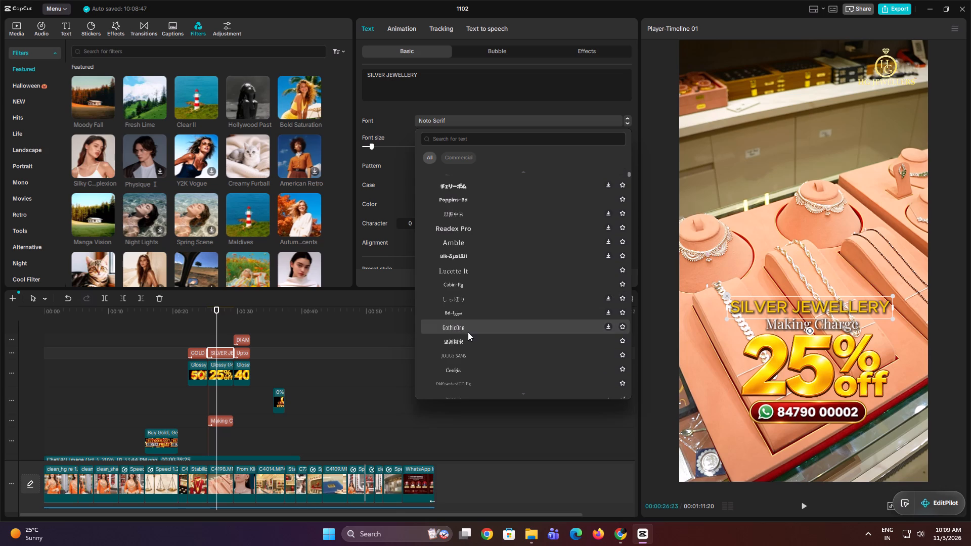
pyautogui.scroll(-4, 467, 360)
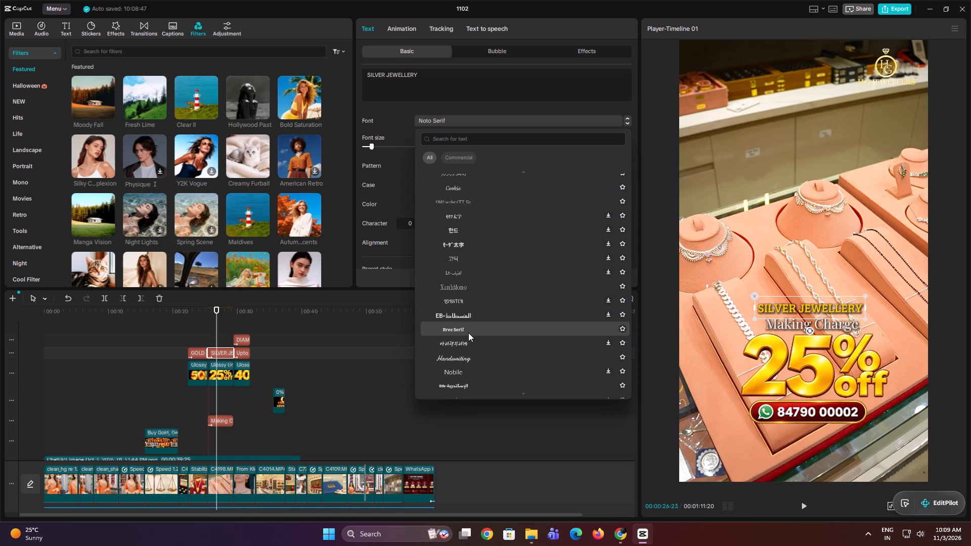
pyautogui.scroll(-5, 468, 333)
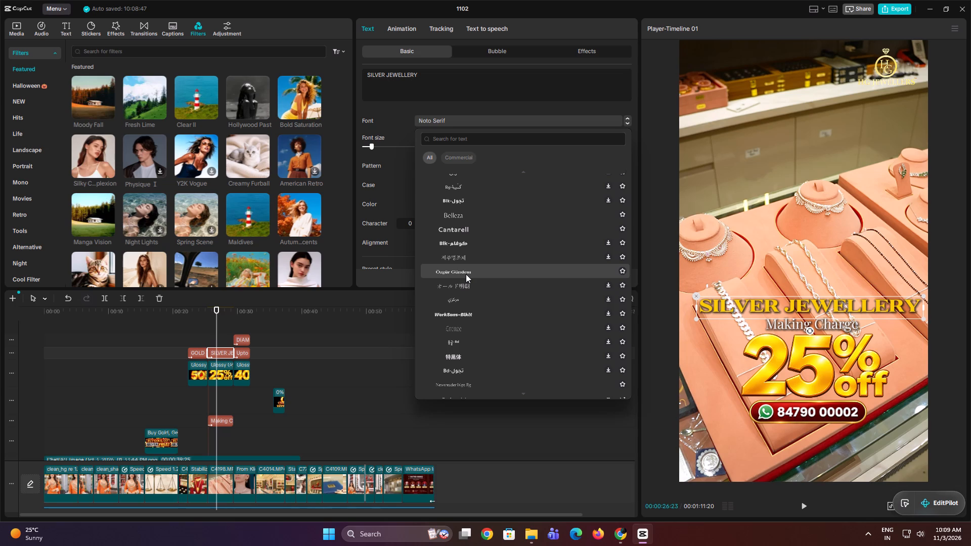
pyautogui.scroll(17, 466, 274)
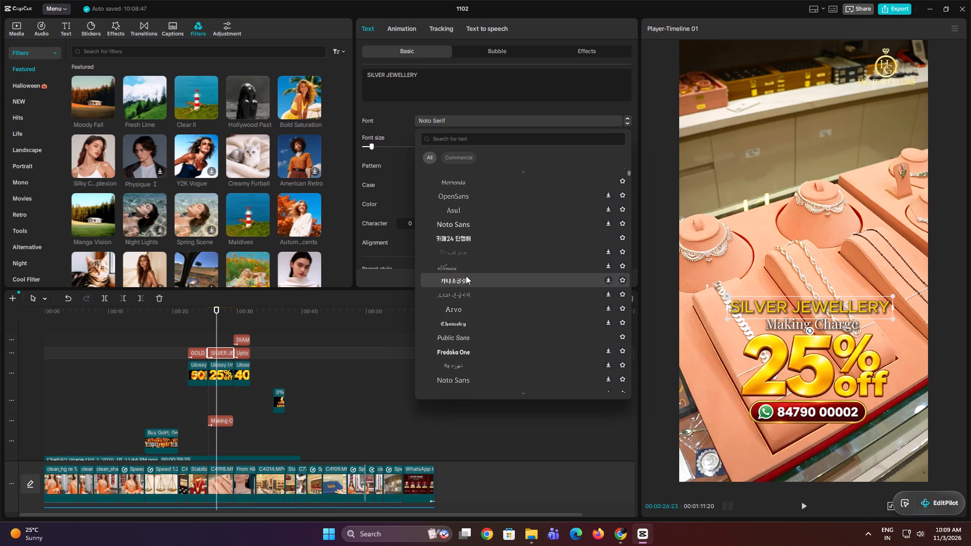
pyautogui.scroll(8, 466, 276)
pyautogui.scroll(-20, 466, 276)
pyautogui.scroll(-11, 466, 276)
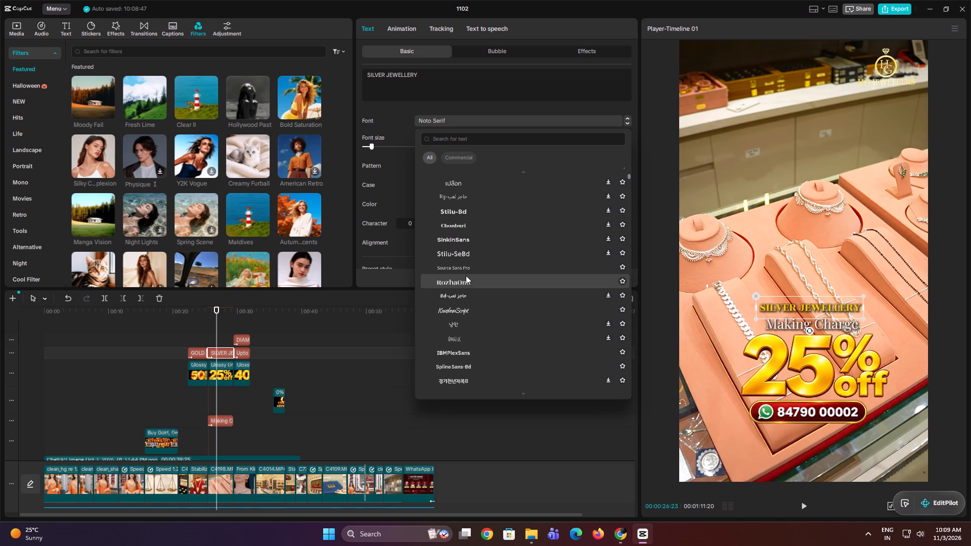
pyautogui.scroll(-7, 466, 276)
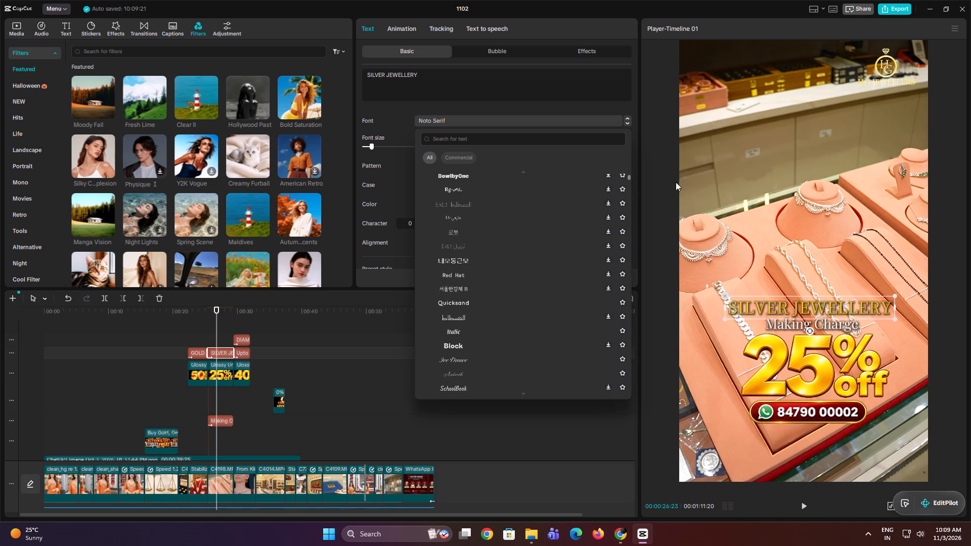
pyautogui.moveTo(629, 177); pyautogui.dragTo(616, 107)
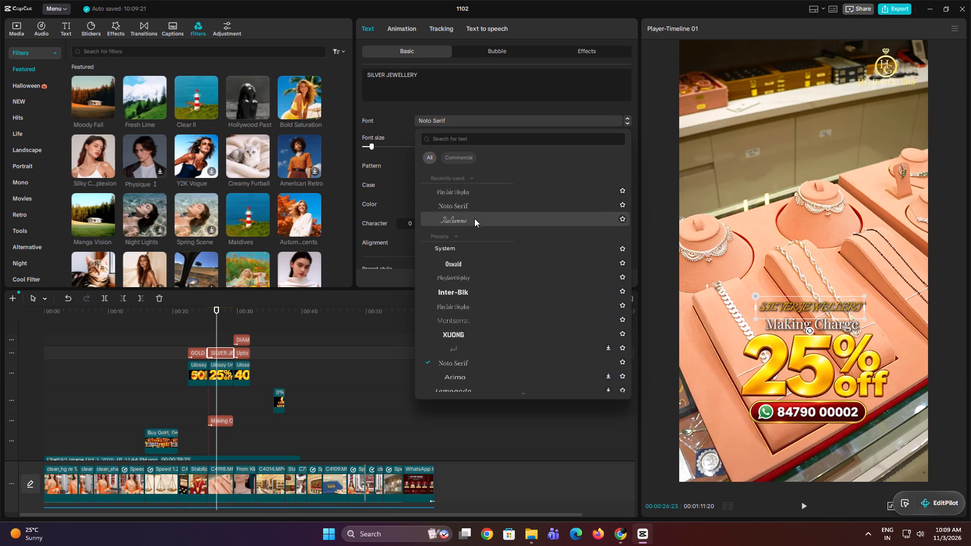
# Set the SILVER JEWELLERY title's font to Italianno and change its case to capitalise only each word's first letter.
pyautogui.click(460, 160)
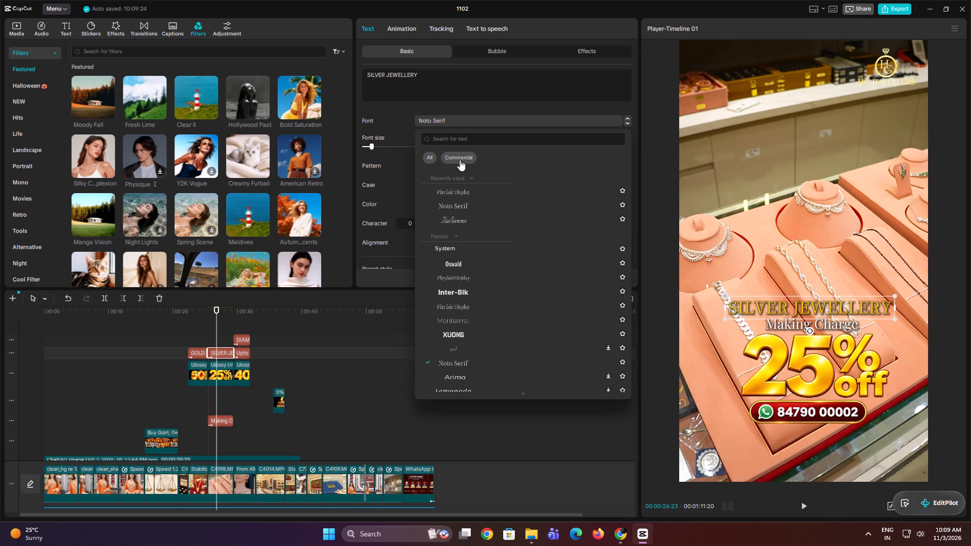
pyautogui.click(434, 159)
pyautogui.click(460, 174)
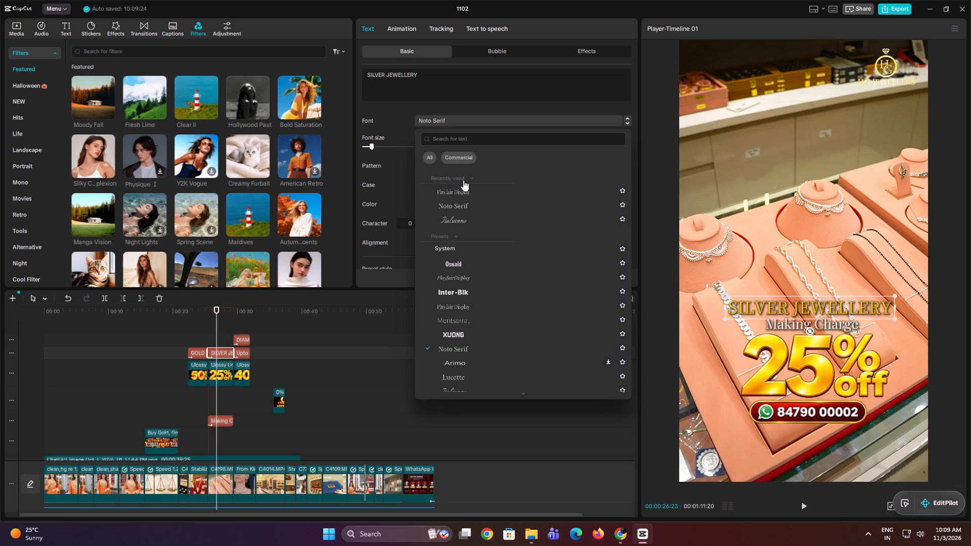
pyautogui.click(467, 179)
pyautogui.click(470, 178)
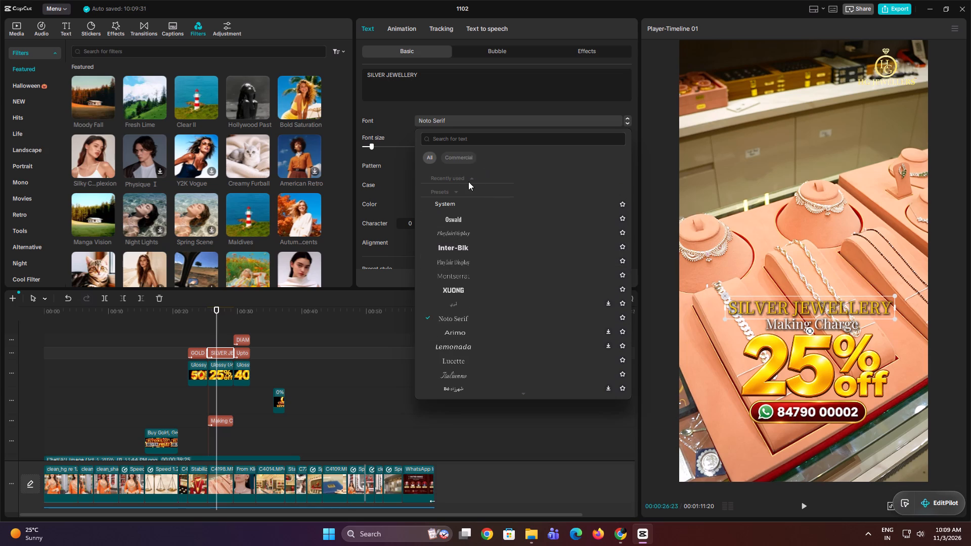
pyautogui.click(469, 176)
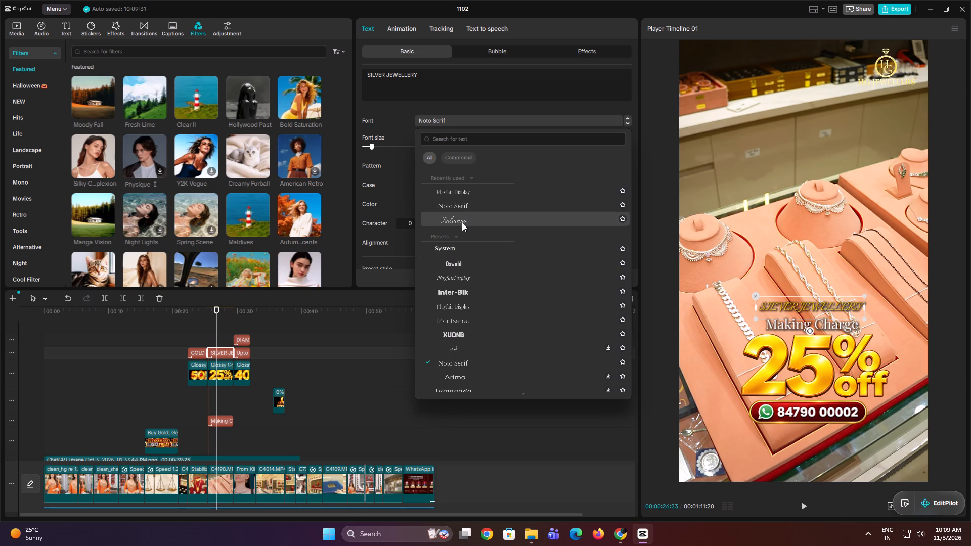
pyautogui.click(462, 222)
pyautogui.click(459, 184)
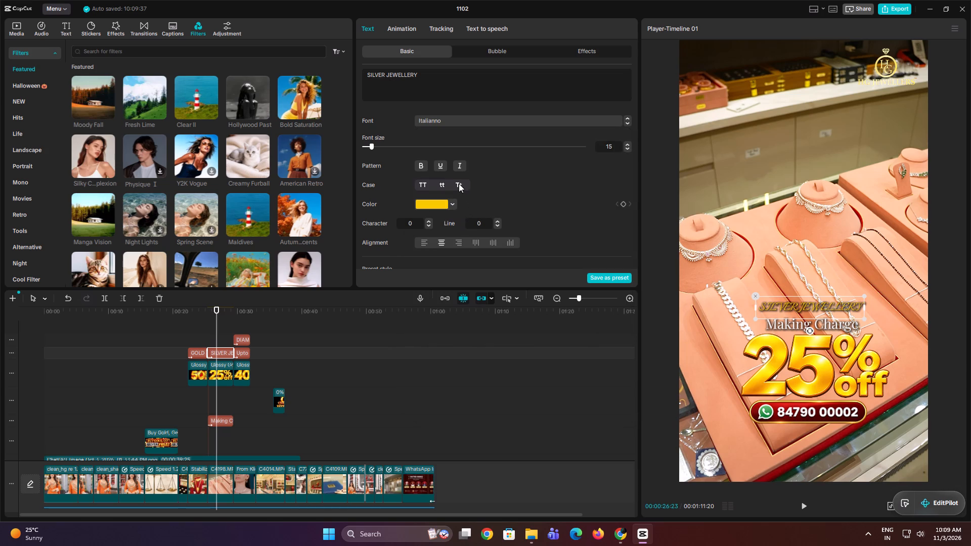
# Enlarge the Silver Jewellery title in the preview until it spans most of the video frame's width.
pyautogui.moveTo(776, 318); pyautogui.dragTo(751, 330)
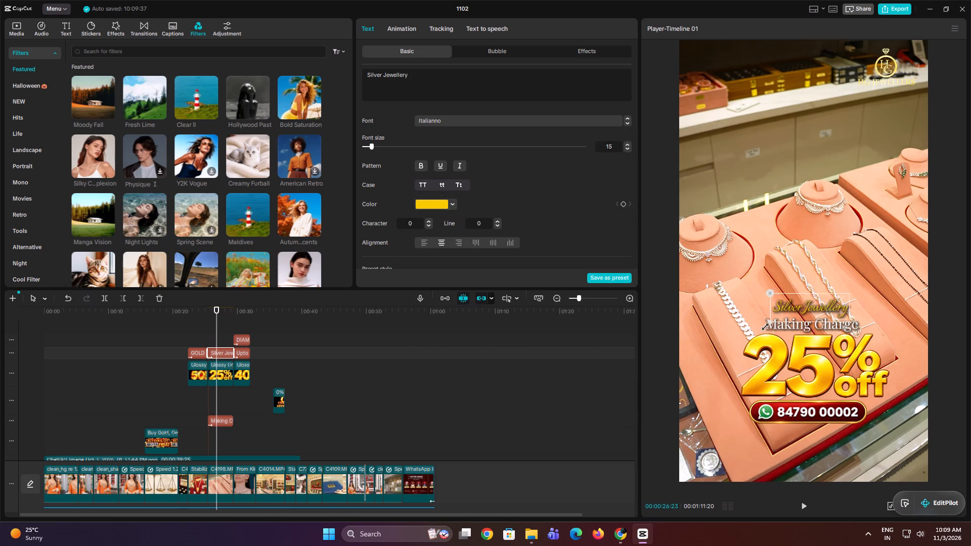
pyautogui.moveTo(751, 330); pyautogui.dragTo(669, 365)
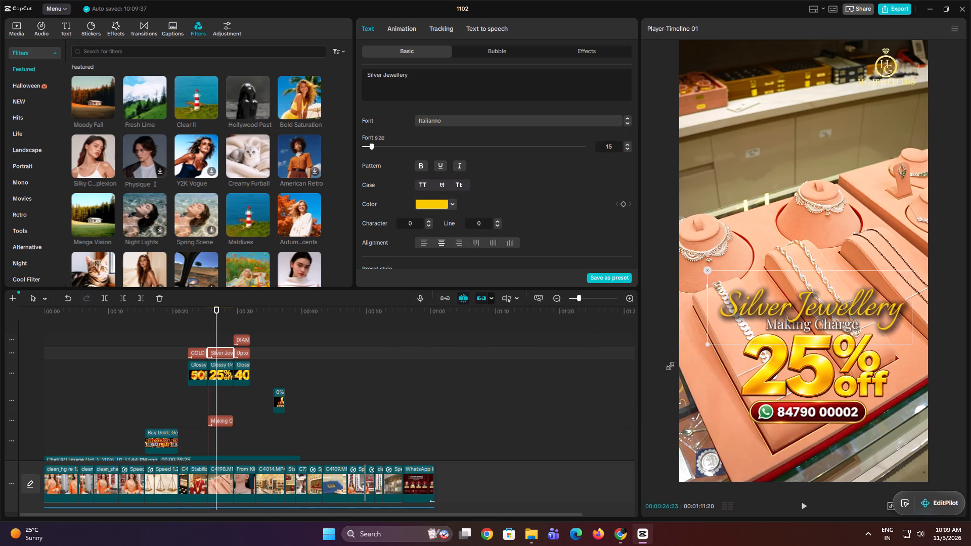
pyautogui.moveTo(669, 365); pyautogui.dragTo(663, 373)
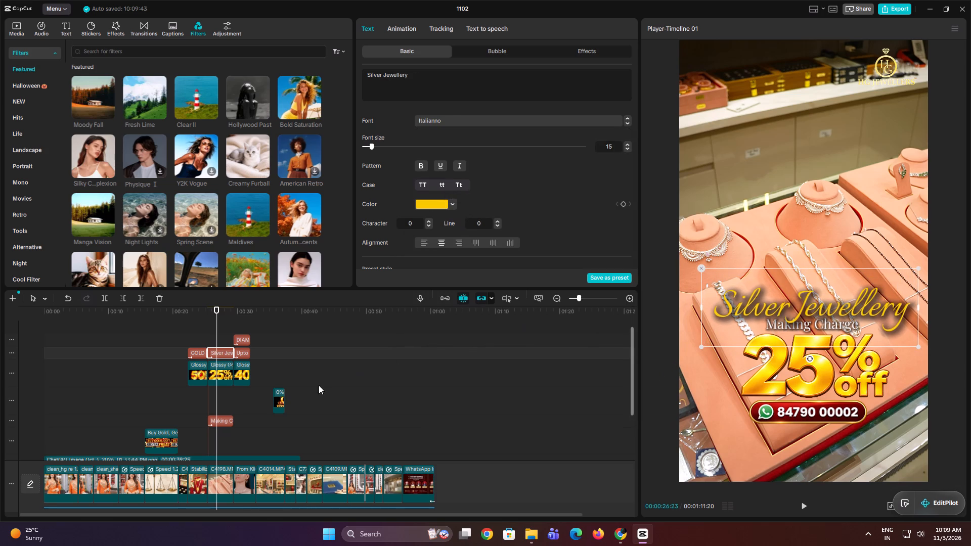
# Shift the Making Charge text sideways in the frame so it sits below the end of the word Jewellery.
pyautogui.click(223, 429)
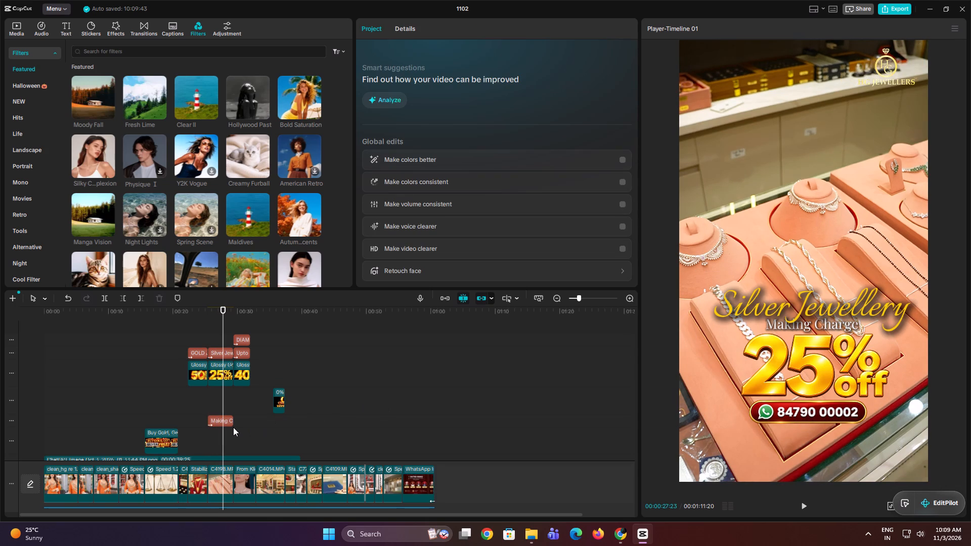
pyautogui.click(222, 420)
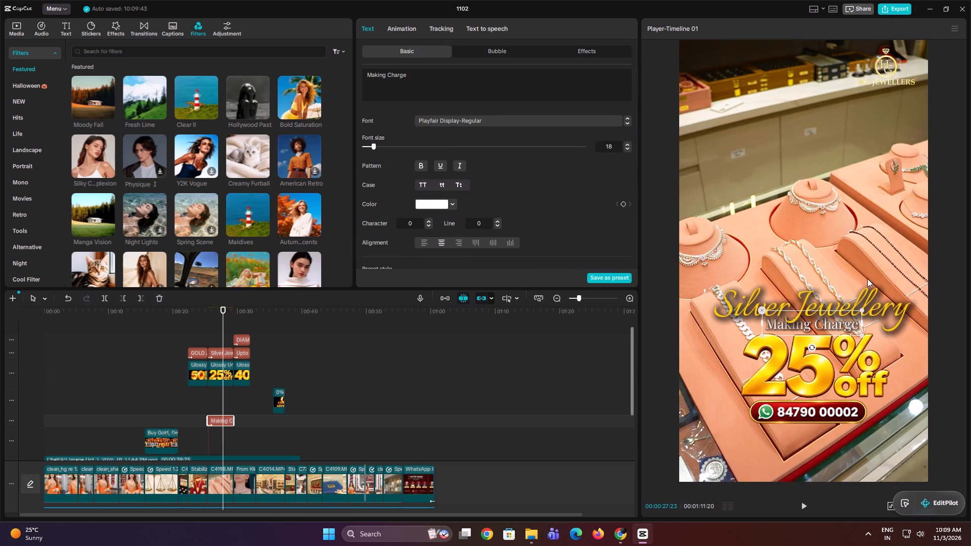
pyautogui.moveTo(822, 323); pyautogui.dragTo(895, 328)
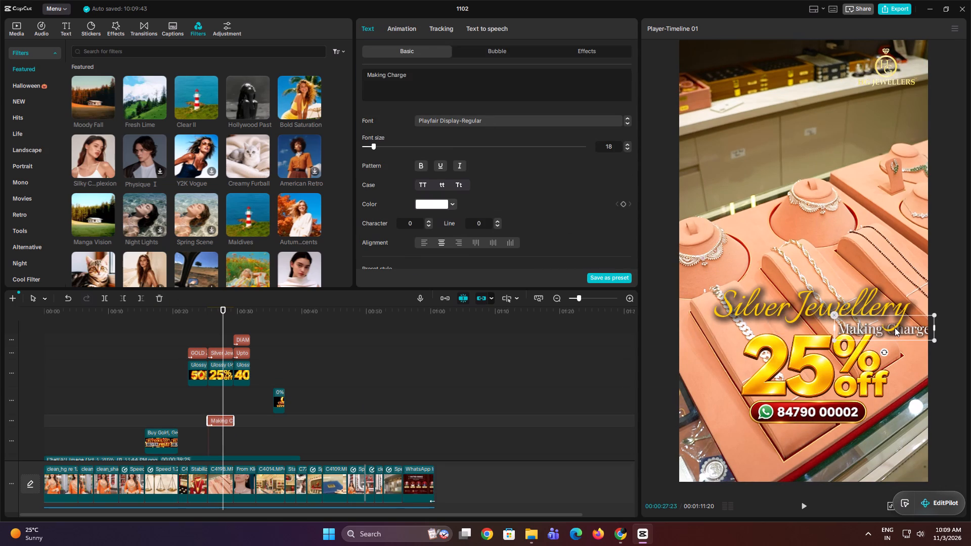
pyautogui.moveTo(895, 328); pyautogui.dragTo(890, 327)
# Move the Making Charge clip to the track above the Silver Jewellery title, directly before the DIAMOND title.
pyautogui.moveTo(219, 416); pyautogui.dragTo(226, 337)
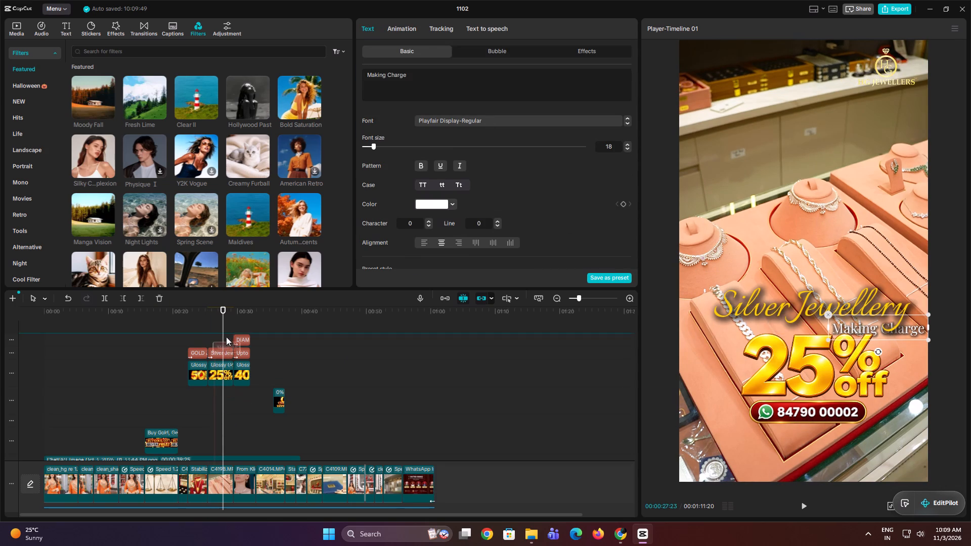
pyautogui.moveTo(226, 337); pyautogui.dragTo(220, 336)
# Play back the start of the silver offer and nudge the Making Charge text slightly upward, closer to the Silver Jewellery title.
pyautogui.click(206, 330)
pyautogui.press('space')
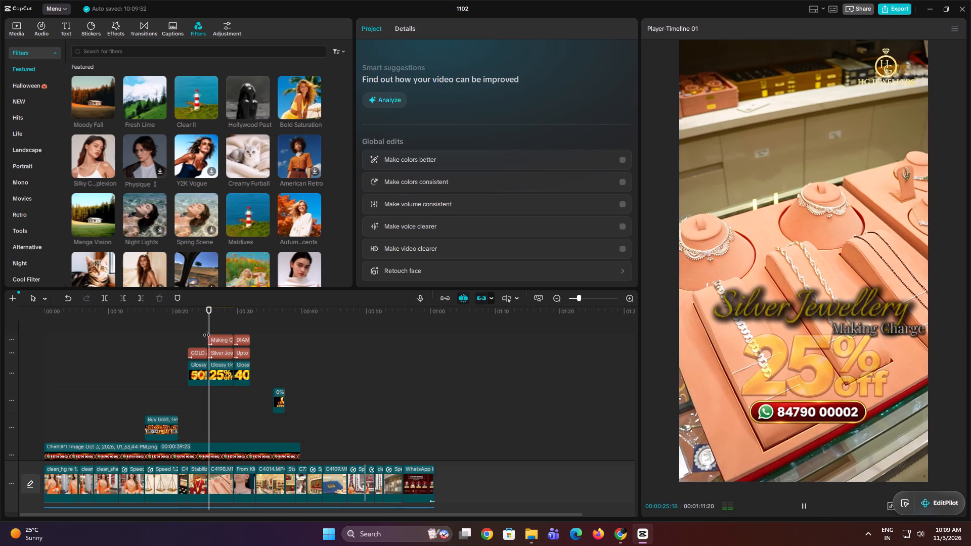
pyautogui.press('space')
pyautogui.click(868, 323)
pyautogui.moveTo(867, 327); pyautogui.dragTo(863, 321)
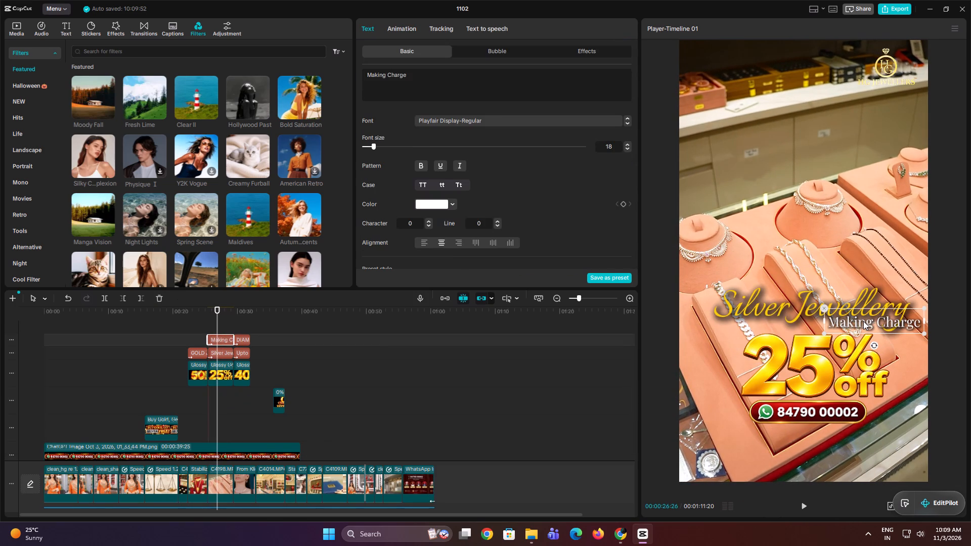
pyautogui.moveTo(863, 321); pyautogui.dragTo(864, 322)
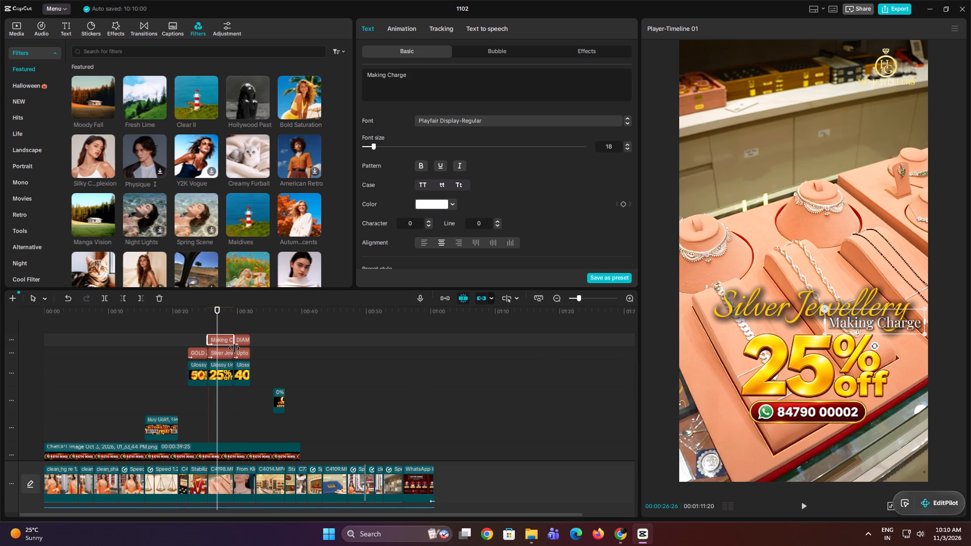
# Set the Silver Jewellery title's shadow opacity to 62%.
pyautogui.click(221, 351)
pyautogui.scroll(-7, 415, 242)
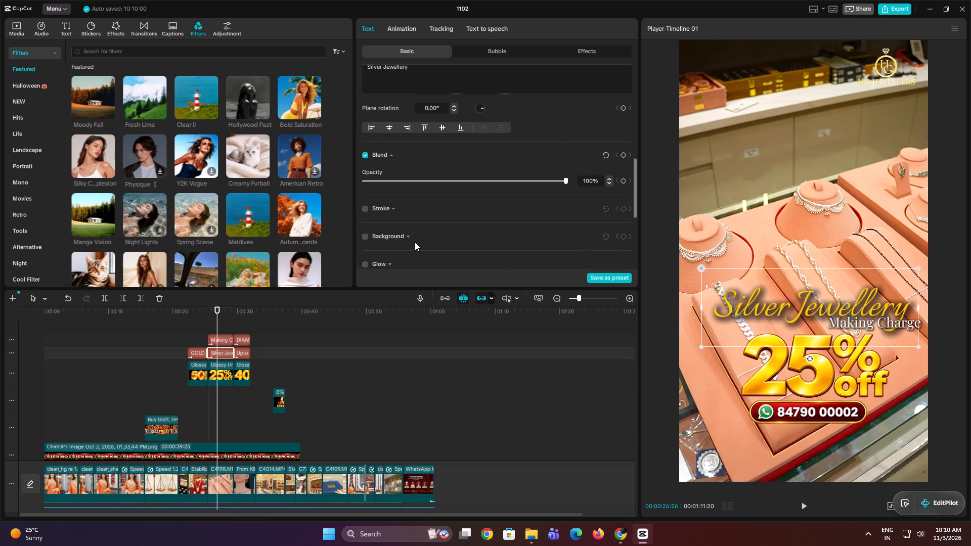
pyautogui.scroll(-5, 415, 242)
pyautogui.moveTo(507, 159); pyautogui.dragTo(489, 159)
# Add a white (FFFFFF) stroke with a thickness of 7 to the Silver Jewellery title.
pyautogui.scroll(2, 456, 216)
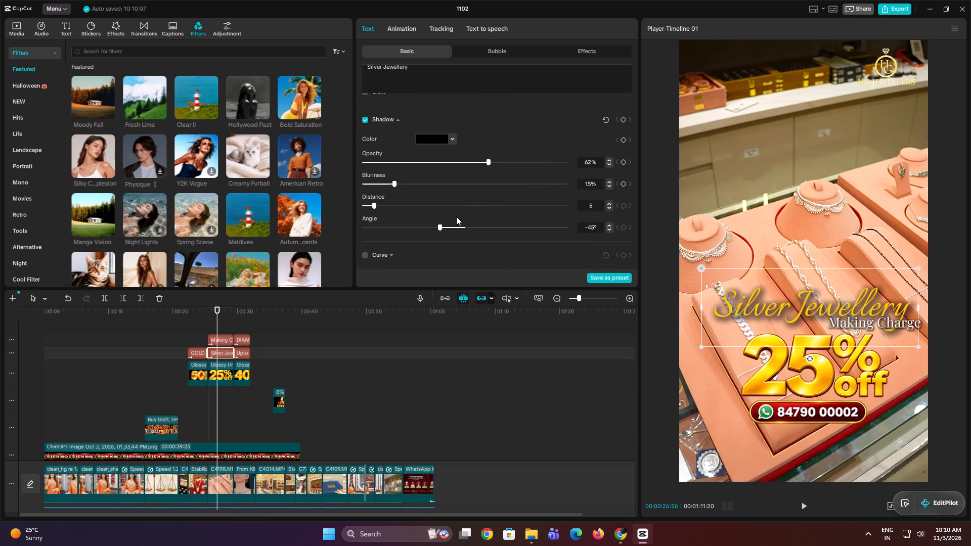
pyautogui.scroll(2, 456, 216)
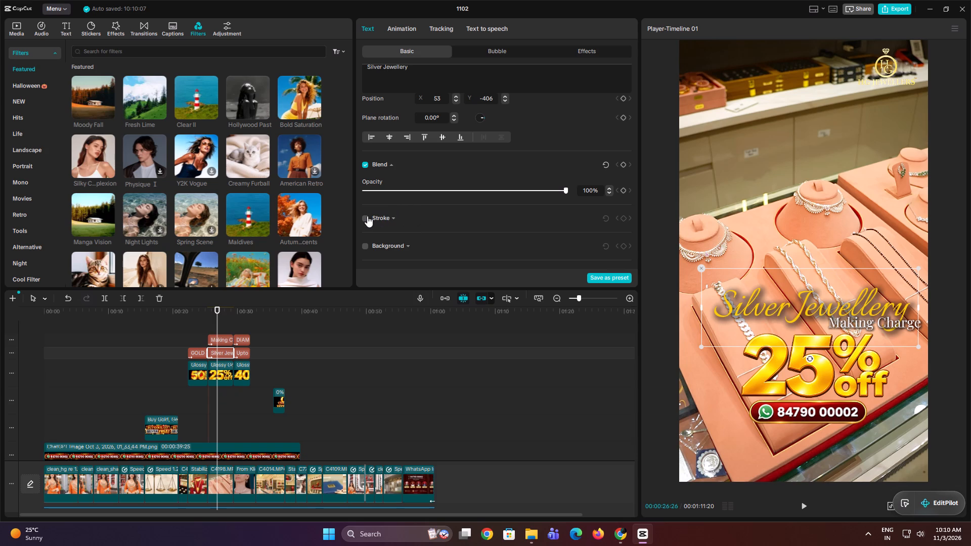
pyautogui.click(366, 216)
pyautogui.moveTo(438, 264); pyautogui.dragTo(377, 268)
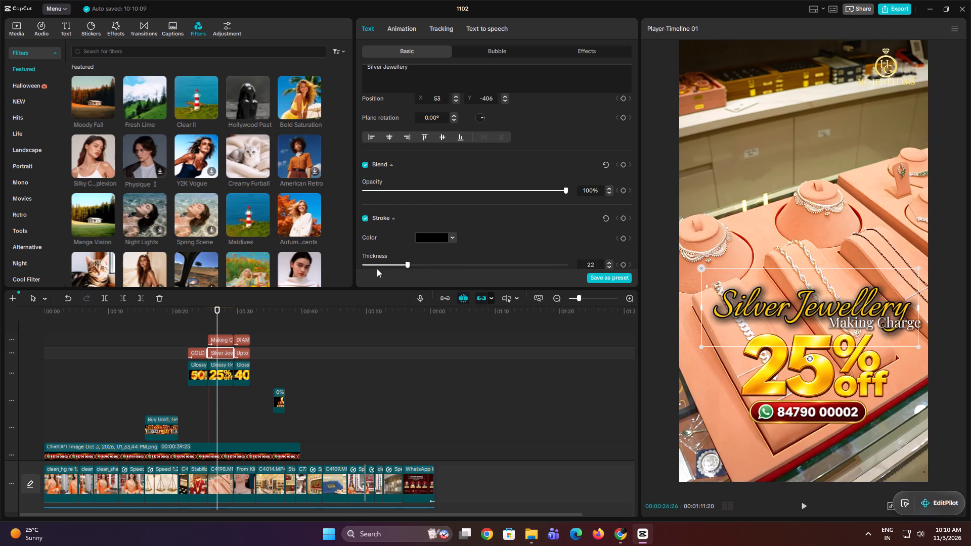
pyautogui.moveTo(377, 268); pyautogui.dragTo(372, 268)
pyautogui.click(431, 237)
pyautogui.moveTo(432, 270); pyautogui.dragTo(339, 235)
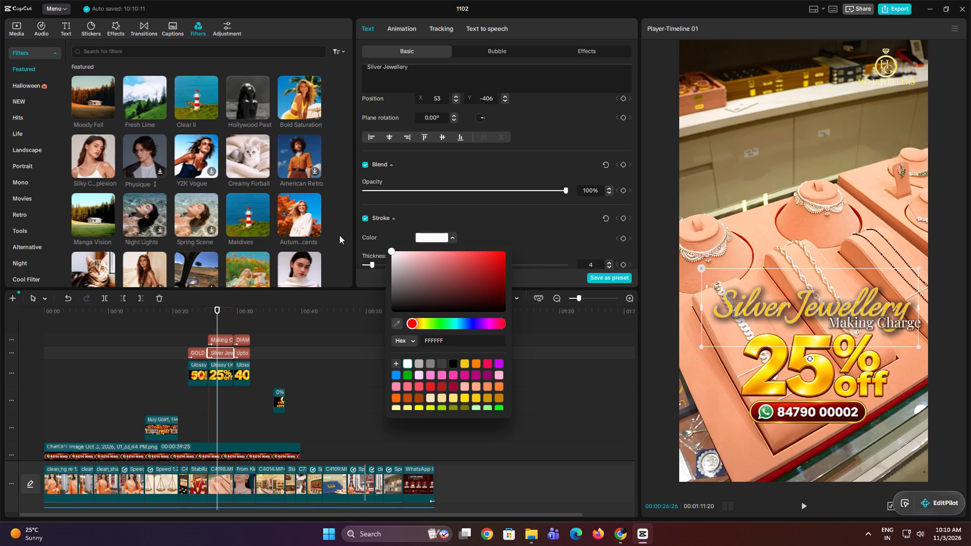
pyautogui.click(472, 231)
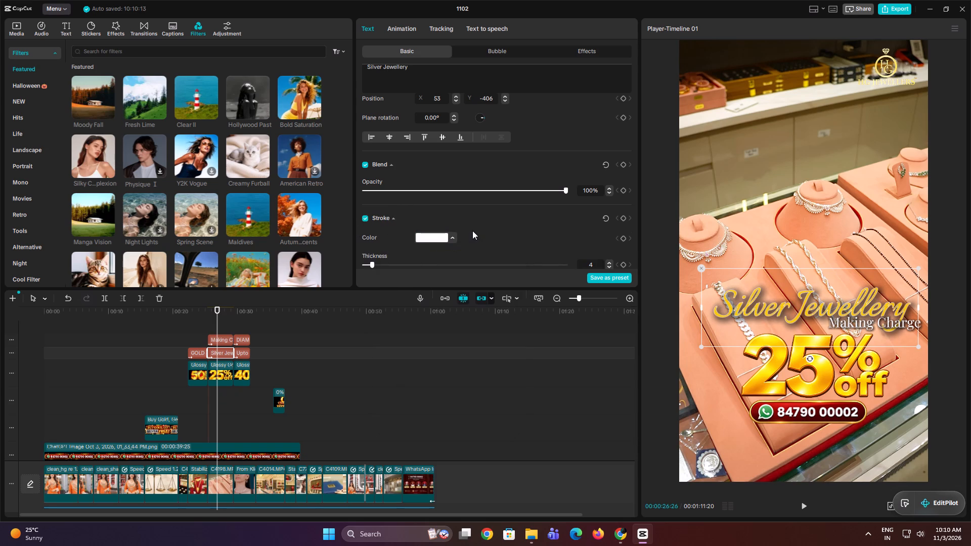
pyautogui.moveTo(372, 263); pyautogui.dragTo(382, 261)
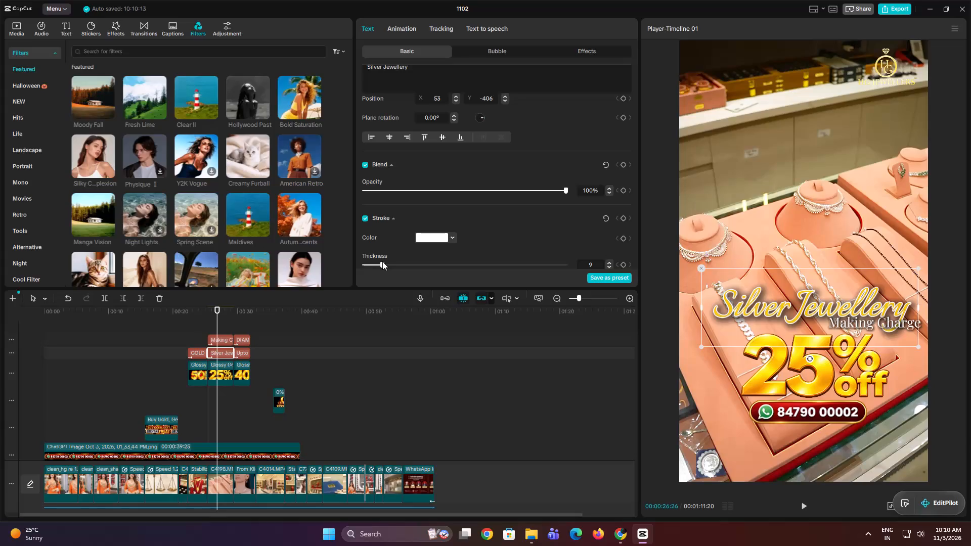
pyautogui.moveTo(382, 261); pyautogui.dragTo(379, 264)
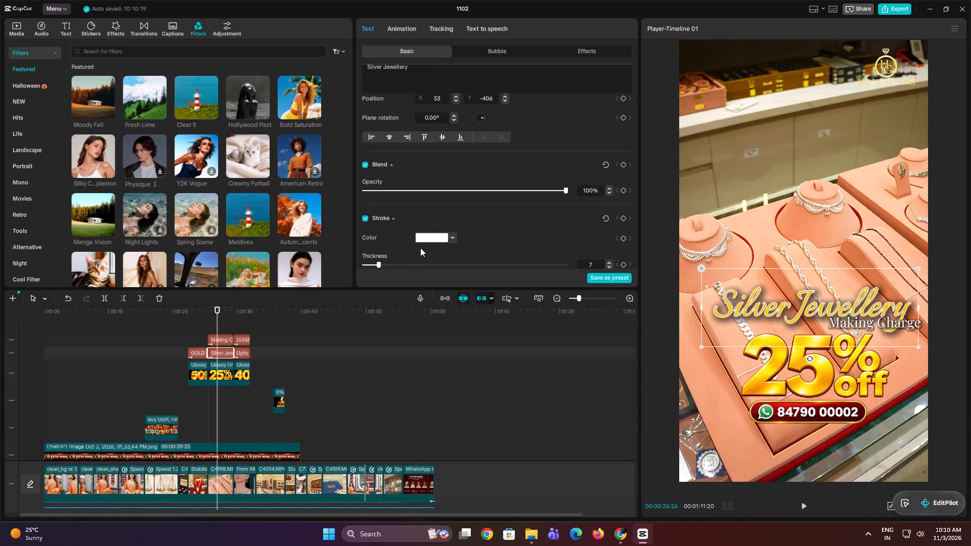
# Change the Silver Jewellery title's text colour to golden orange FFAC00.
pyautogui.scroll(-2, 420, 248)
pyautogui.scroll(2, 403, 211)
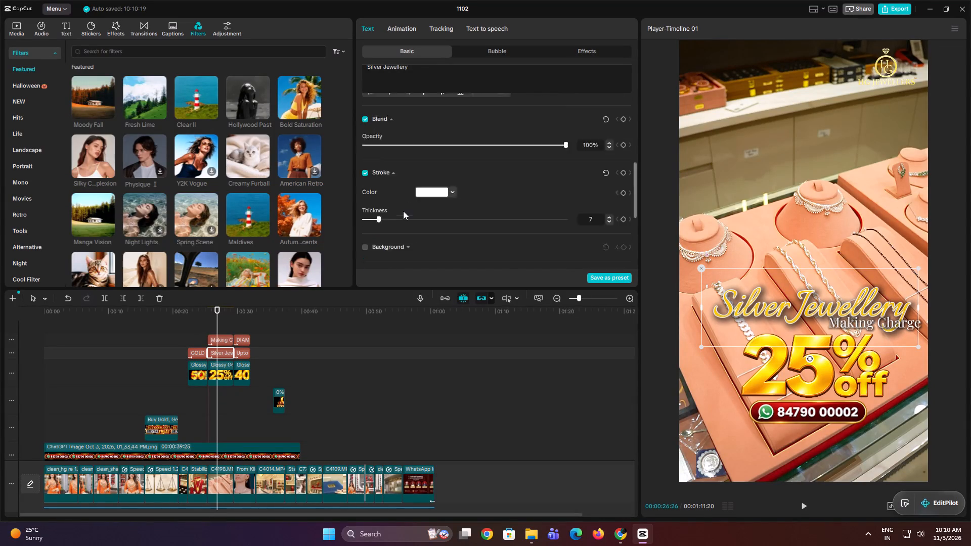
pyautogui.scroll(6, 403, 211)
pyautogui.click(435, 165)
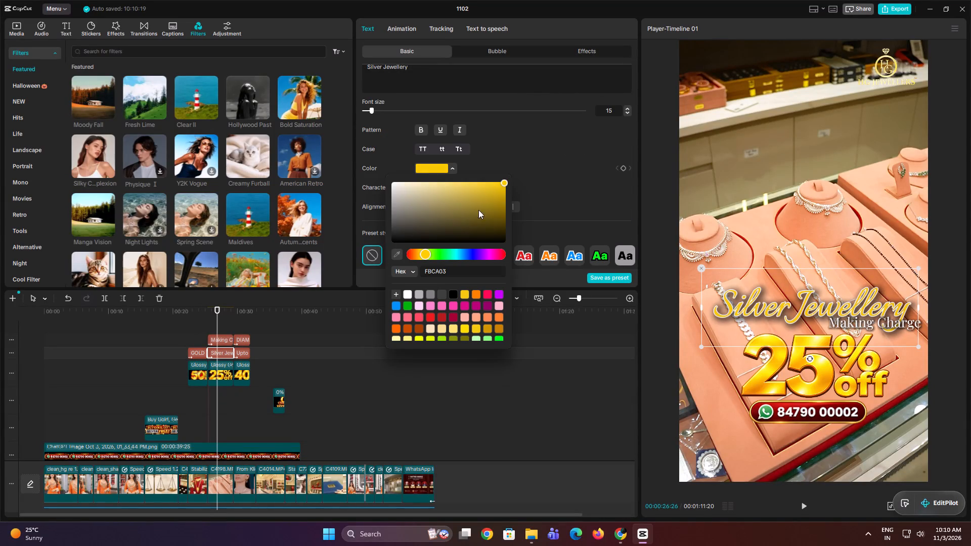
pyautogui.moveTo(484, 199); pyautogui.dragTo(551, 119)
pyautogui.click(423, 254)
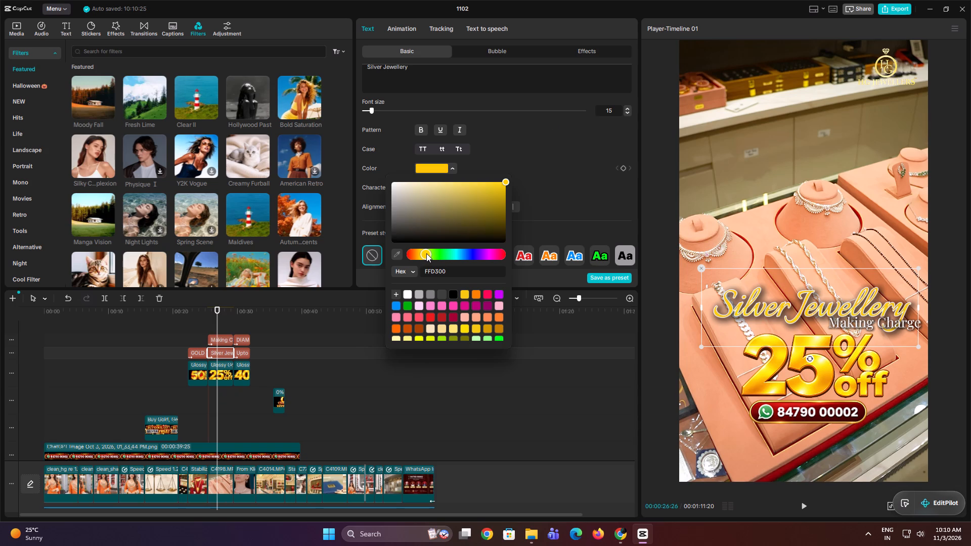
pyautogui.click(426, 253)
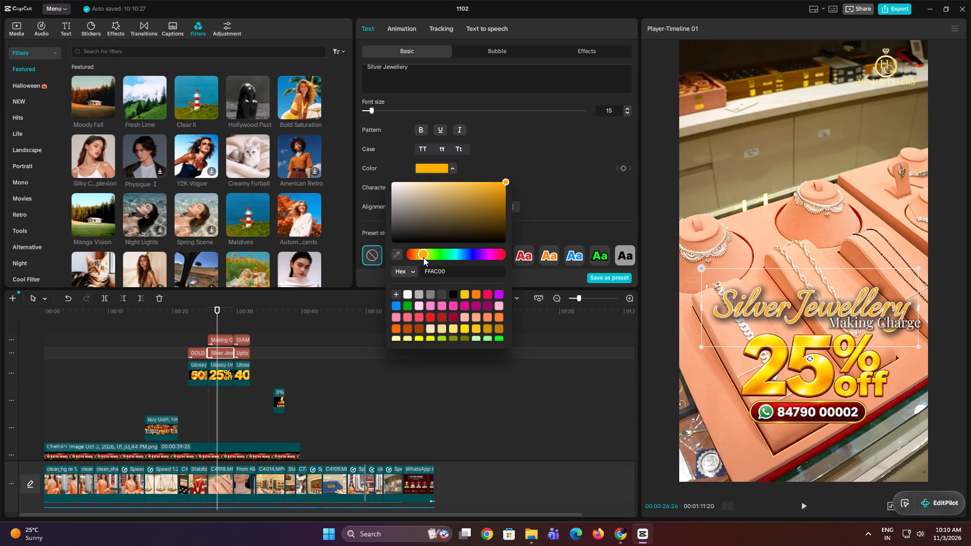
pyautogui.click(529, 162)
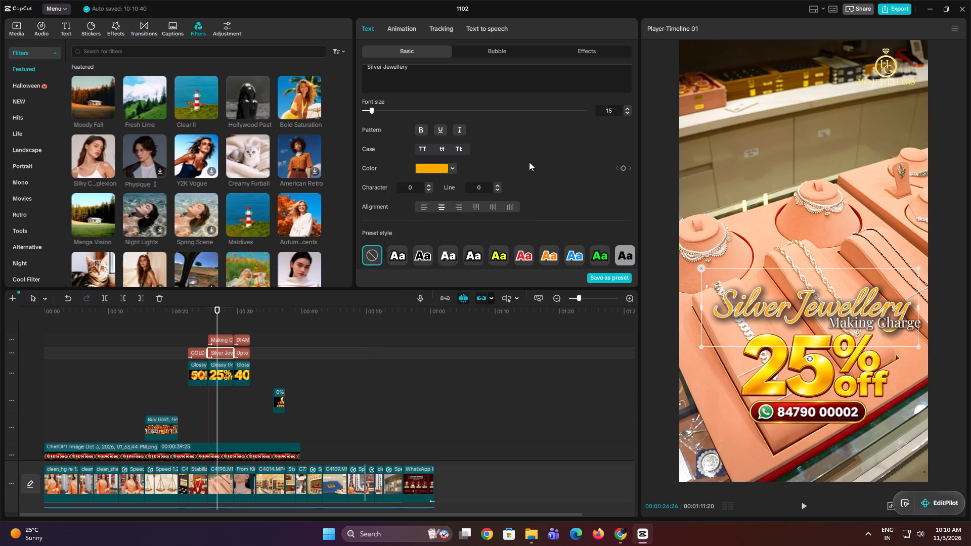
# Set the Silver Jewellery title's stroke thickness to 5 and play back the silver offer to check its look.
pyautogui.scroll(-9, 440, 239)
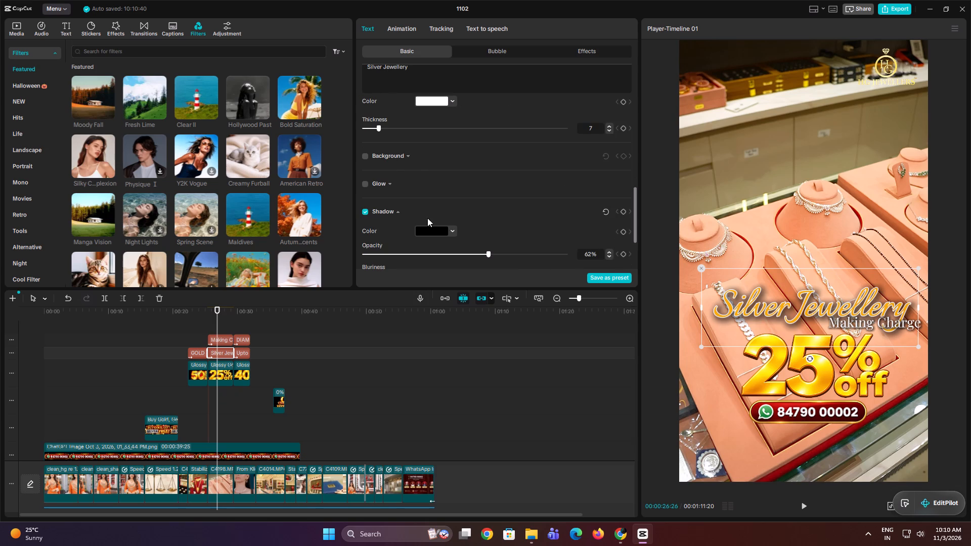
pyautogui.moveTo(377, 126); pyautogui.dragTo(375, 126)
pyautogui.moveTo(375, 126); pyautogui.dragTo(372, 127)
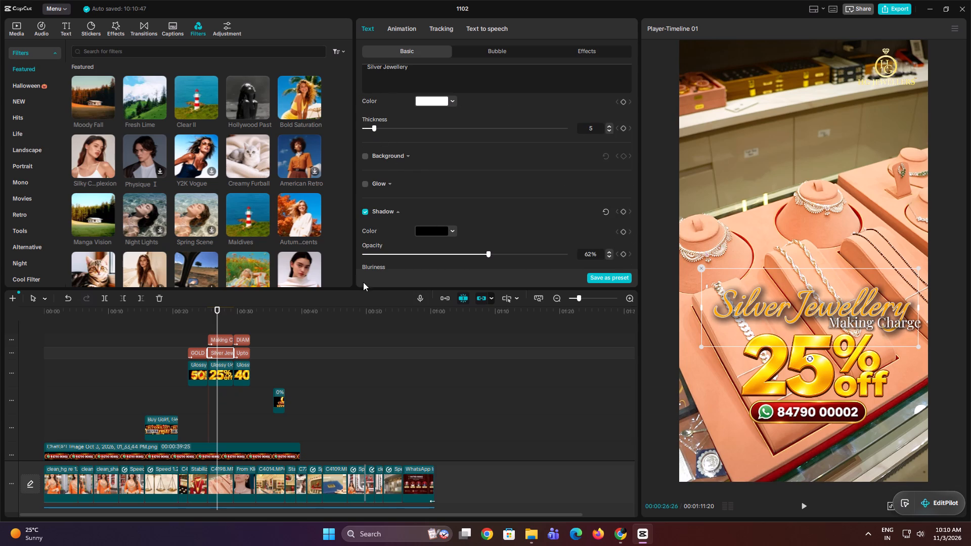
pyautogui.click(201, 332)
pyautogui.moveTo(201, 332); pyautogui.dragTo(194, 334)
pyautogui.press('space')
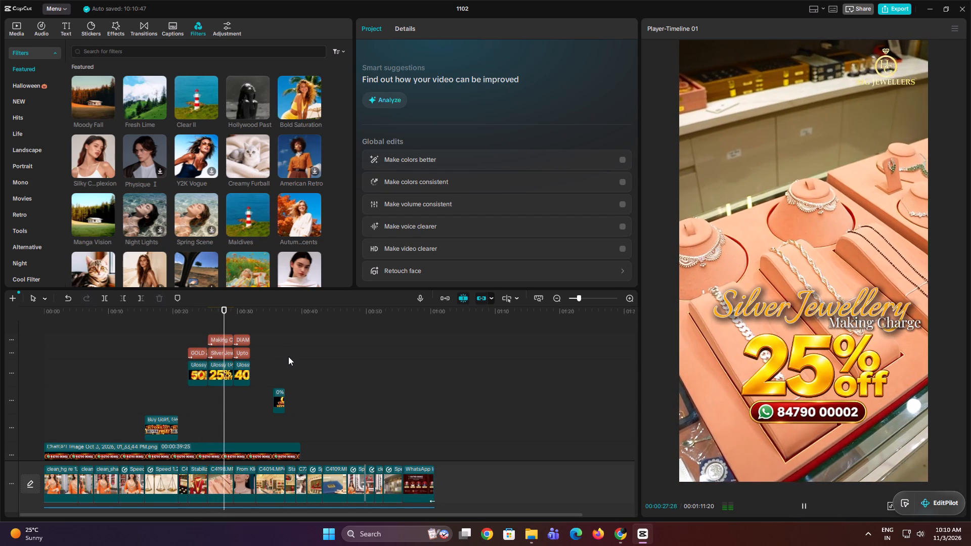
pyautogui.press('space')
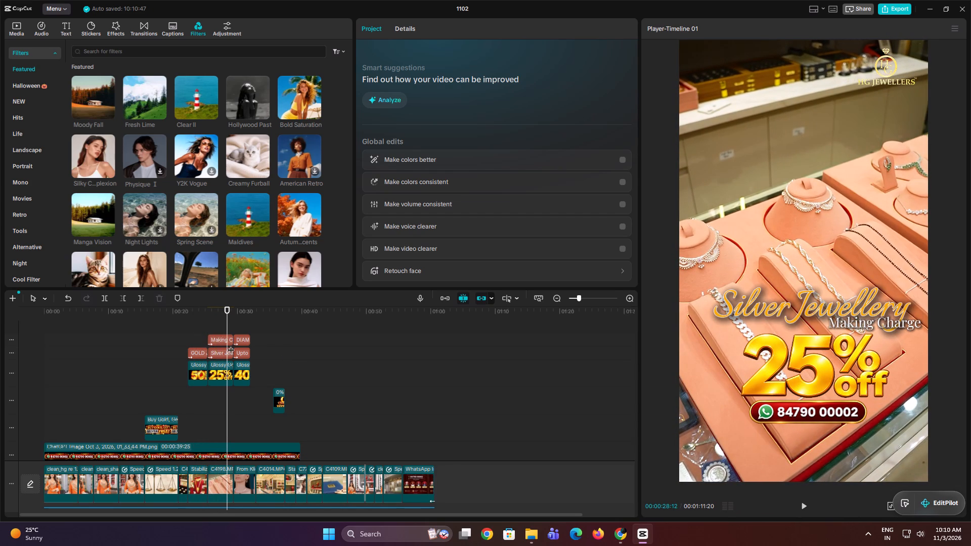
# Move the GOLD JEWELLERY title earlier on its track to start at about 17 s, freeing the space before Silver Jewellery.
pyautogui.click(225, 354)
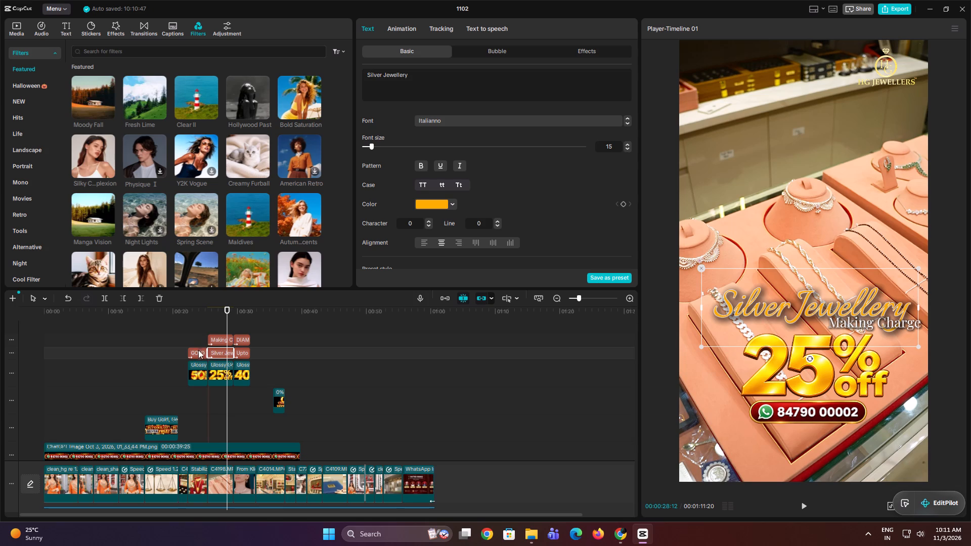
pyautogui.moveTo(197, 351); pyautogui.dragTo(163, 351)
pyautogui.moveTo(225, 327); pyautogui.dragTo(223, 352)
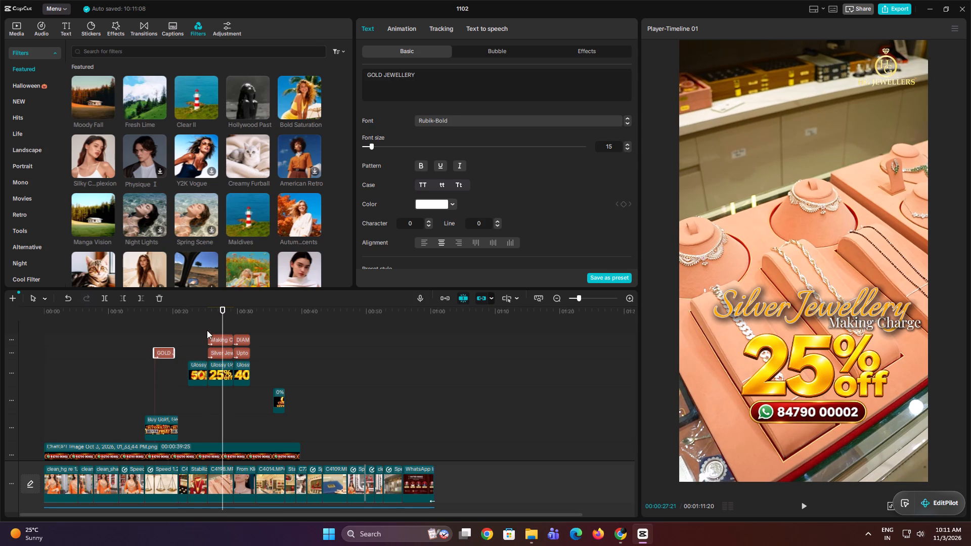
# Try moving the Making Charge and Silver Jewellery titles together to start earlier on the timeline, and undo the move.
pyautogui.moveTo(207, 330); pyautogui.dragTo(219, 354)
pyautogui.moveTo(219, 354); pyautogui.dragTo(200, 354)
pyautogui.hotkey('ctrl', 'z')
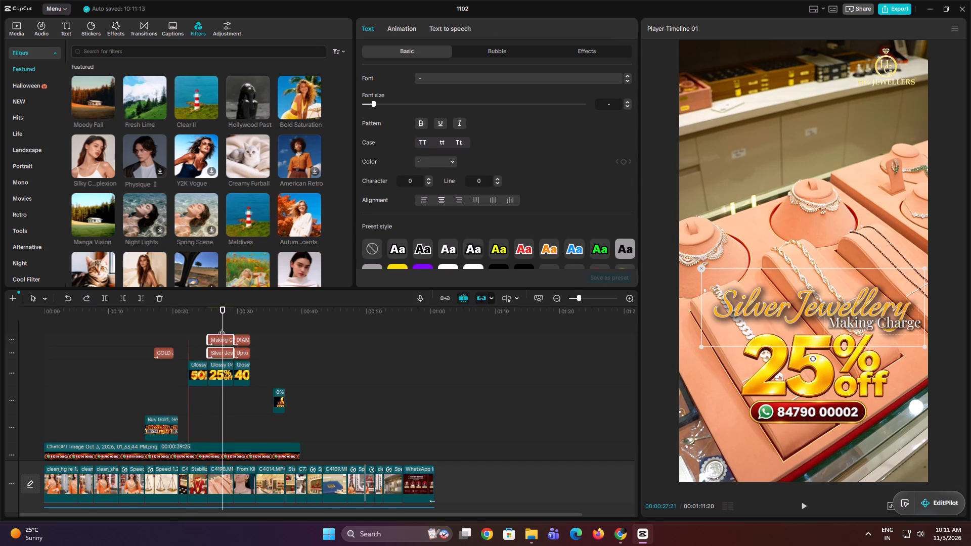
# Duplicate the Making Charge and Silver Jewellery titles over the 50% off graphic and trim both copies to end at about 25 s.
pyautogui.moveTo(226, 326); pyautogui.dragTo(227, 367)
pyautogui.keyDown('alt'); pyautogui.moveTo(214, 352); pyautogui.dragTo(202, 351); pyautogui.keyUp('alt')
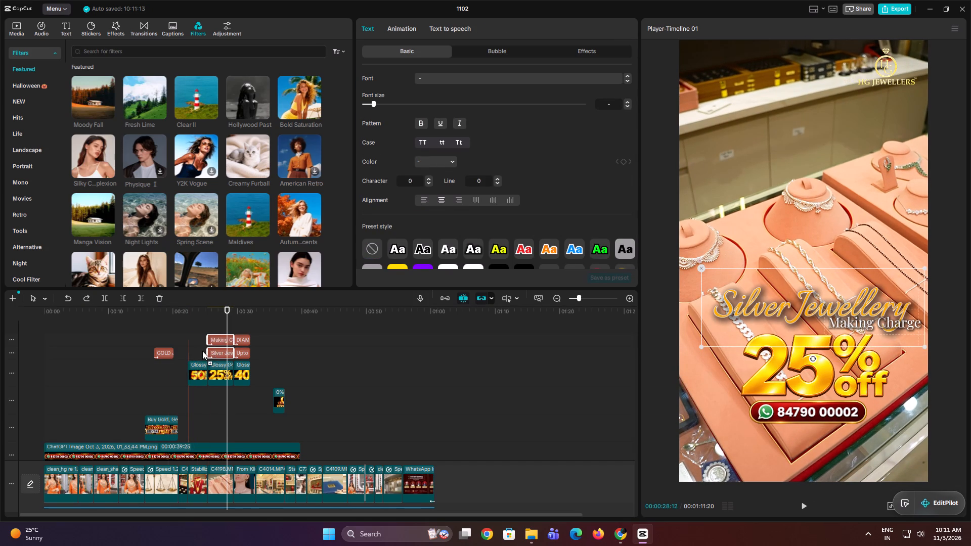
pyautogui.keyDown('alt'); pyautogui.moveTo(202, 351); pyautogui.dragTo(193, 345); pyautogui.keyUp('alt')
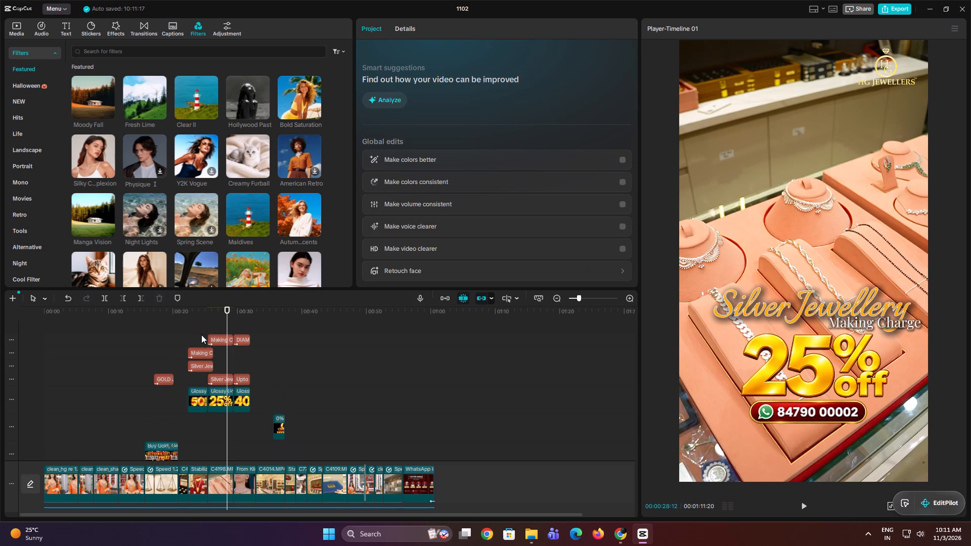
pyautogui.doubleClick(202, 330)
pyautogui.moveTo(199, 340); pyautogui.dragTo(202, 372)
pyautogui.press('w')
# Move the original Making Charge and Silver Jewellery titles onto the same tracks as their copies, directly after them.
pyautogui.moveTo(222, 330); pyautogui.dragTo(223, 375)
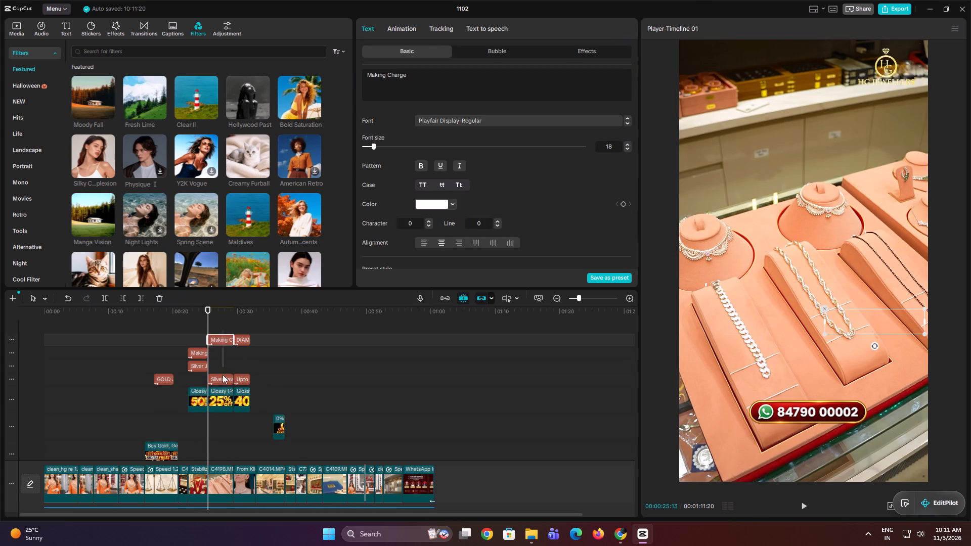
pyautogui.moveTo(223, 375); pyautogui.dragTo(221, 385)
pyautogui.moveTo(223, 340); pyautogui.dragTo(225, 358)
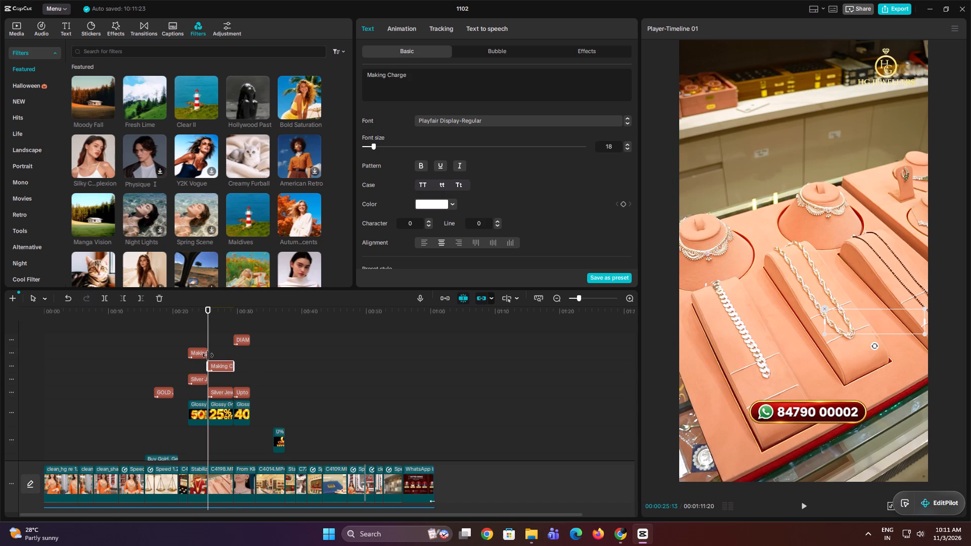
pyautogui.moveTo(216, 363); pyautogui.dragTo(215, 357)
pyautogui.moveTo(215, 357); pyautogui.dragTo(215, 352)
pyautogui.moveTo(217, 380); pyautogui.dragTo(219, 373)
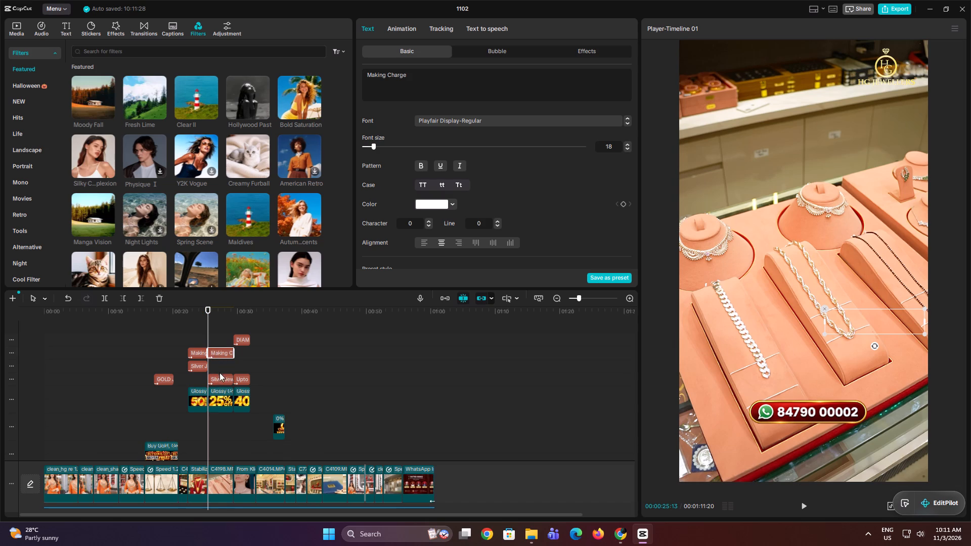
pyautogui.moveTo(219, 373); pyautogui.dragTo(220, 369)
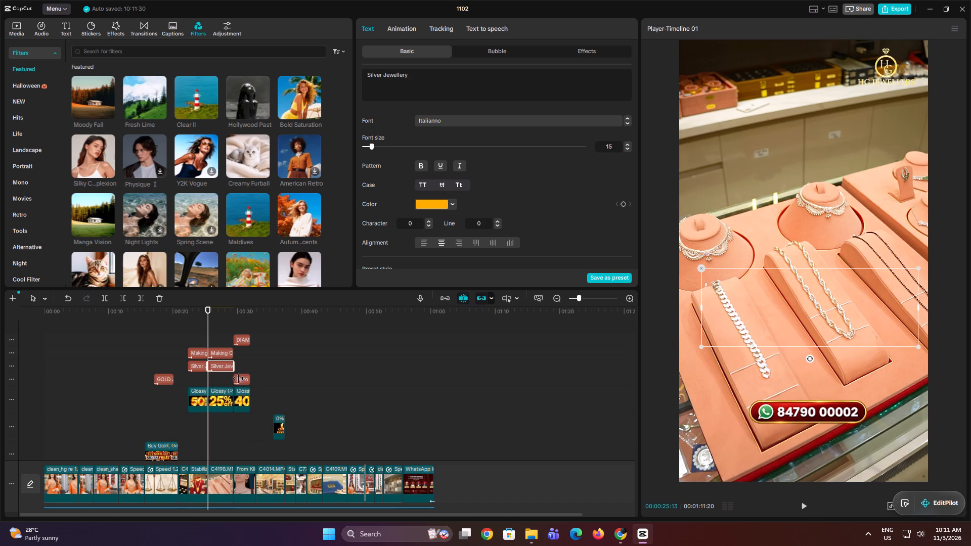
# Replace Silver with the word Gold from the GOLD JEWELLERY title in the 50% offer copy, using title case and the Italianno font.
pyautogui.click(194, 337)
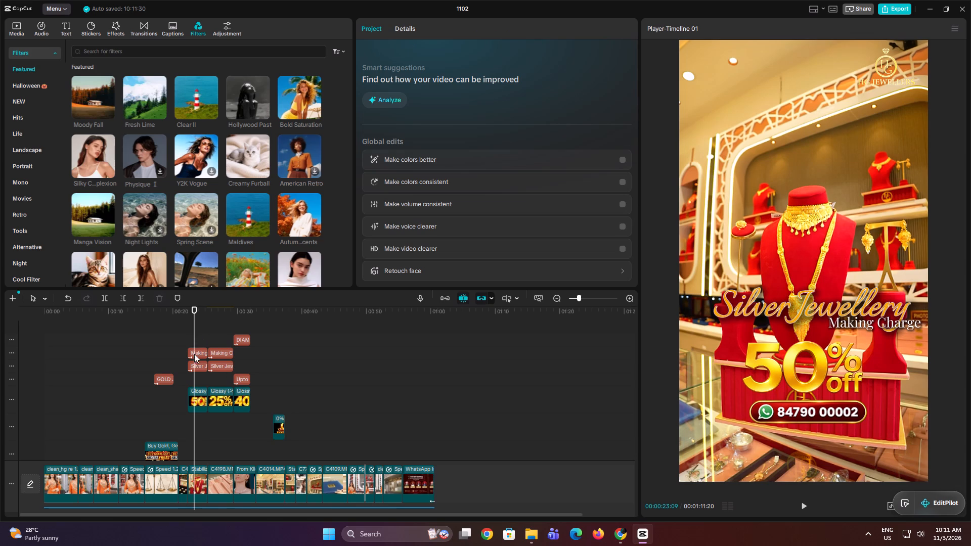
pyautogui.click(165, 379)
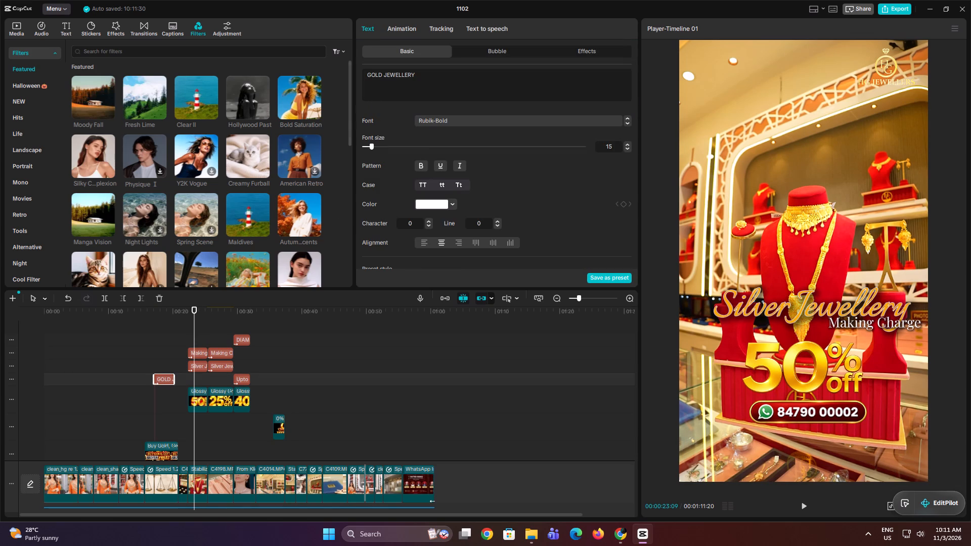
pyautogui.moveTo(384, 76); pyautogui.dragTo(362, 74)
pyautogui.hotkey('ctrl', 'c')
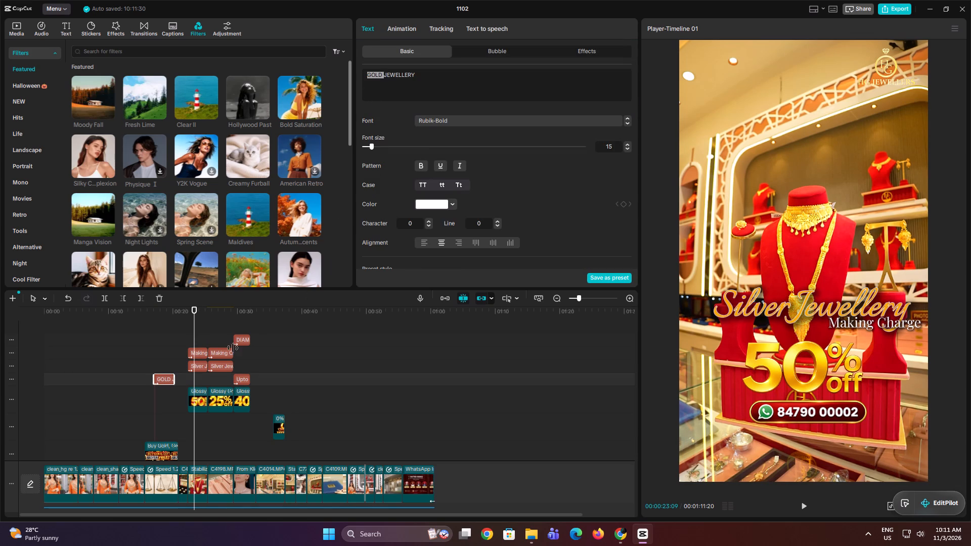
pyautogui.click(199, 367)
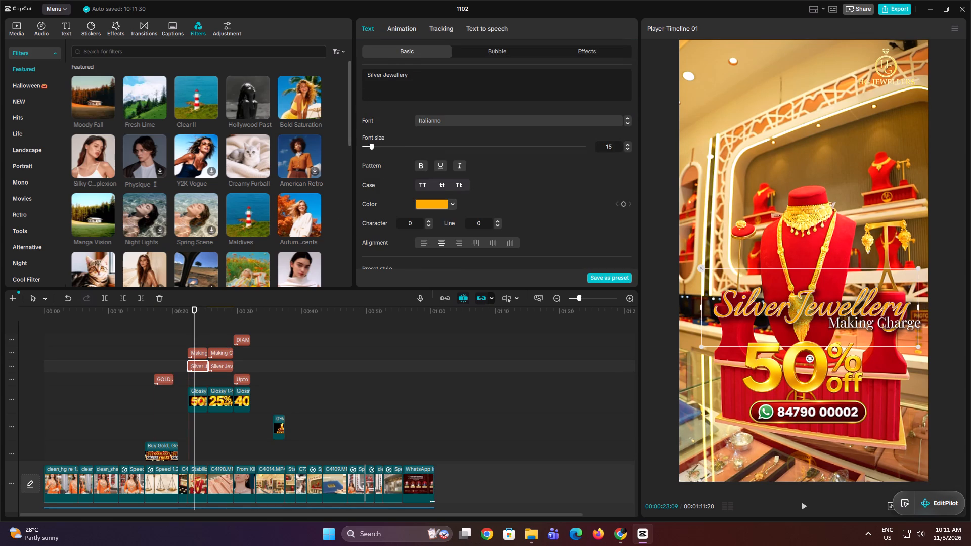
pyautogui.moveTo(381, 75); pyautogui.dragTo(337, 72)
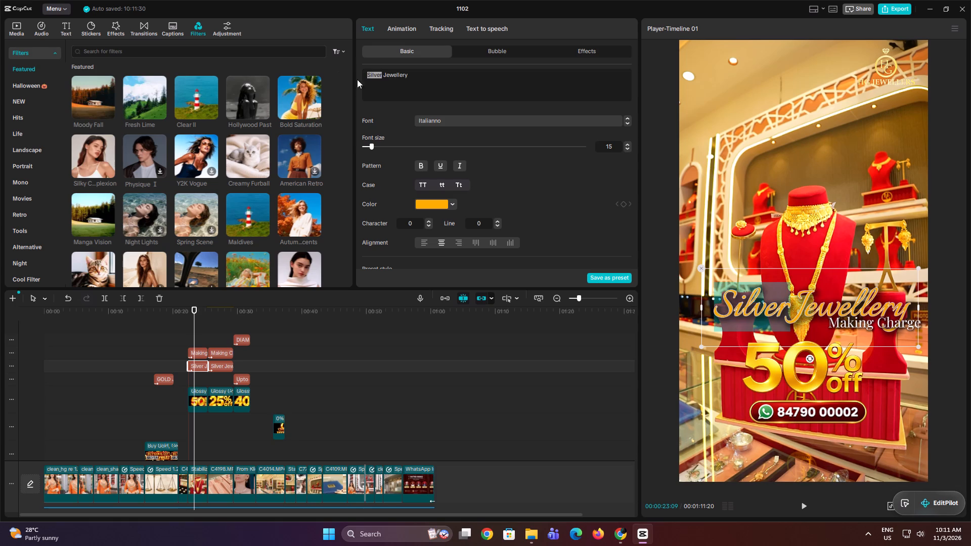
pyautogui.hotkey('ctrl', 'v')
pyautogui.click(458, 186)
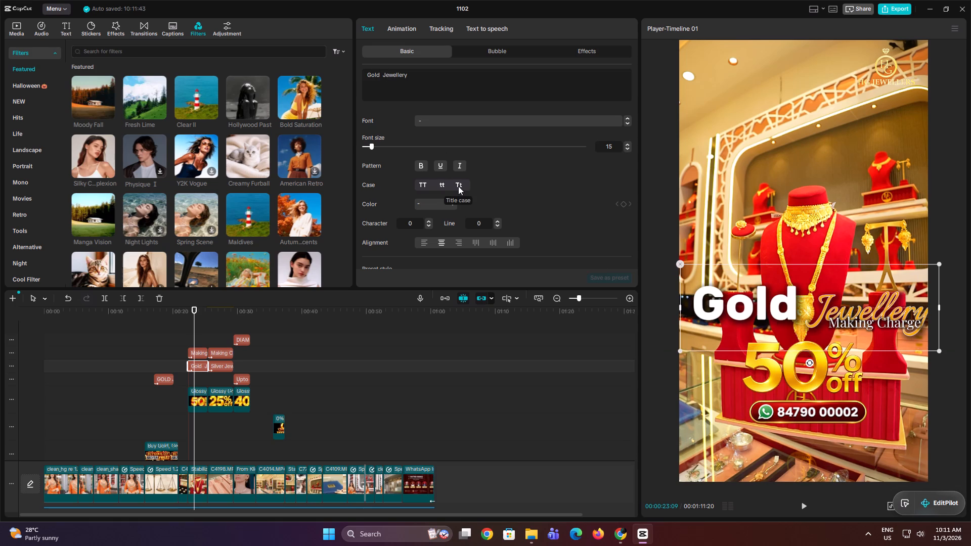
pyautogui.click(431, 121)
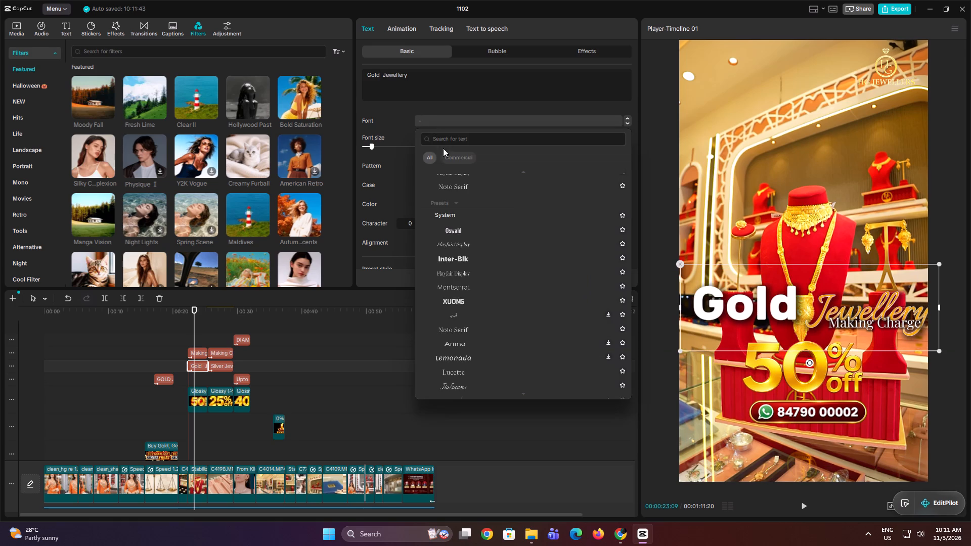
pyautogui.scroll(2, 464, 188)
pyautogui.click(464, 190)
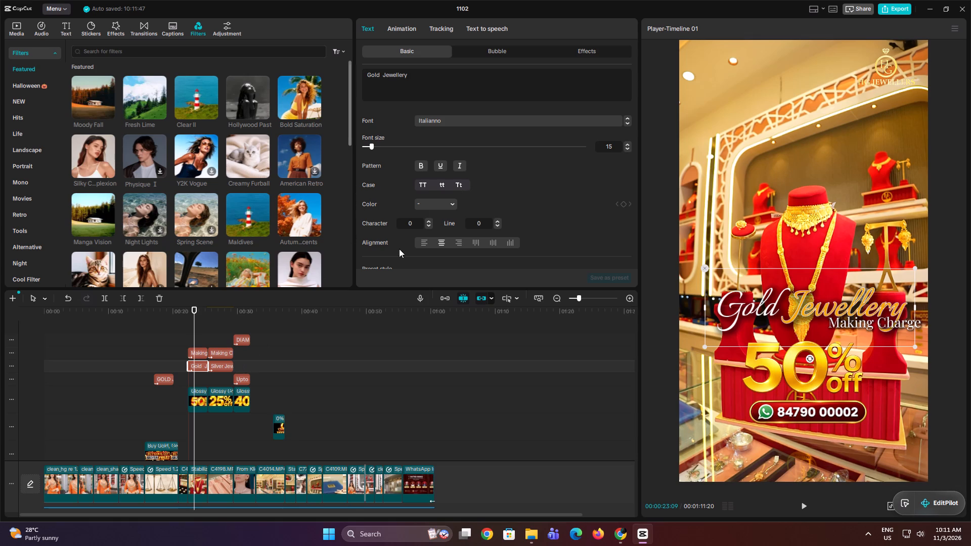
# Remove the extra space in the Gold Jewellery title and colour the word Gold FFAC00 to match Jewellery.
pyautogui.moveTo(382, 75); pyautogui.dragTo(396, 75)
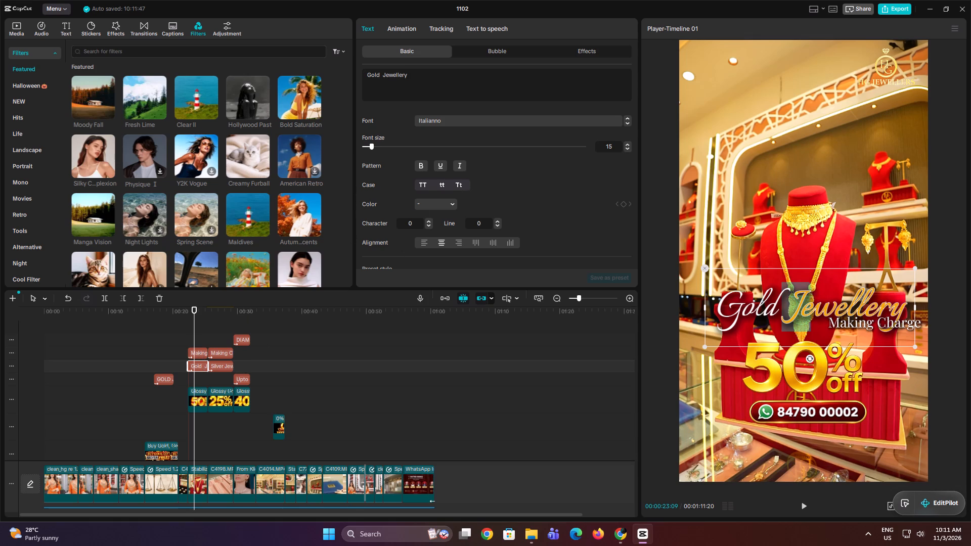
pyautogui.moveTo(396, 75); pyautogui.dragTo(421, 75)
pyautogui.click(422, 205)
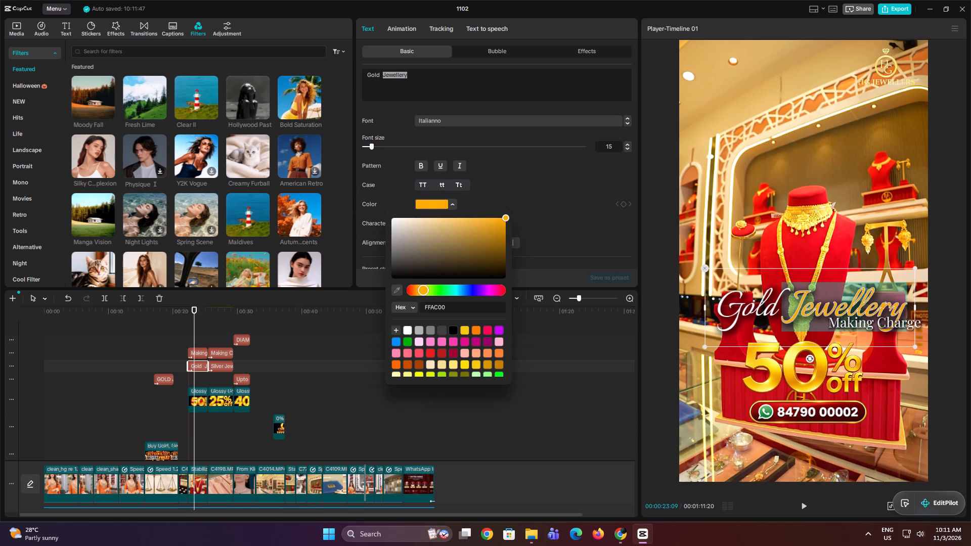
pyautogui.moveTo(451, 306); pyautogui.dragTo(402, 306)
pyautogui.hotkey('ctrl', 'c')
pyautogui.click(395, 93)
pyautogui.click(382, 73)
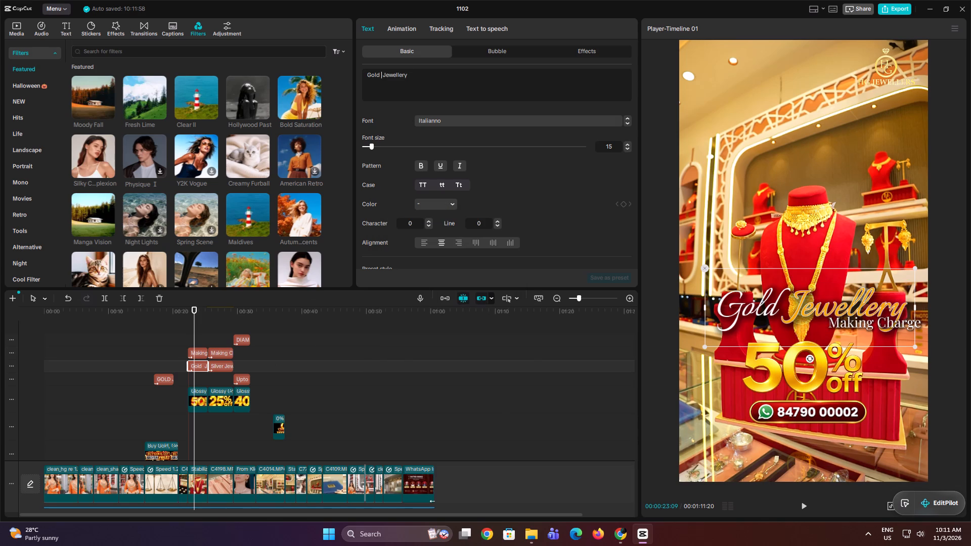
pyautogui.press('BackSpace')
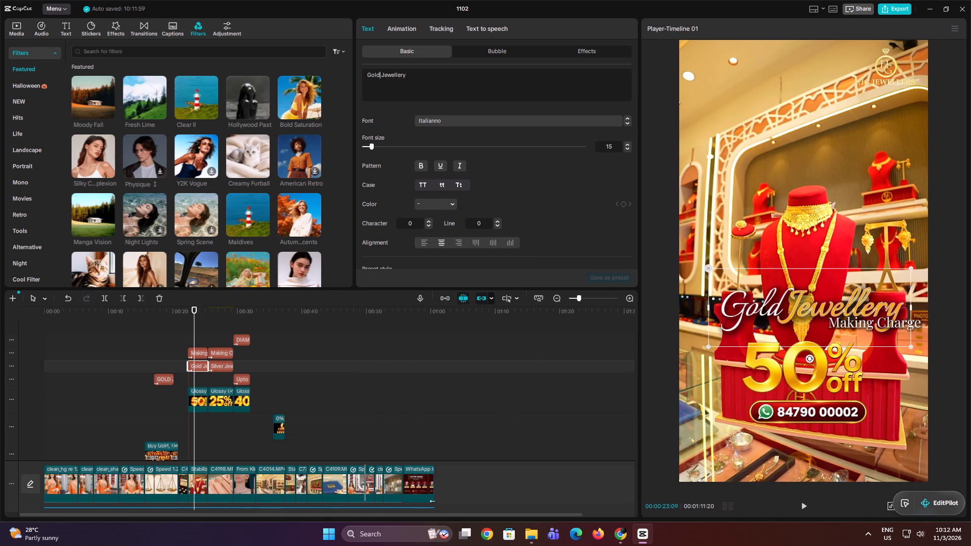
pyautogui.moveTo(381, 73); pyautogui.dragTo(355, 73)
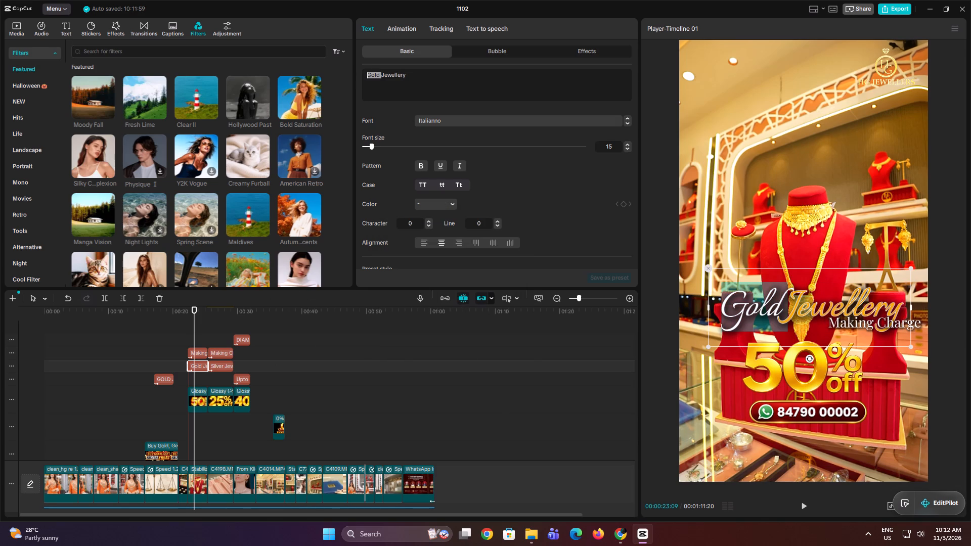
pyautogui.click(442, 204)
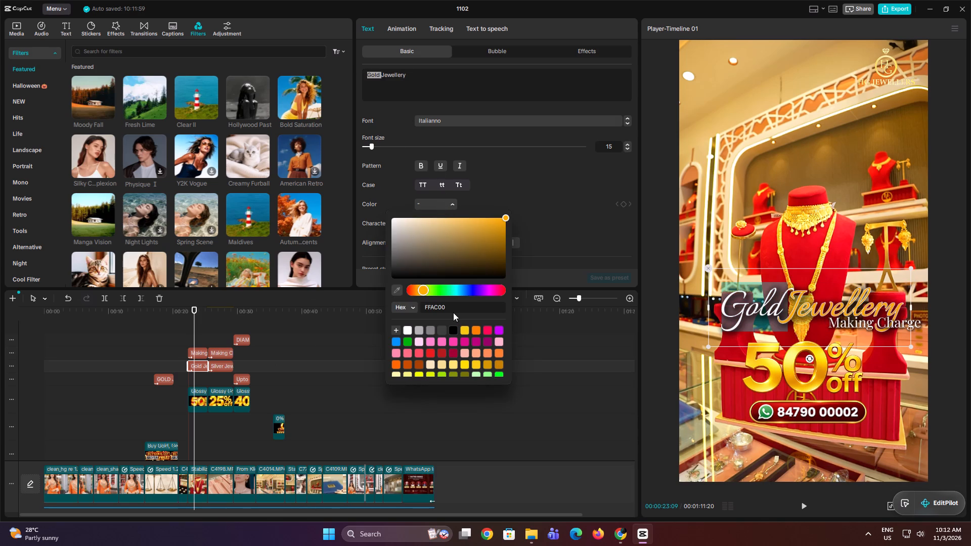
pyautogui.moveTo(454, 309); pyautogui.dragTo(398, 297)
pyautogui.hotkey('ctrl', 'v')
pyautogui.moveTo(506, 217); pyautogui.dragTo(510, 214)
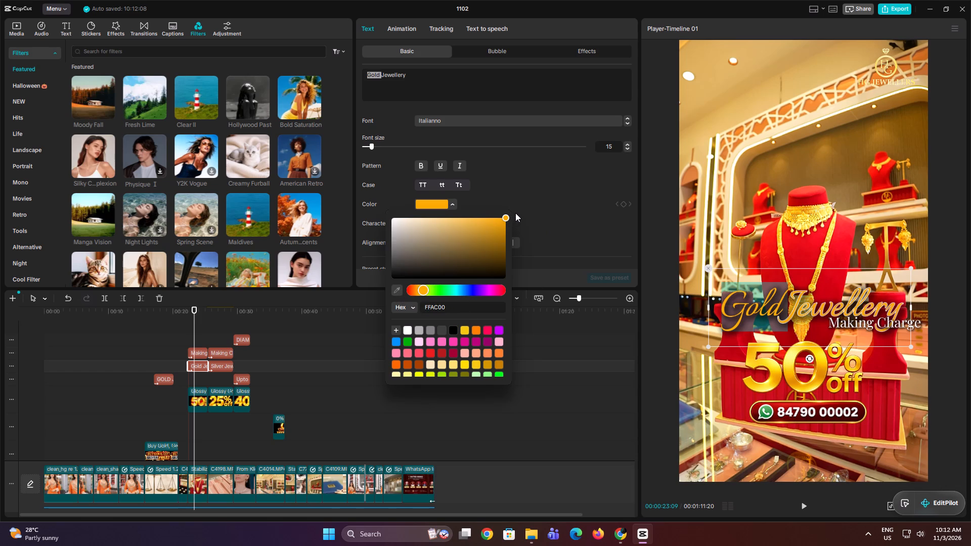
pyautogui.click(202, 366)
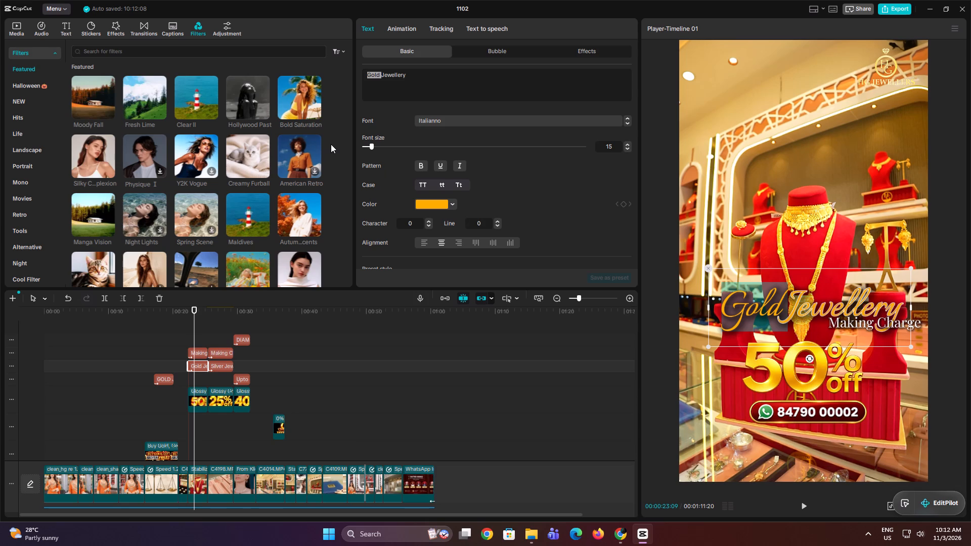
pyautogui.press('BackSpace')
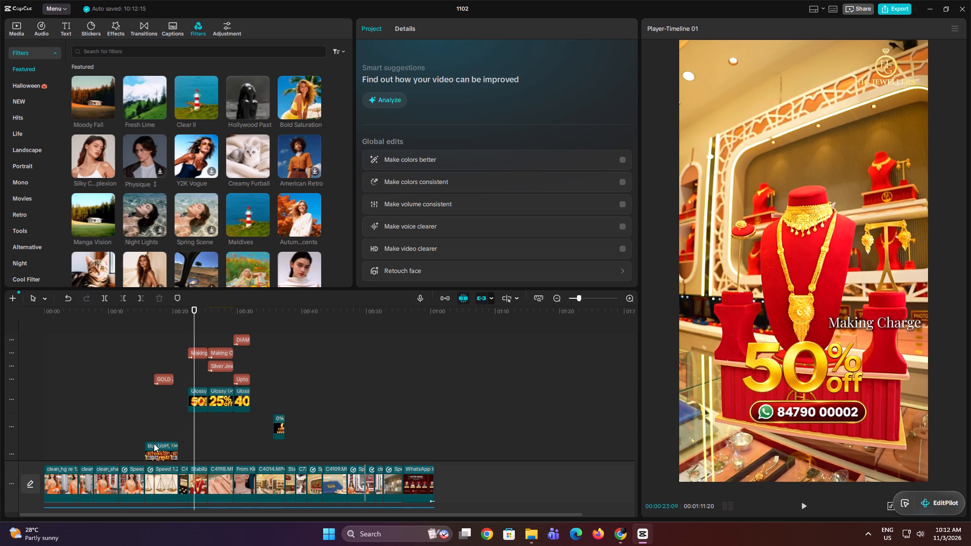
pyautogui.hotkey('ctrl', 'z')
# Delete the word Gold from the 50% offer title and retype it in Jewellery's style, using title case and a separating space.
pyautogui.click(381, 73)
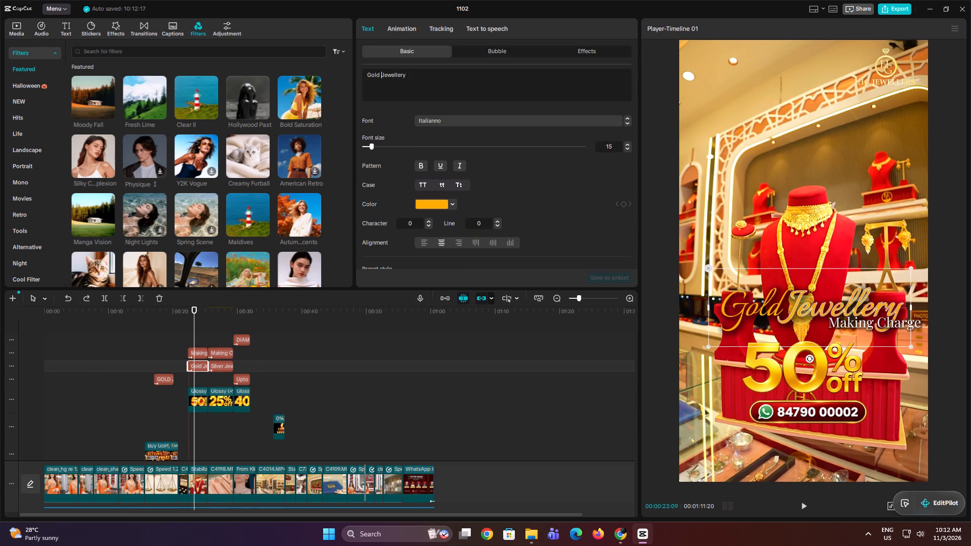
pyautogui.press('BackSpace')
pyautogui.press('BackSpace')
pyautogui.press('BackSpace')
pyautogui.press('BackSpace')
pyautogui.press('BackSpace')
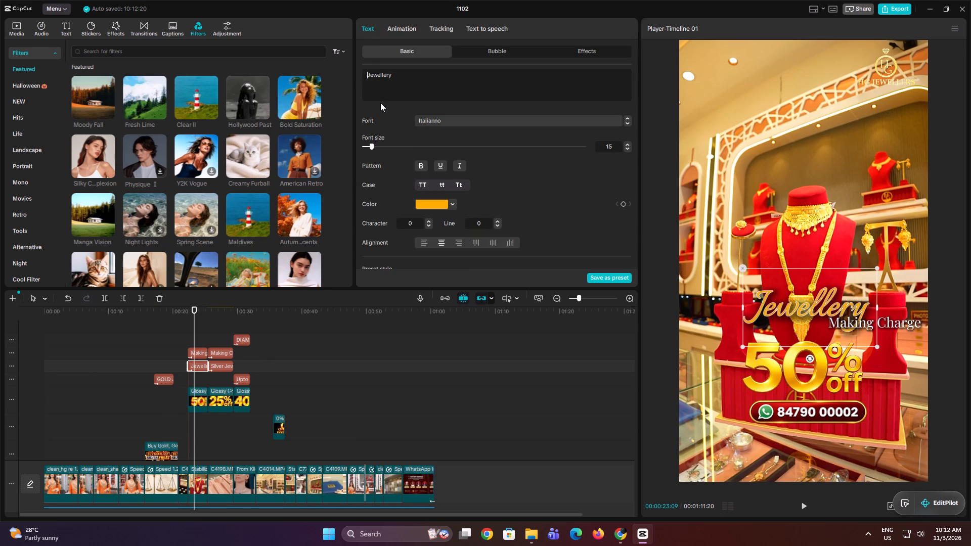
pyautogui.press('g')
pyautogui.press('o')
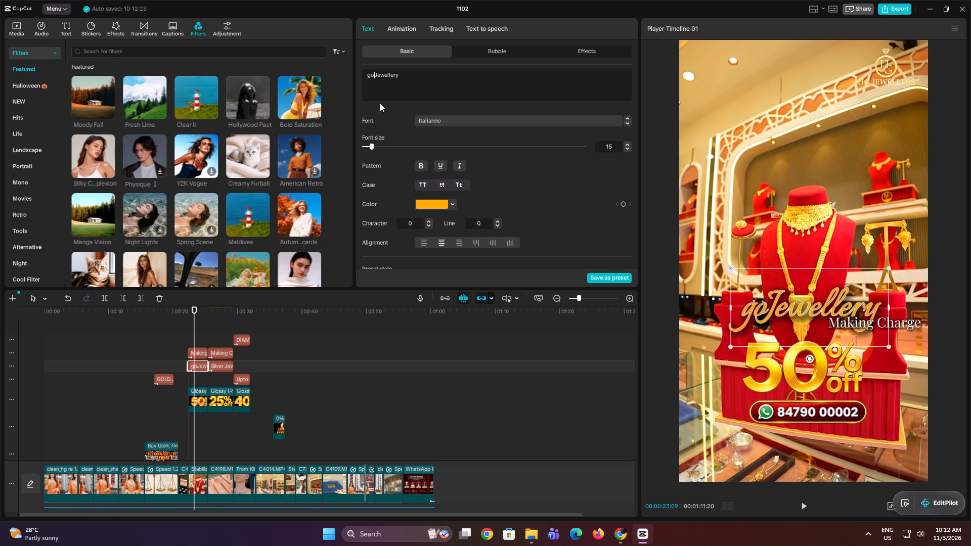
pyautogui.press('l')
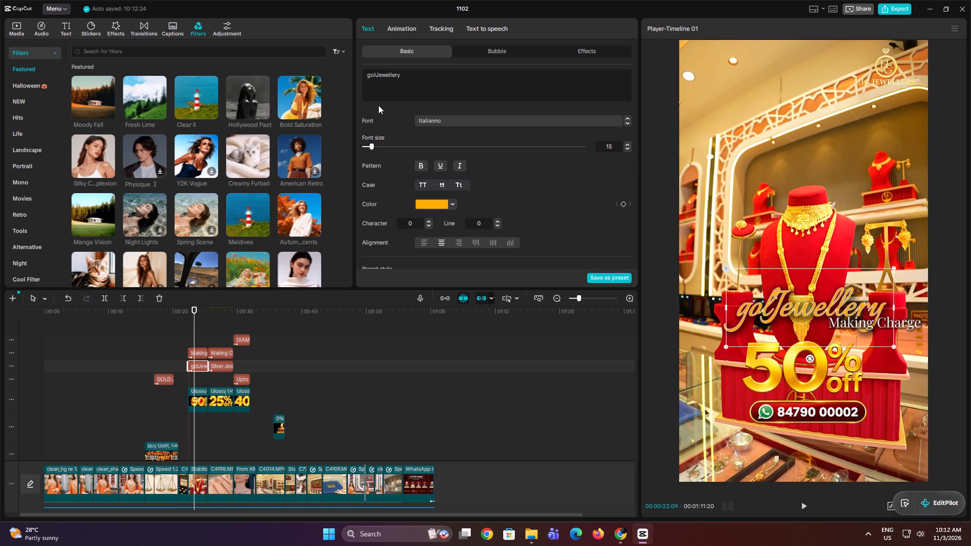
pyautogui.press('d')
pyautogui.click(458, 183)
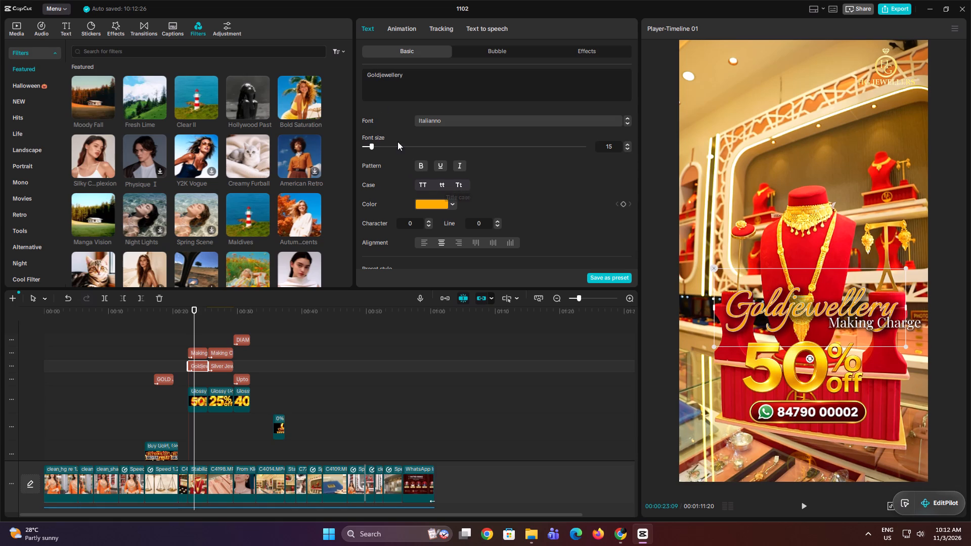
pyautogui.press('space')
pyautogui.press('space')
pyautogui.click(379, 74)
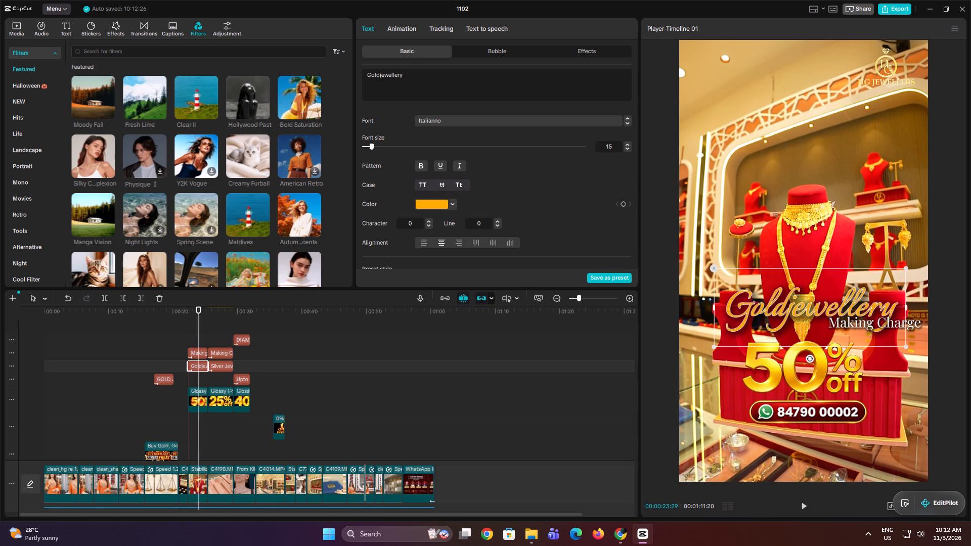
pyautogui.press('space')
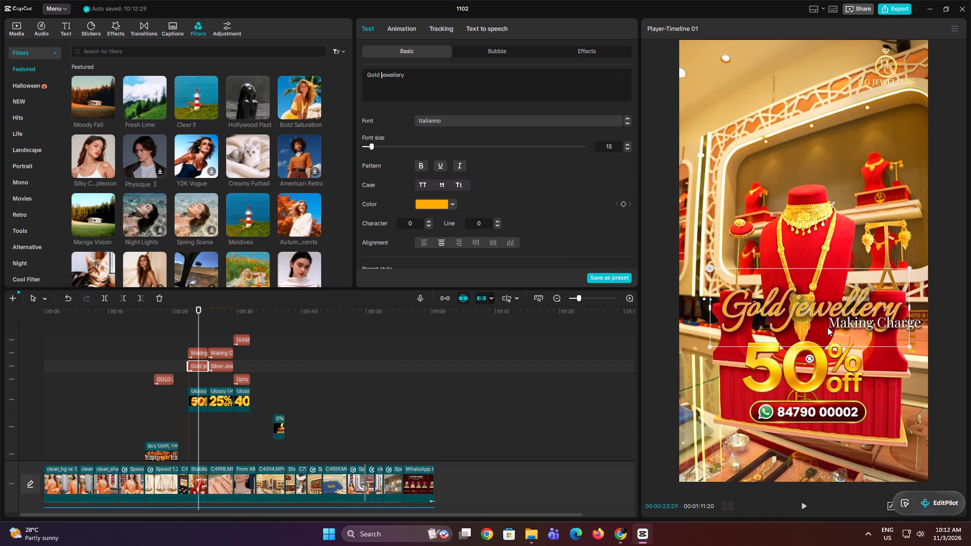
# Shift the Making Charge and Gold Jewellery titles together slightly down and left above the 50% off graphic.
pyautogui.click(188, 337)
pyautogui.press('space')
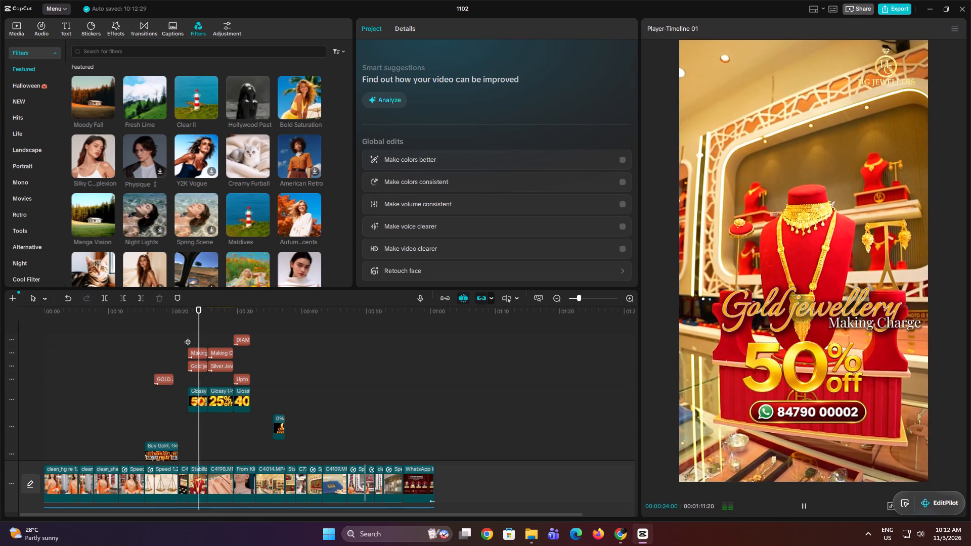
pyautogui.press('space')
pyautogui.moveTo(198, 334); pyautogui.dragTo(199, 366)
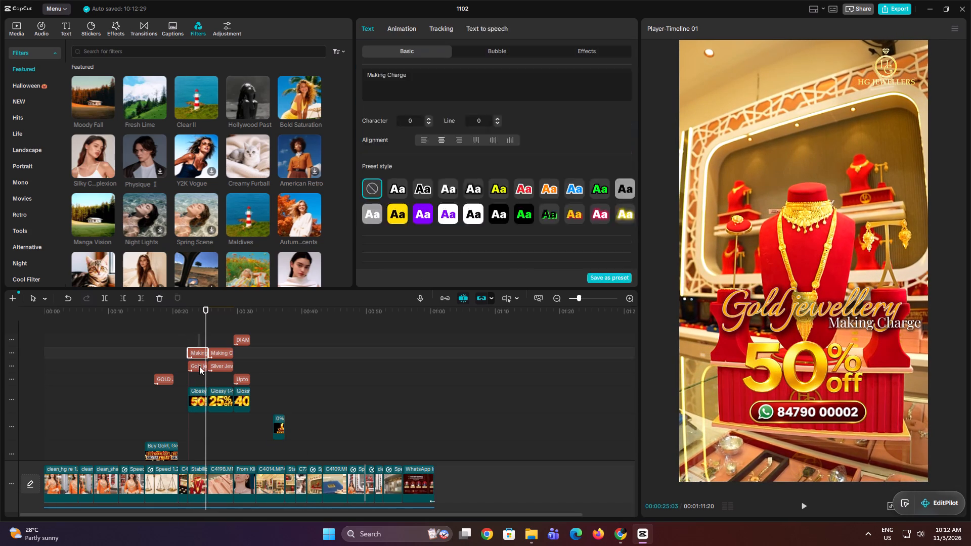
pyautogui.moveTo(199, 366); pyautogui.dragTo(198, 373)
pyautogui.moveTo(769, 334); pyautogui.dragTo(769, 339)
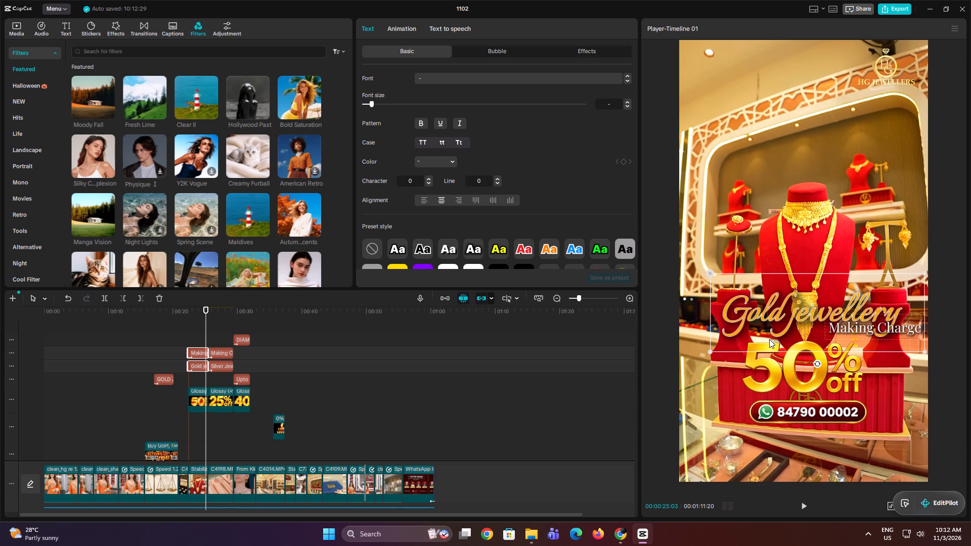
pyautogui.moveTo(769, 339); pyautogui.dragTo(763, 343)
# Shift the Making Charge and Silver Jewellery titles together slightly left and down above the 25% off graphic.
pyautogui.press('space')
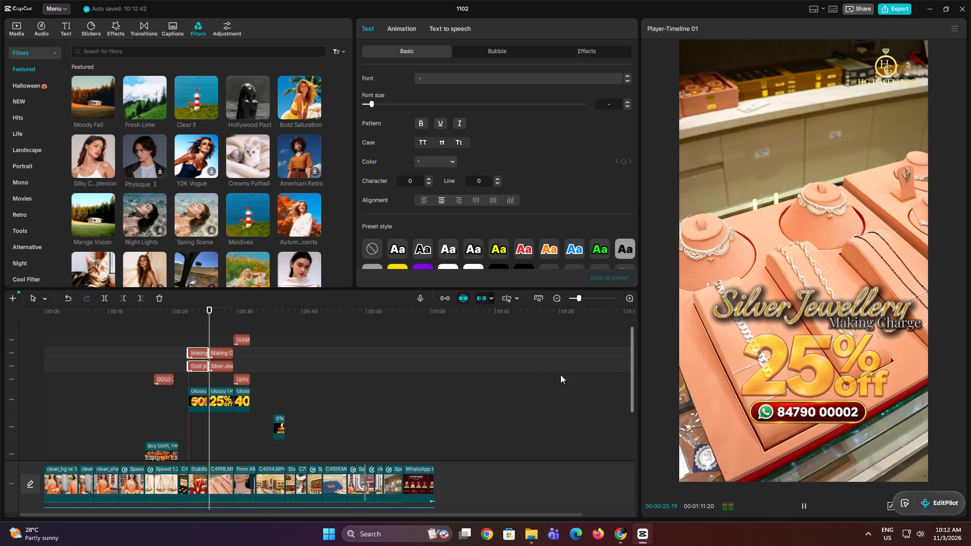
pyautogui.press('space')
pyautogui.moveTo(223, 339); pyautogui.dragTo(224, 351)
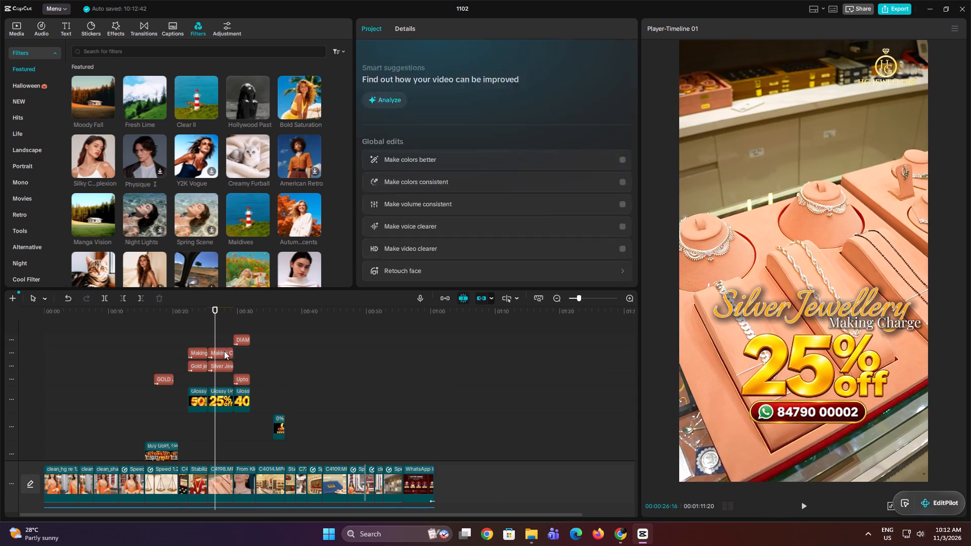
pyautogui.moveTo(224, 351); pyautogui.dragTo(225, 371)
pyautogui.moveTo(801, 317); pyautogui.dragTo(797, 319)
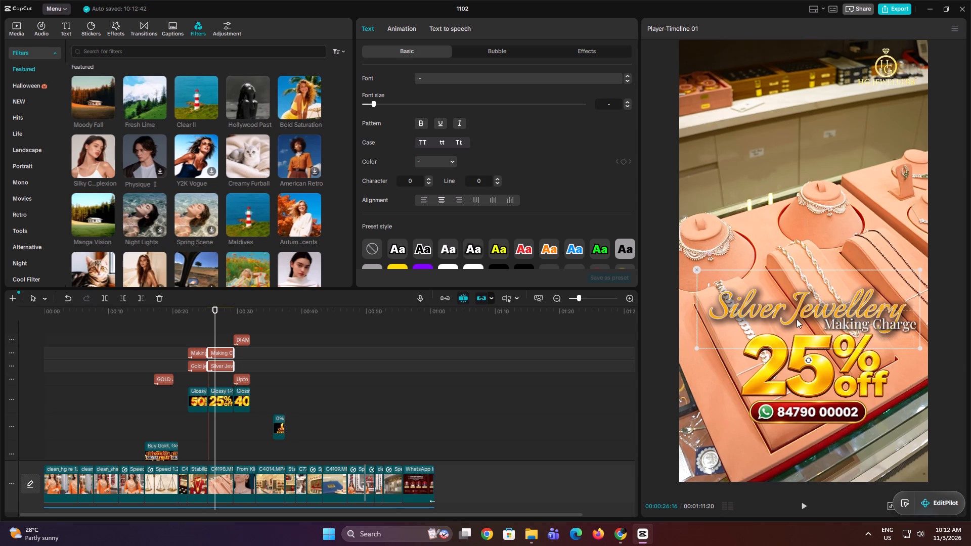
pyautogui.moveTo(797, 319); pyautogui.dragTo(796, 321)
pyautogui.press('space')
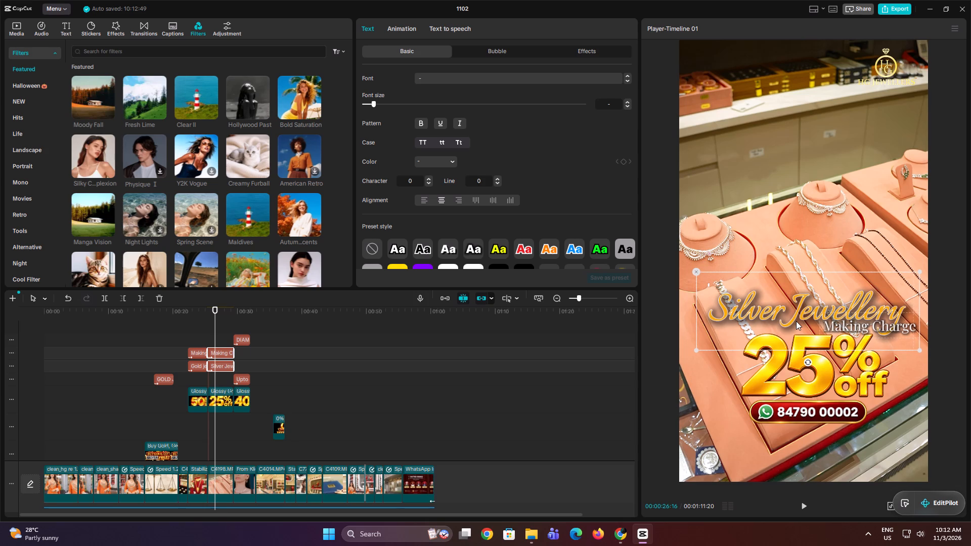
pyautogui.press('space')
# Delete the unused white GOLD JEWELLERY title placed before the 50% offer on the timeline.
pyautogui.click(198, 335)
pyautogui.moveTo(198, 335); pyautogui.dragTo(226, 335)
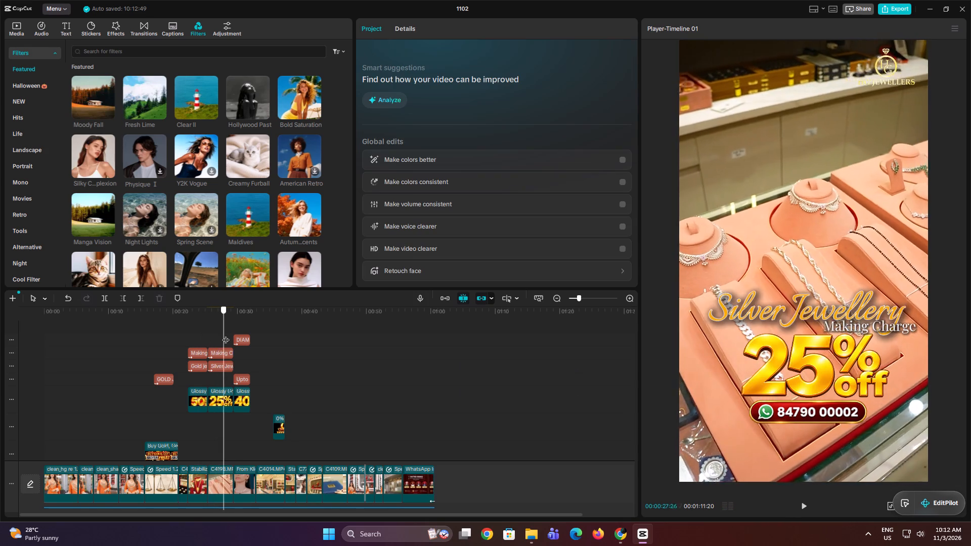
pyautogui.moveTo(226, 335); pyautogui.dragTo(237, 335)
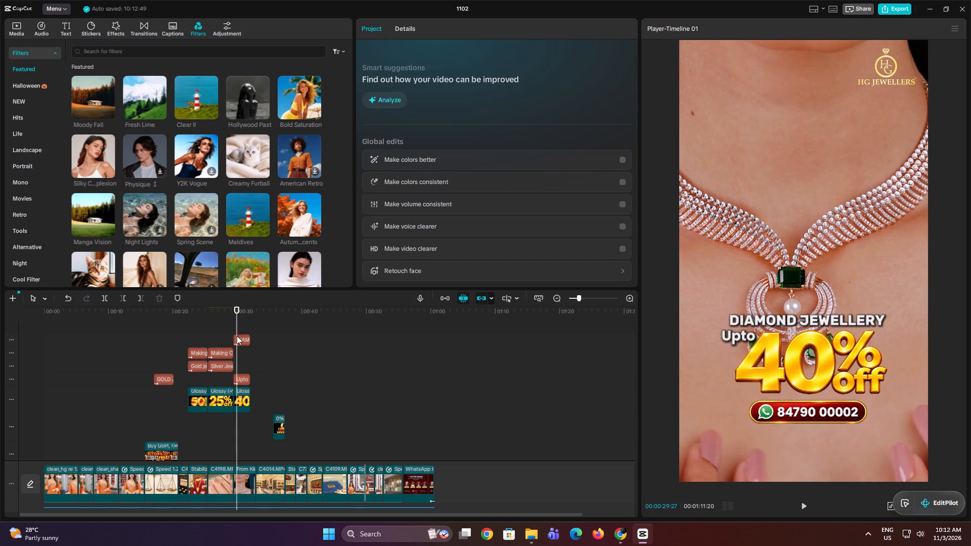
pyautogui.press('space')
pyautogui.press('space')
pyautogui.click(161, 376)
pyautogui.press('BackSpace')
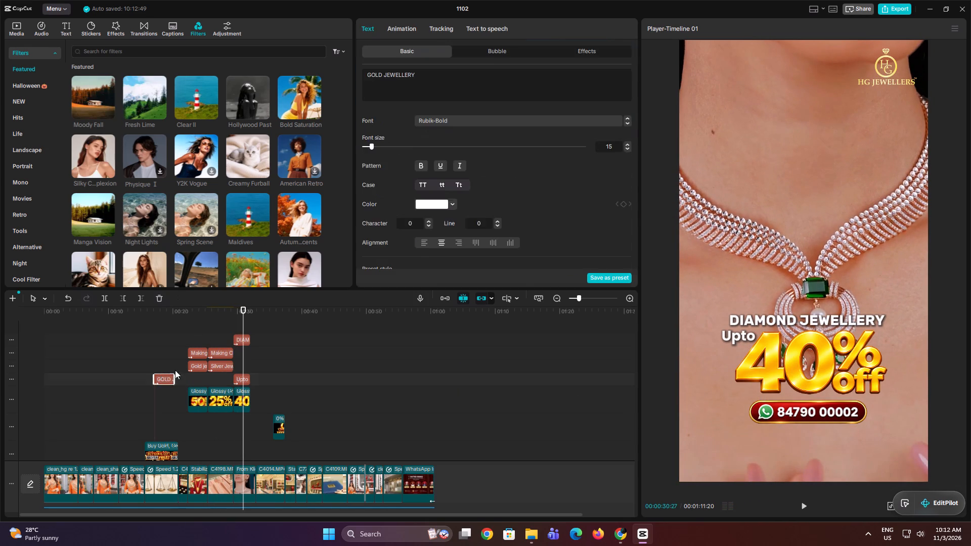
# Duplicate the Making Charge and Silver Jewellery titles directly after the originals, over the 40% diamond offer.
pyautogui.click(232, 323)
pyautogui.press('space')
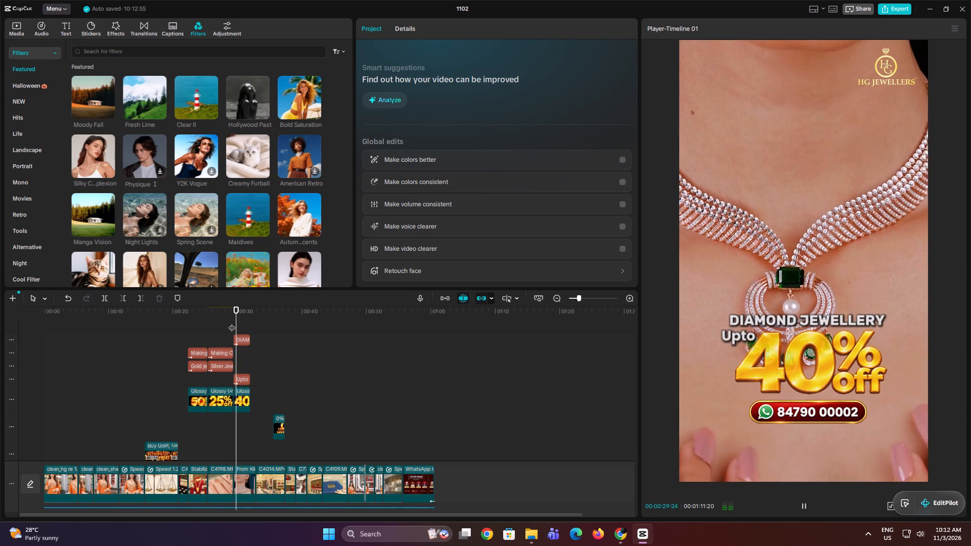
pyautogui.press('space')
pyautogui.moveTo(218, 343); pyautogui.dragTo(220, 369)
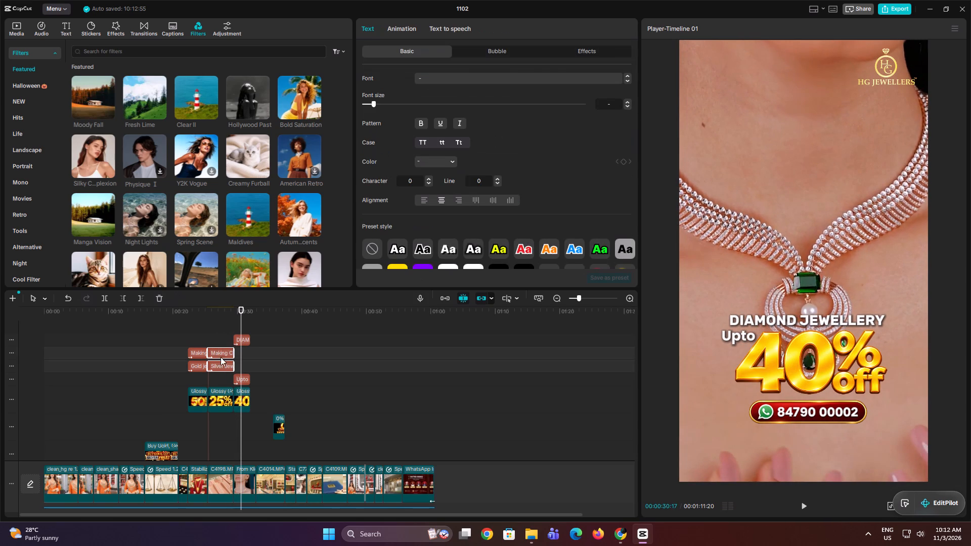
pyautogui.keyDown('alt'); pyautogui.moveTo(220, 352); pyautogui.dragTo(246, 356); pyautogui.keyUp('alt')
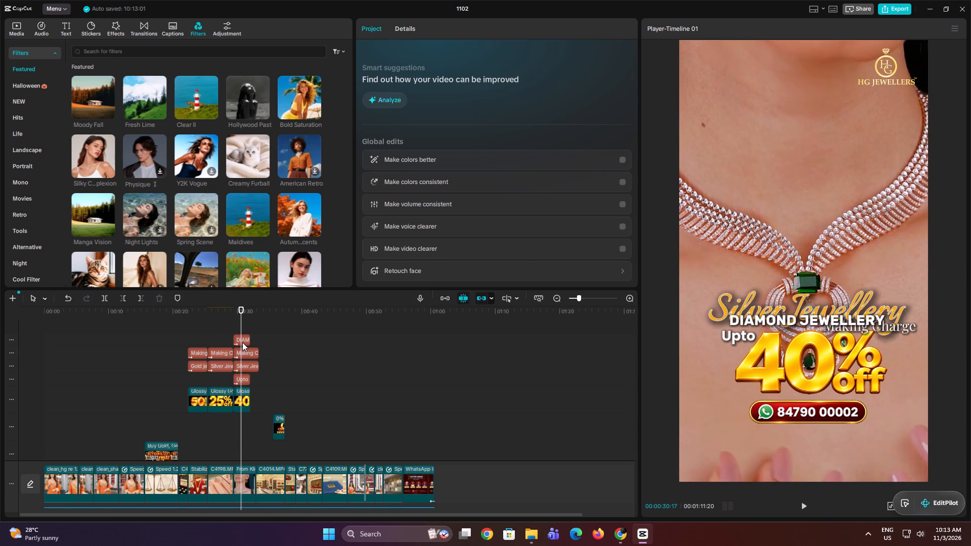
# Delete the word Silver from the copied Silver Jewellery title over the 40% diamond offer.
pyautogui.click(242, 342)
pyautogui.click(245, 353)
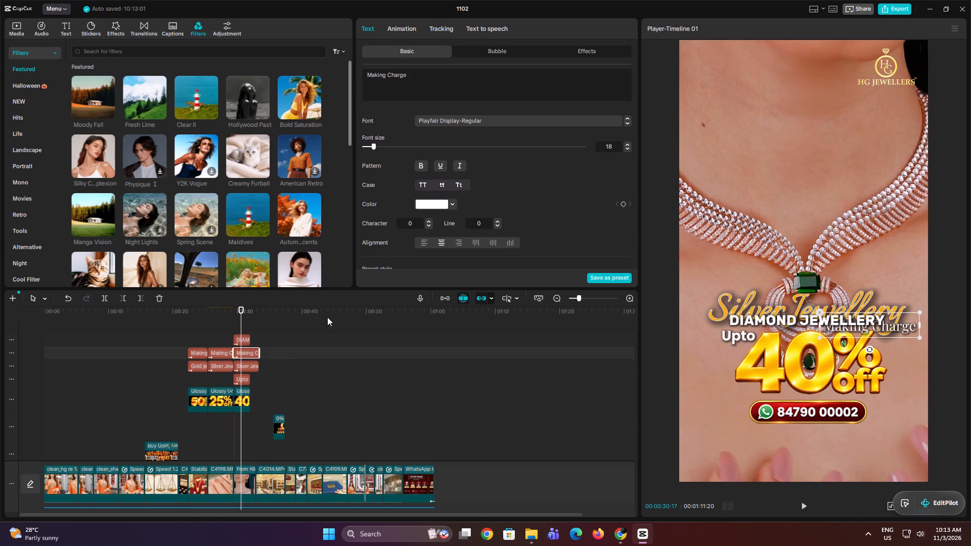
pyautogui.click(244, 365)
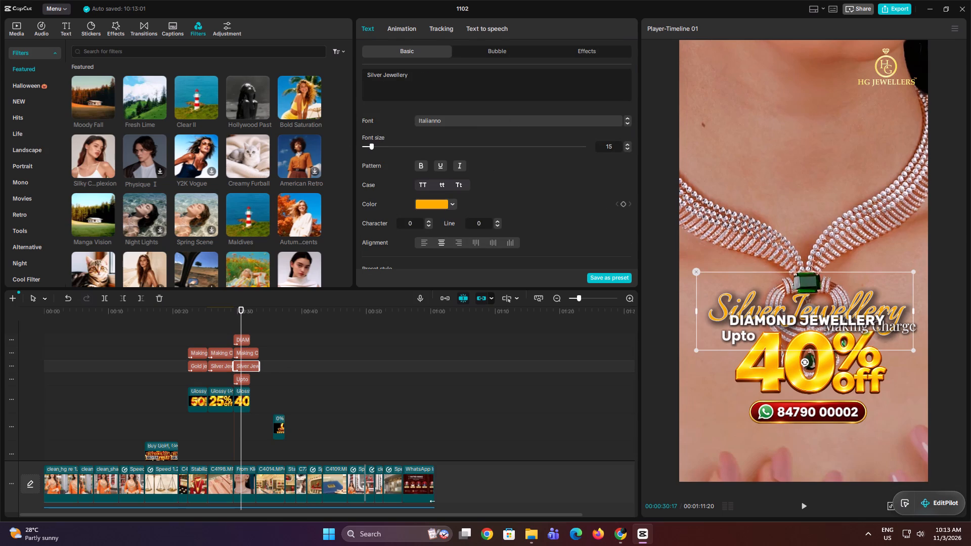
pyautogui.moveTo(382, 74); pyautogui.dragTo(349, 74)
pyautogui.press('BackSpace')
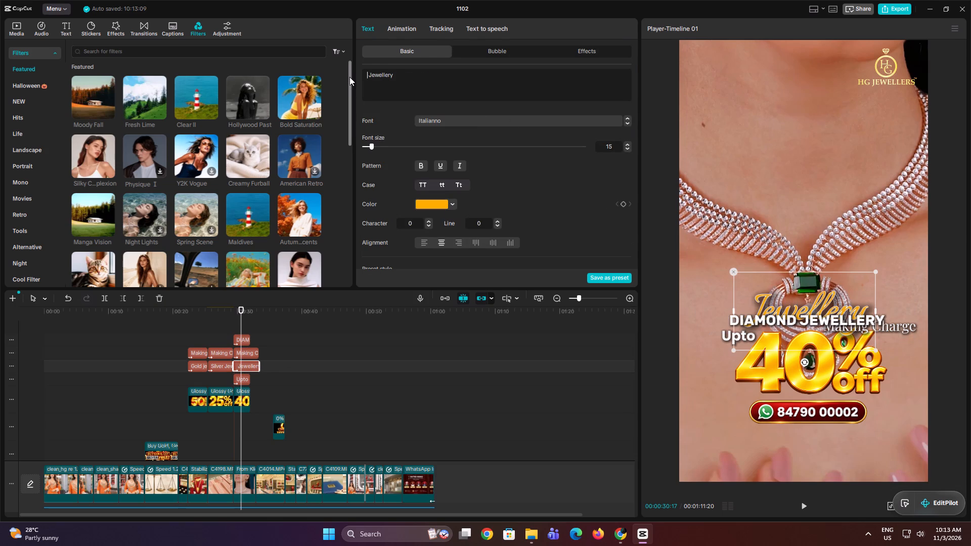
# Add the word diamond before Jewellery in the copied gold title and apply title case so it reads Diamond Jewellery.
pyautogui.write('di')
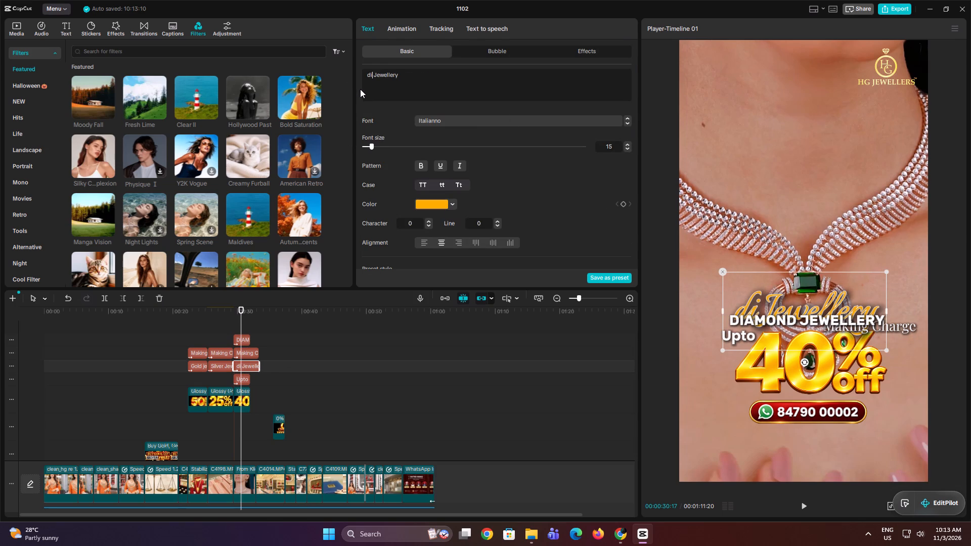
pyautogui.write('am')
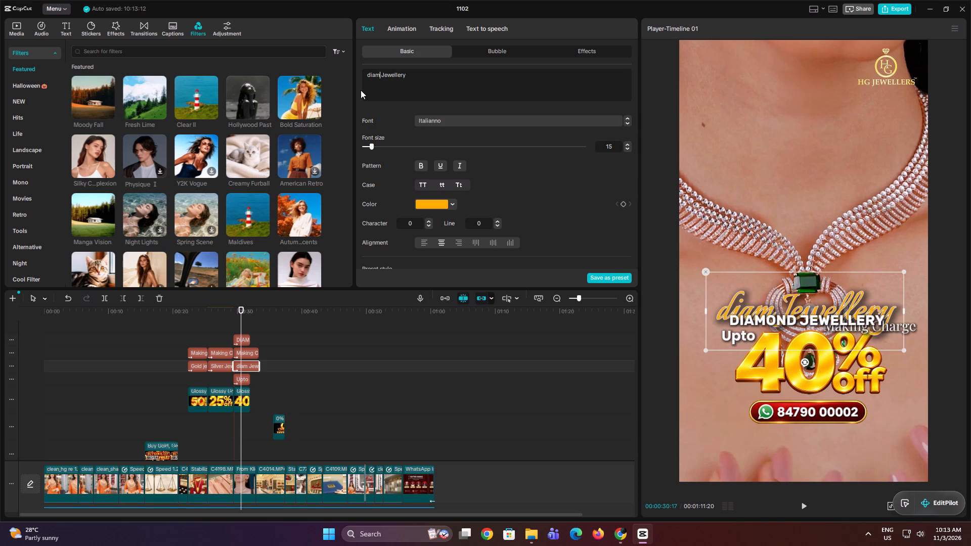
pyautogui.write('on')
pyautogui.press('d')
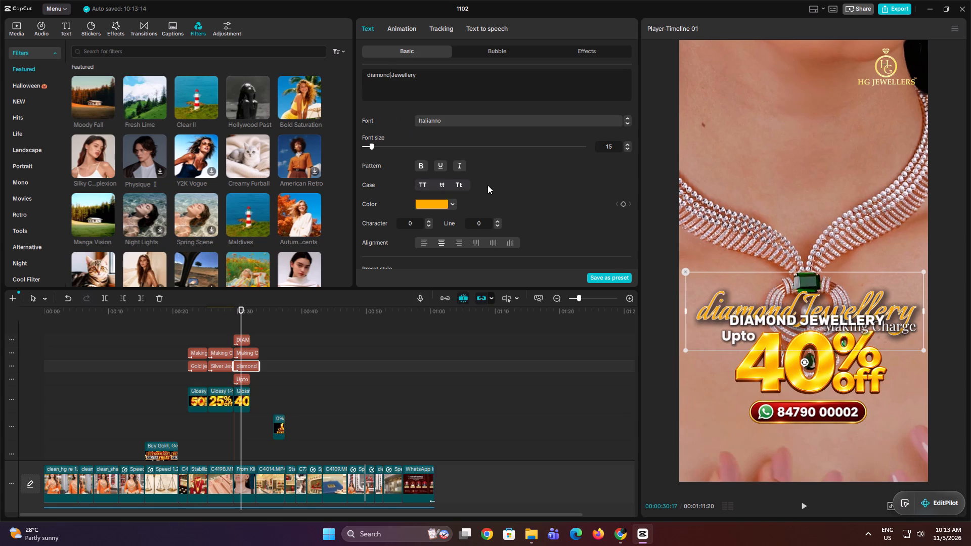
pyautogui.click(457, 186)
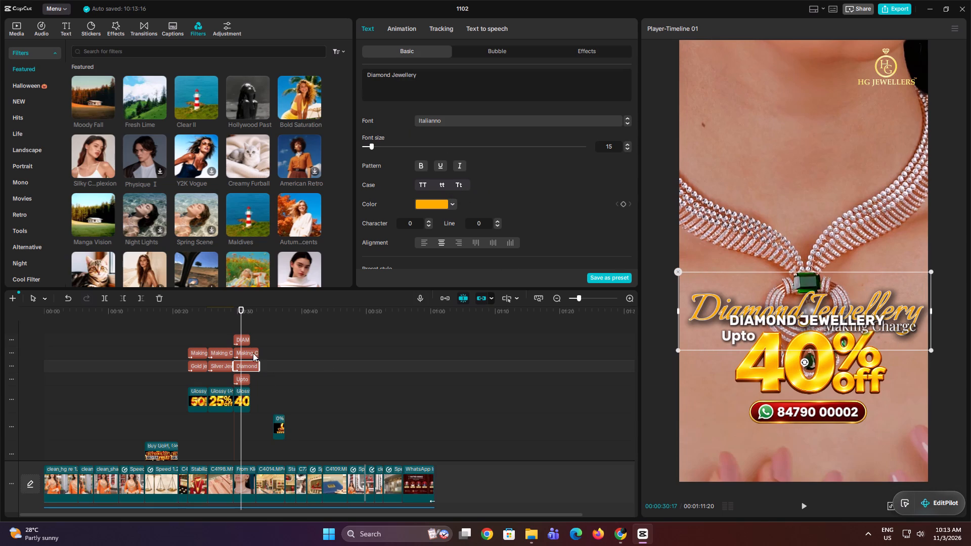
# Delete the old white DIAMOND JEWELLERY and Upto titles over the 40% off offer.
pyautogui.click(247, 340)
pyautogui.press('BackSpace')
pyautogui.click(245, 368)
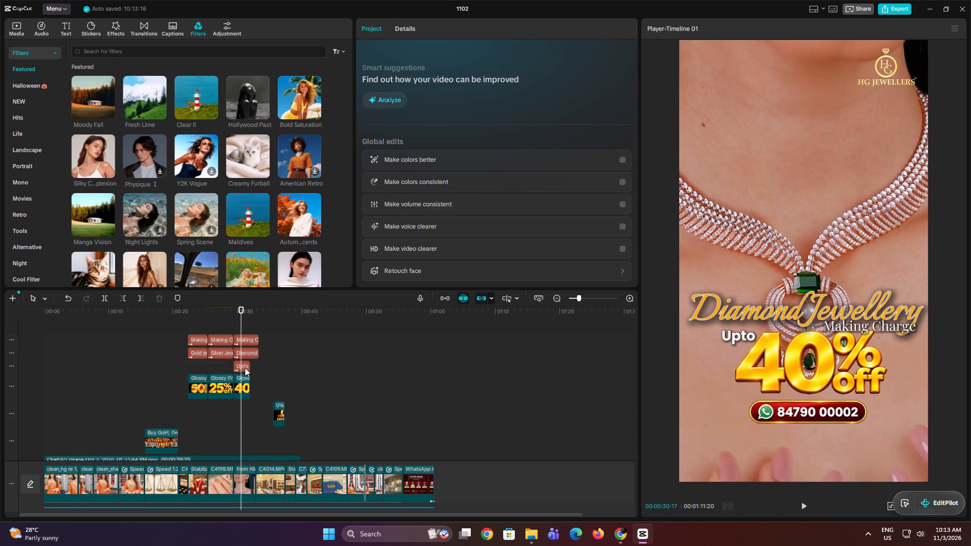
pyautogui.press('BackSpace')
# Trim the ends of the Diamond Jewellery and Making Charge titles to where the necklace clip meets the showroom clip.
pyautogui.click(236, 328)
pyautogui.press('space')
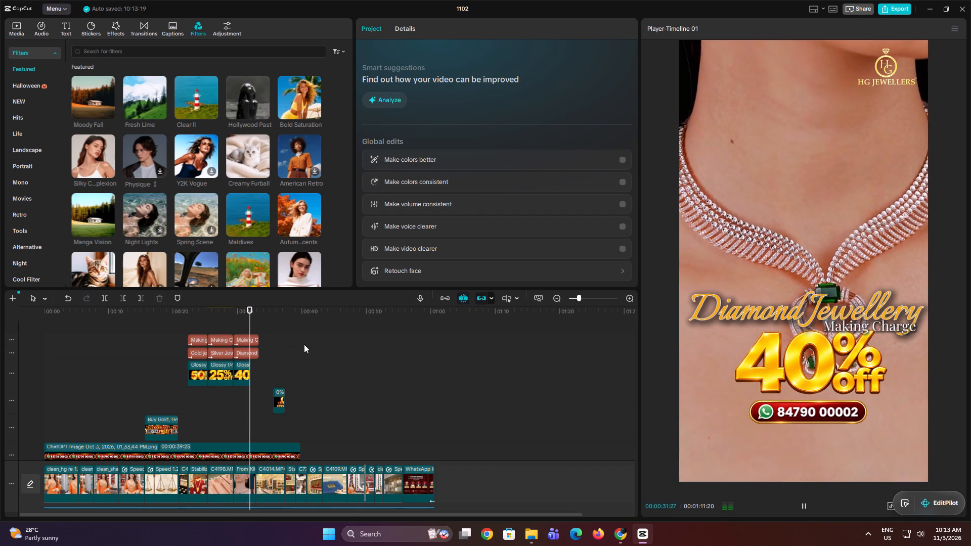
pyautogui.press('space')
pyautogui.scroll(-5, 266, 349)
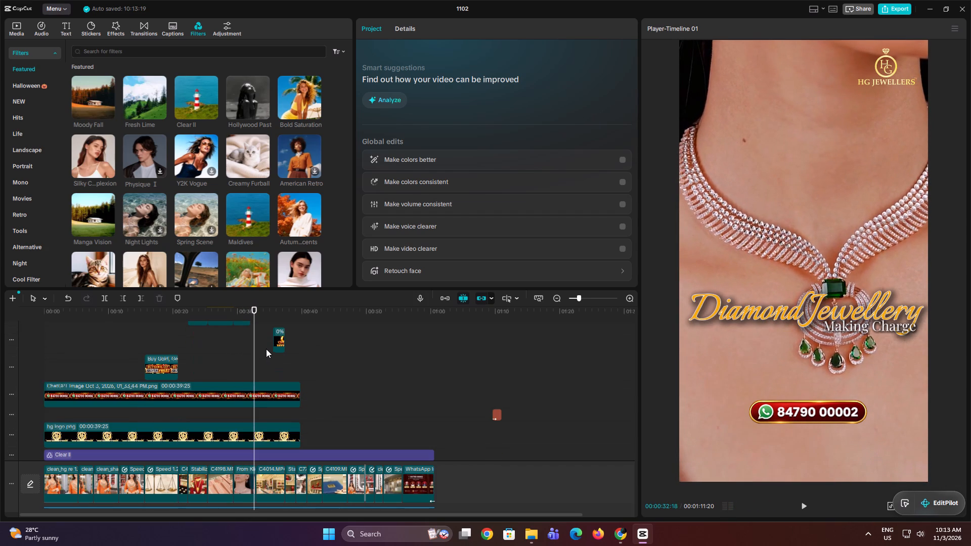
pyautogui.click(255, 346)
pyautogui.scroll(5, 259, 349)
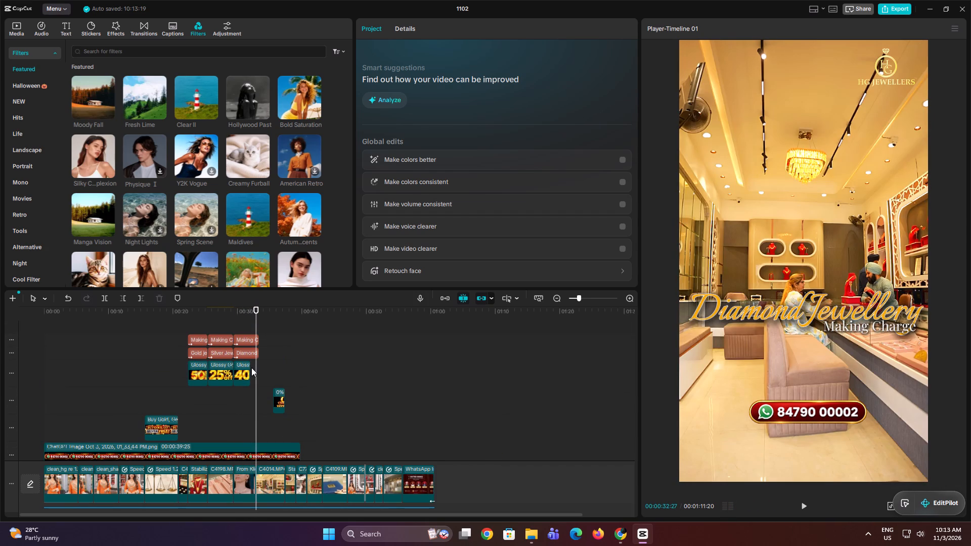
pyautogui.moveTo(276, 335); pyautogui.dragTo(259, 351)
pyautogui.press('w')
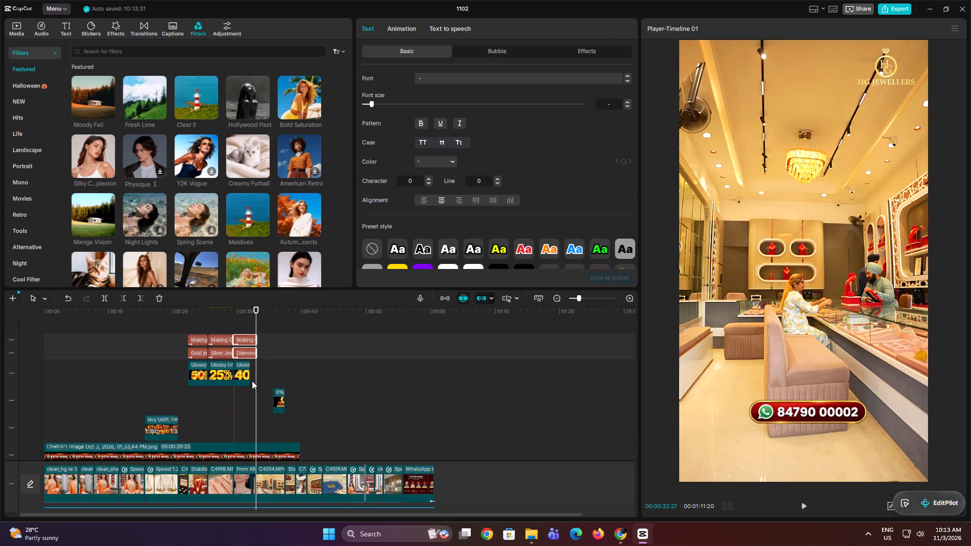
# Extend the 40% off graphic to end together with the Diamond Jewellery titles, and play back the offer section.
pyautogui.click(249, 375)
pyautogui.moveTo(250, 374); pyautogui.dragTo(255, 374)
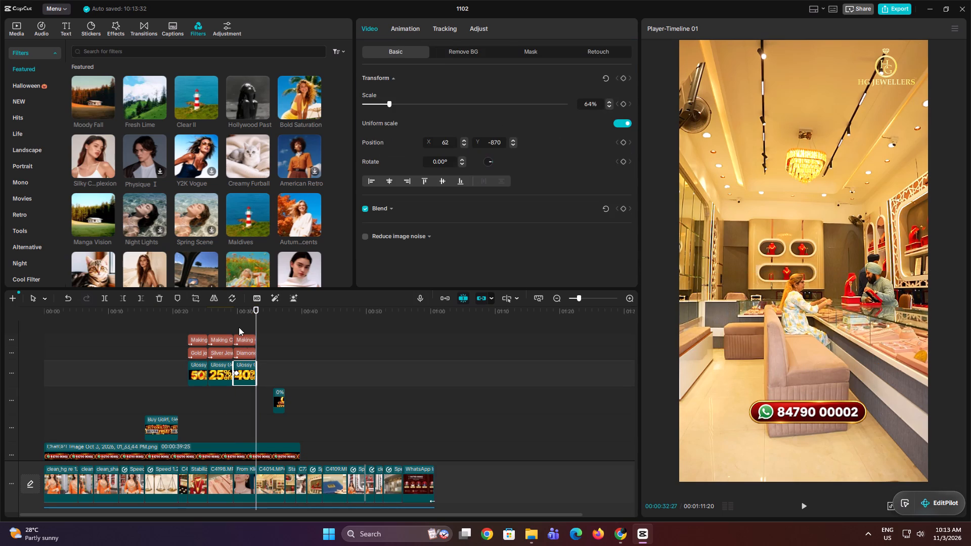
pyautogui.click(237, 324)
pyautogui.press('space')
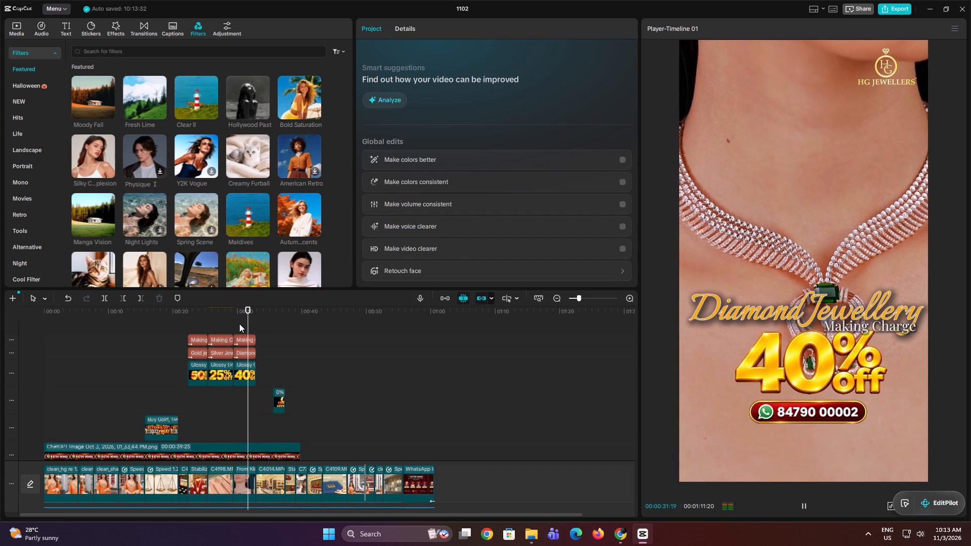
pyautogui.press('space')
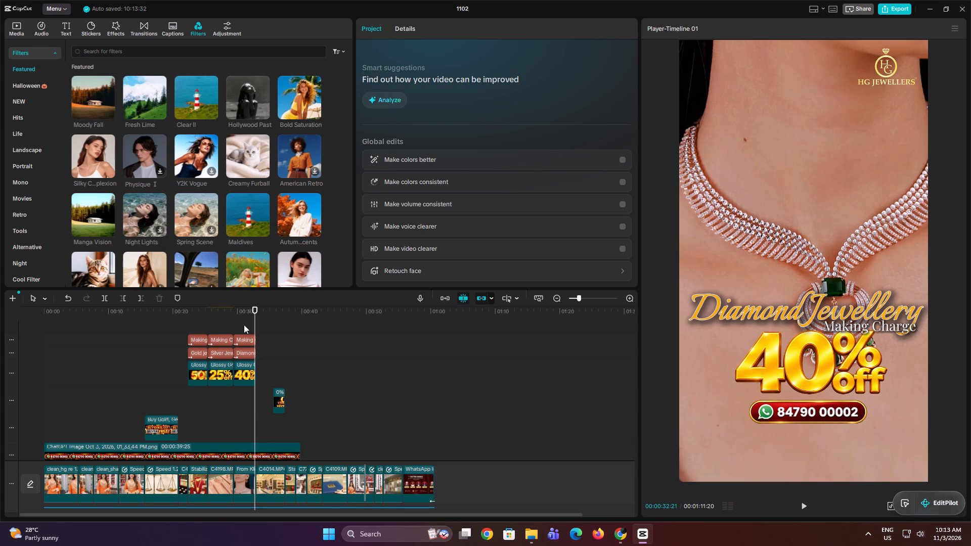
# Move the necklace clip upward in the frame to about X 46, Y 307, raising the pendant behind the 40% offer.
pyautogui.scroll(-4, 246, 330)
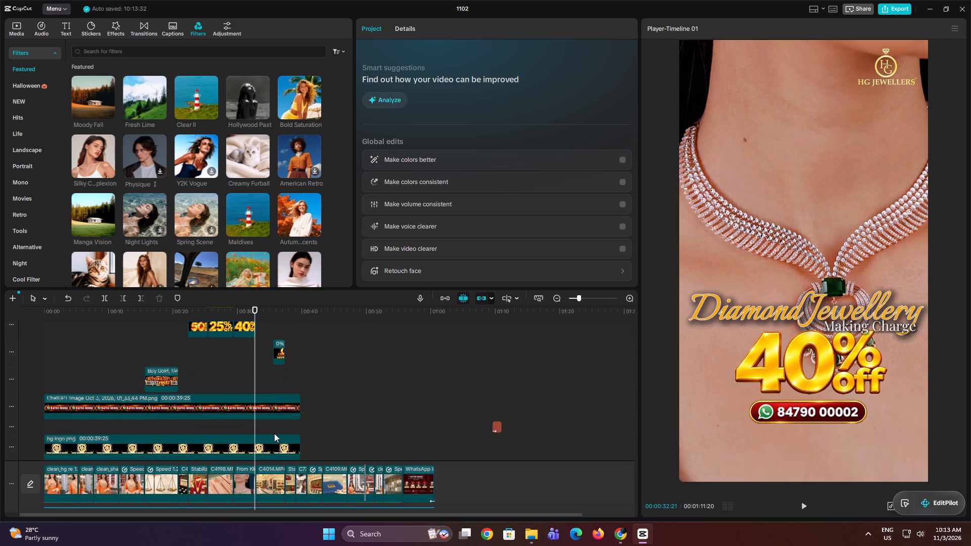
pyautogui.click(249, 479)
pyautogui.moveTo(718, 413); pyautogui.dragTo(714, 369)
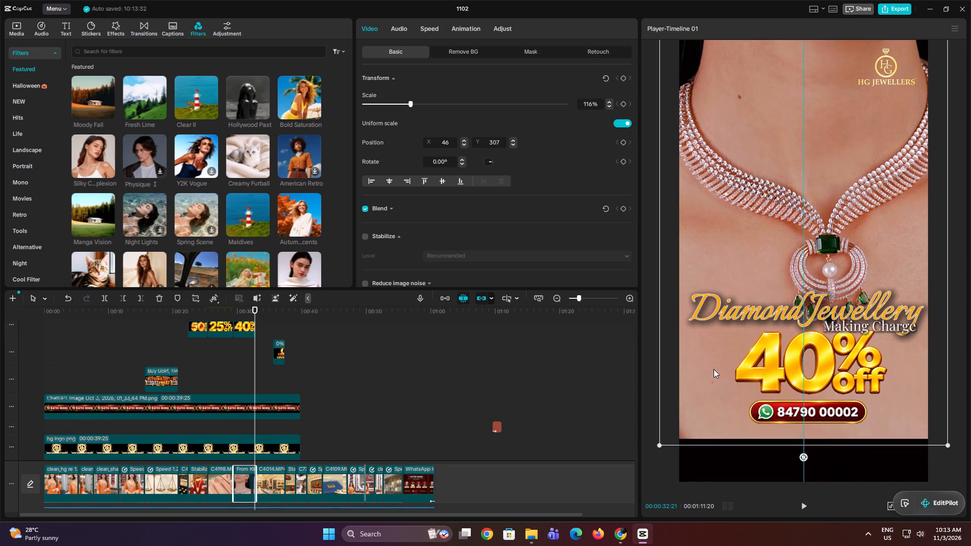
# Scale the diamond necklace clip to 152% and reposition it at X -224, Y 953 so it fills the frame.
pyautogui.moveTo(714, 369); pyautogui.dragTo(714, 355)
pyautogui.moveTo(658, 423); pyautogui.dragTo(656, 429)
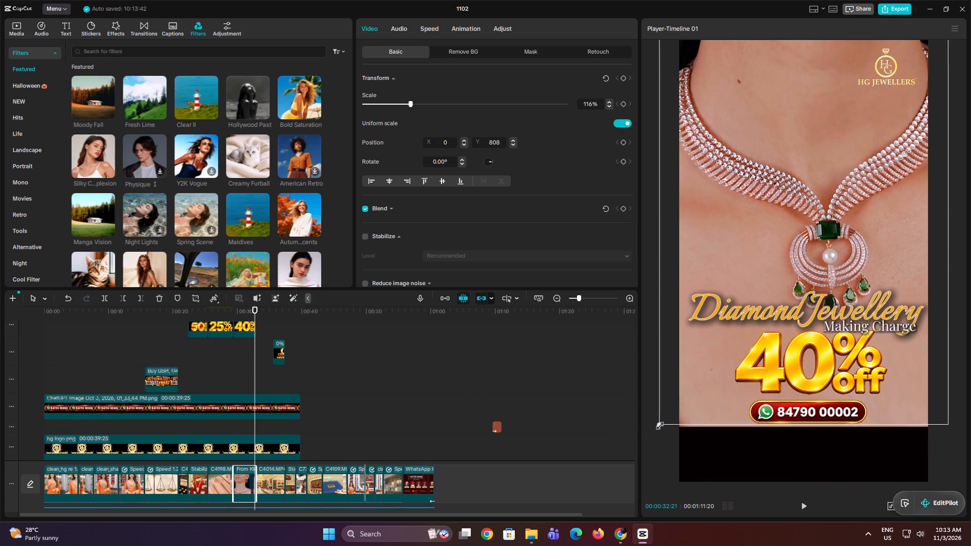
pyautogui.moveTo(656, 429); pyautogui.dragTo(584, 532)
pyautogui.moveTo(812, 435); pyautogui.dragTo(799, 416)
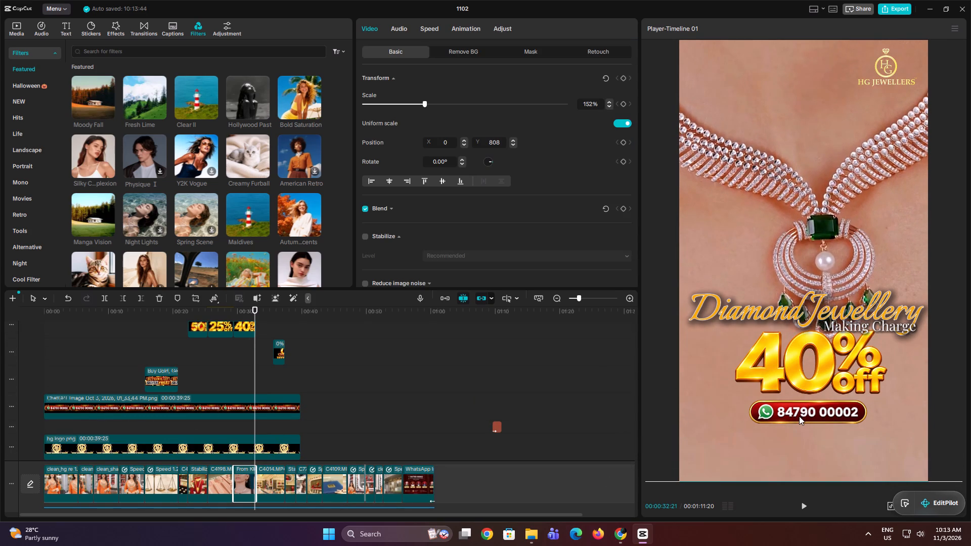
pyautogui.moveTo(799, 416); pyautogui.dragTo(786, 419)
# Extend the 0% Deduction graphic so it starts at about 00:34:23 and runs to the end of clip C4014.
pyautogui.press('space')
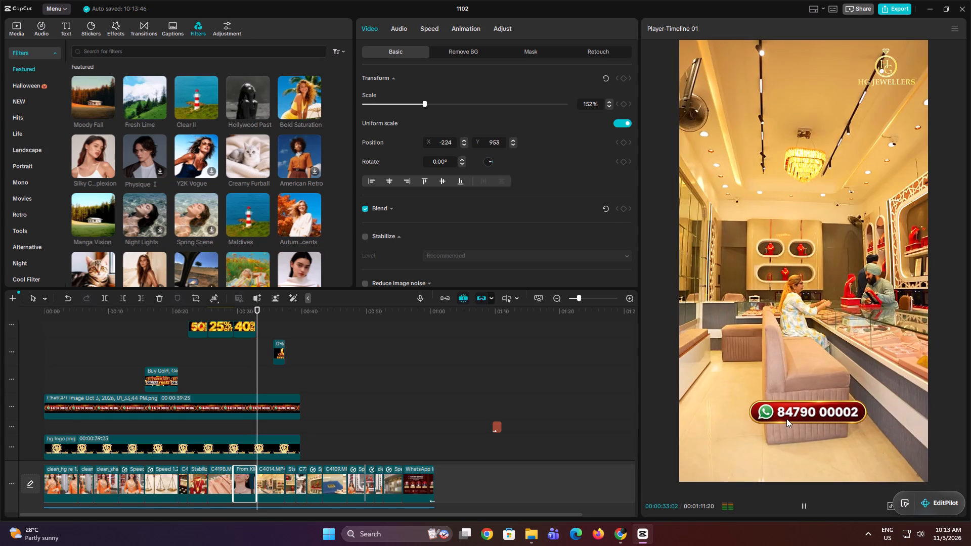
pyautogui.press('space')
pyautogui.press('space')
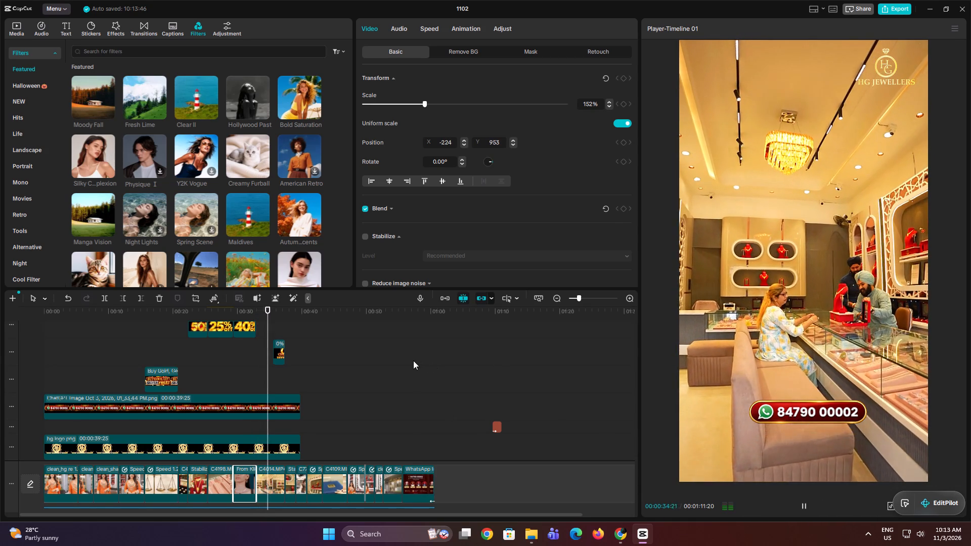
pyautogui.press('space')
pyautogui.click(275, 351)
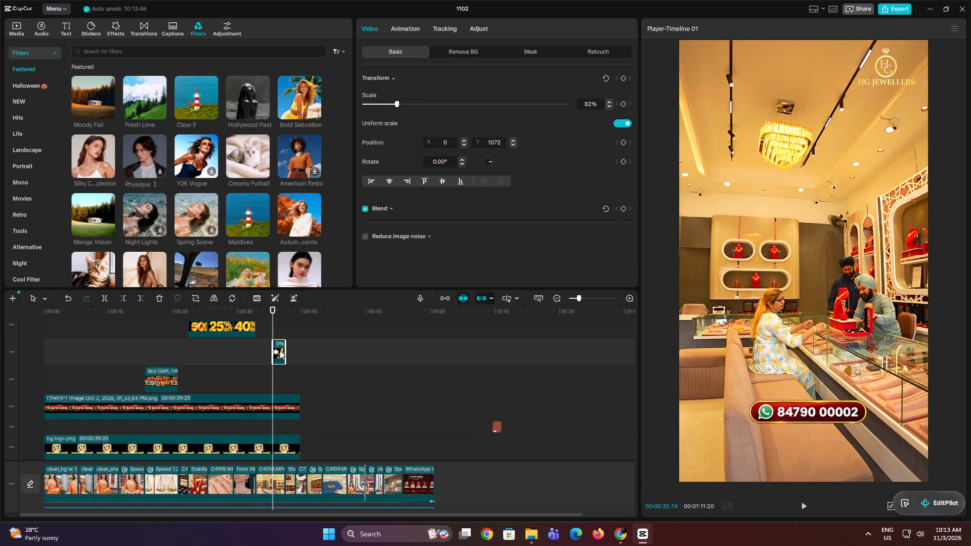
pyautogui.click(282, 344)
pyautogui.click(280, 343)
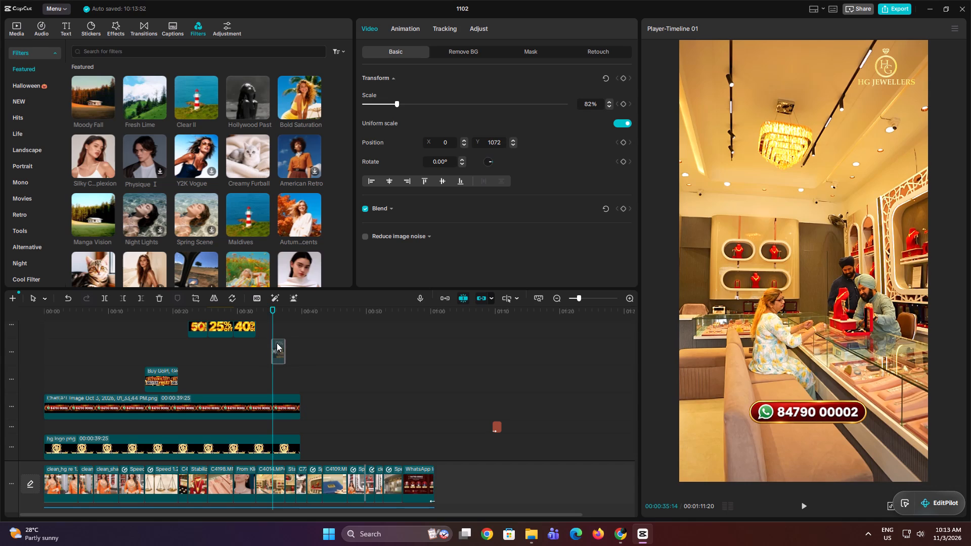
pyautogui.moveTo(274, 329); pyautogui.dragTo(268, 329)
pyautogui.moveTo(276, 345); pyautogui.dragTo(274, 345)
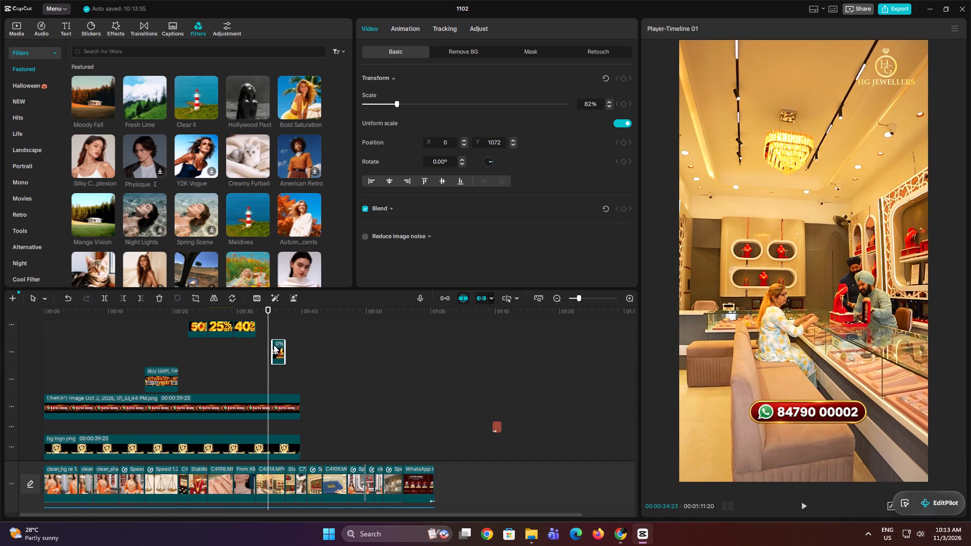
pyautogui.moveTo(274, 345); pyautogui.dragTo(272, 345)
pyautogui.moveTo(281, 348); pyautogui.dragTo(286, 348)
# Extend the phone number banner and HG logo overlays together to the start of the closing contact card.
pyautogui.press('space')
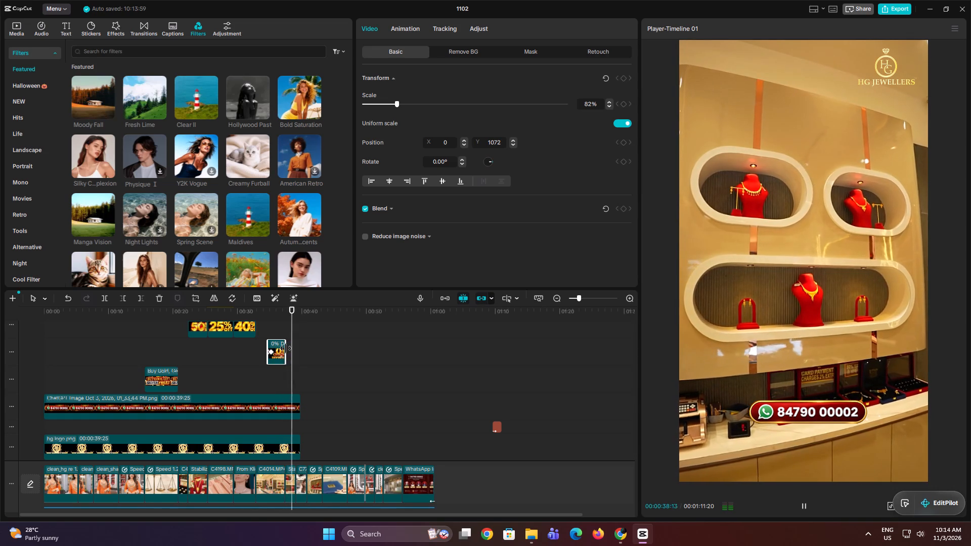
pyautogui.scroll(-4, 330, 386)
pyautogui.moveTo(321, 354); pyautogui.dragTo(300, 402)
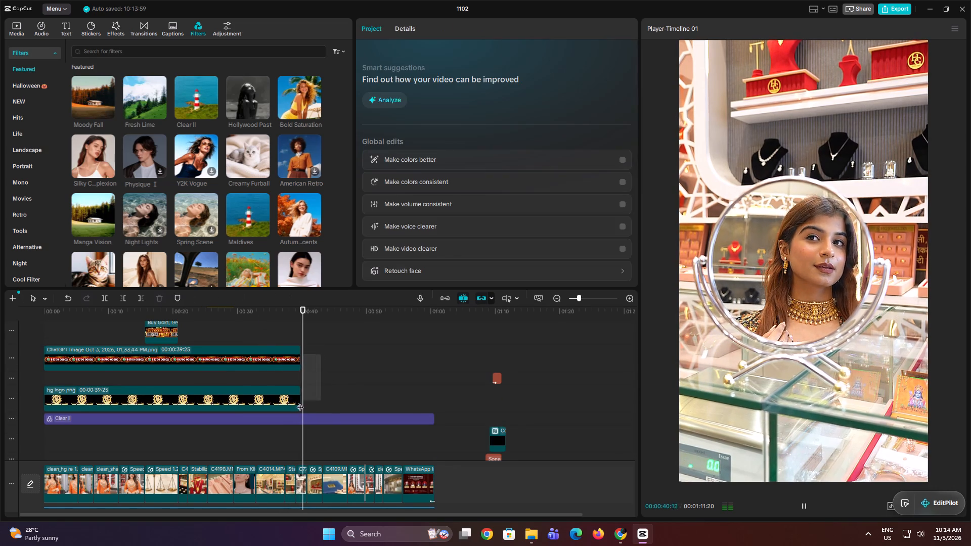
pyautogui.moveTo(300, 402); pyautogui.dragTo(299, 402)
pyautogui.moveTo(302, 360); pyautogui.dragTo(405, 371)
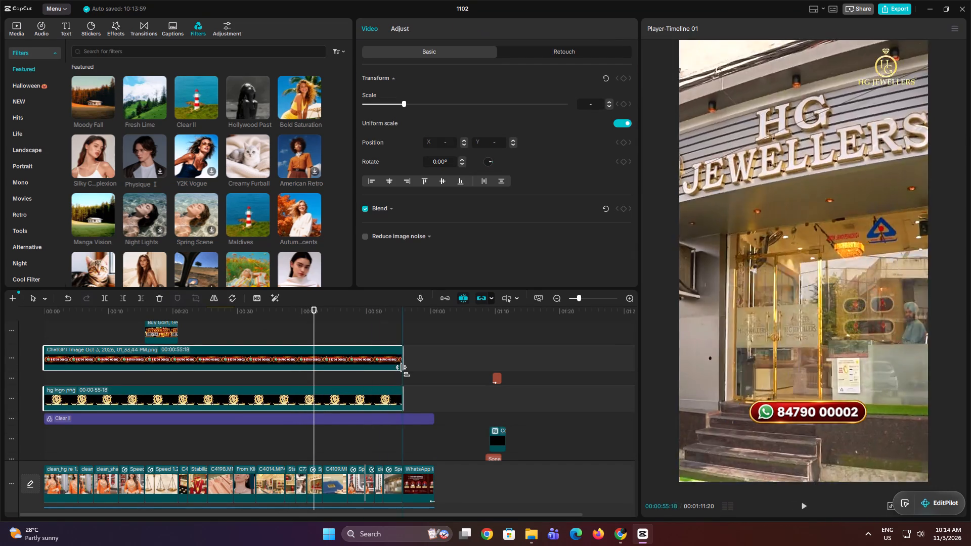
# Trim the ends of the phone number banner and HG logo overlays together to the closing contact card's start at 00:55:18.
pyautogui.moveTo(405, 371); pyautogui.dragTo(402, 372)
# Lower the volume of the Shimmering Souls background music to -11.7 dB while playing the video's ending.
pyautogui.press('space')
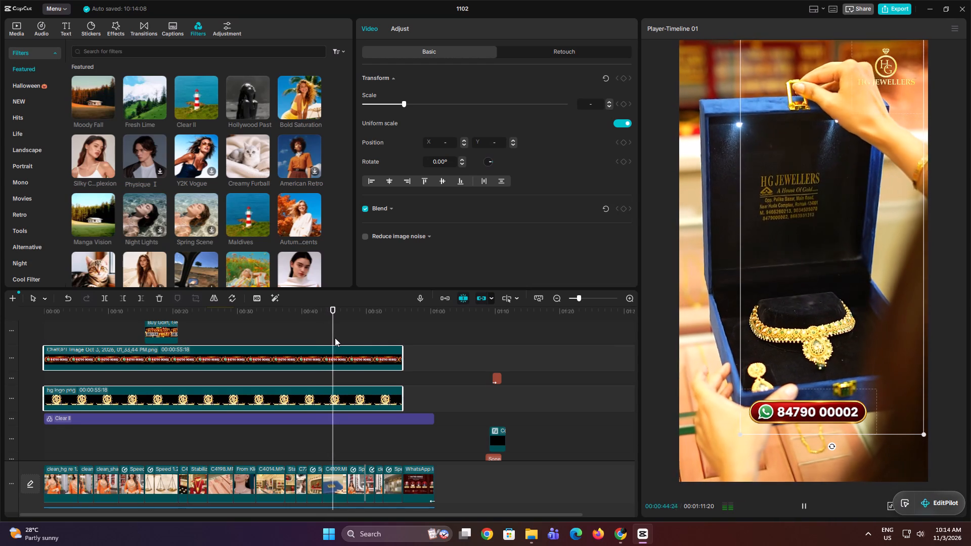
pyautogui.scroll(-4, 335, 338)
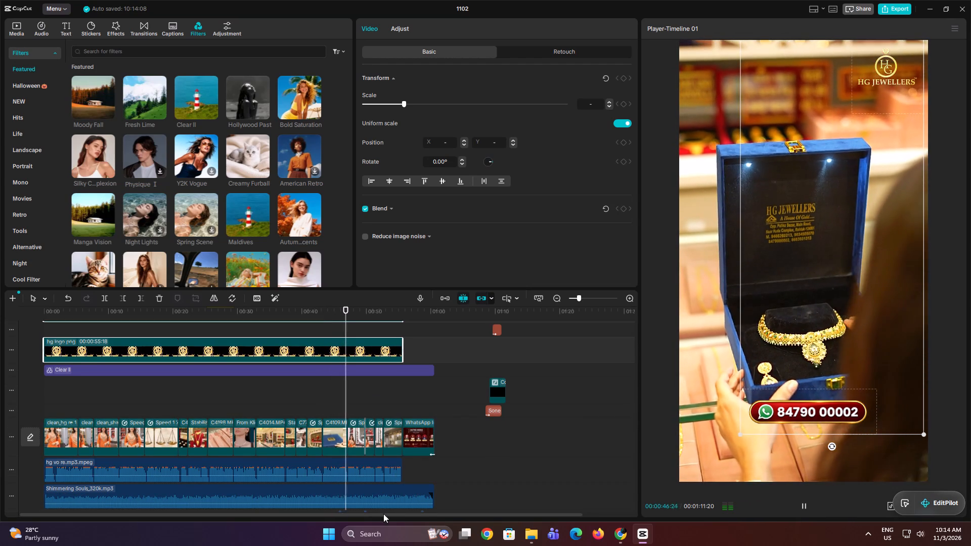
pyautogui.click(393, 495)
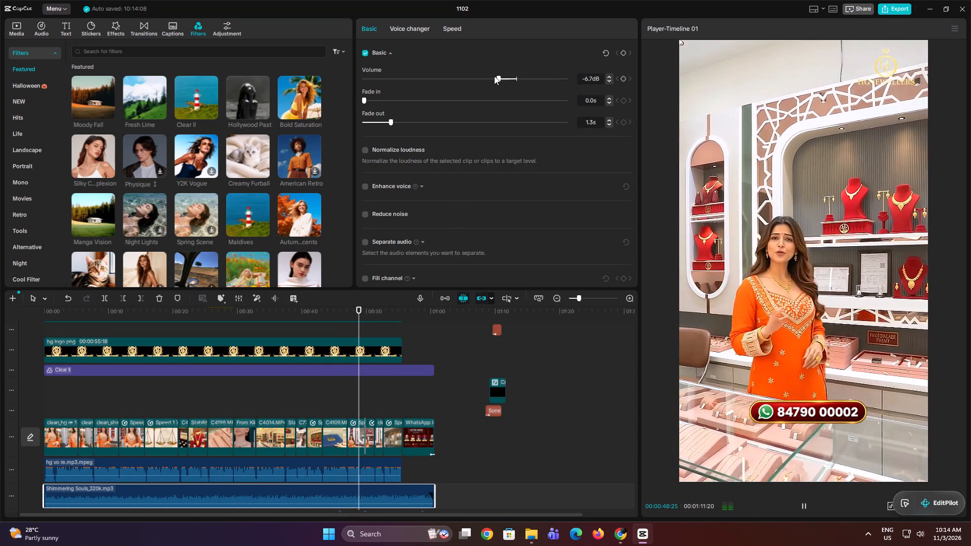
pyautogui.moveTo(496, 78); pyautogui.dragTo(487, 81)
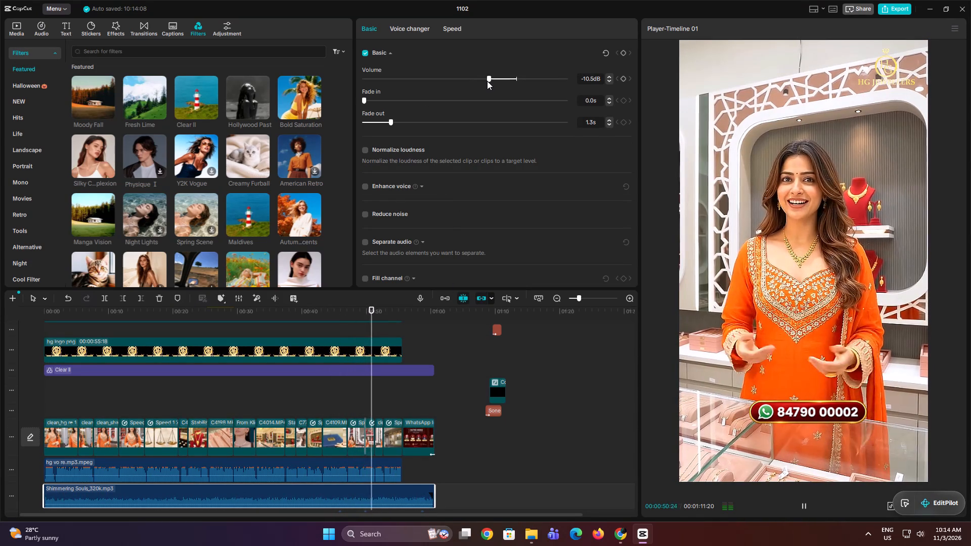
pyautogui.moveTo(487, 81); pyautogui.dragTo(485, 81)
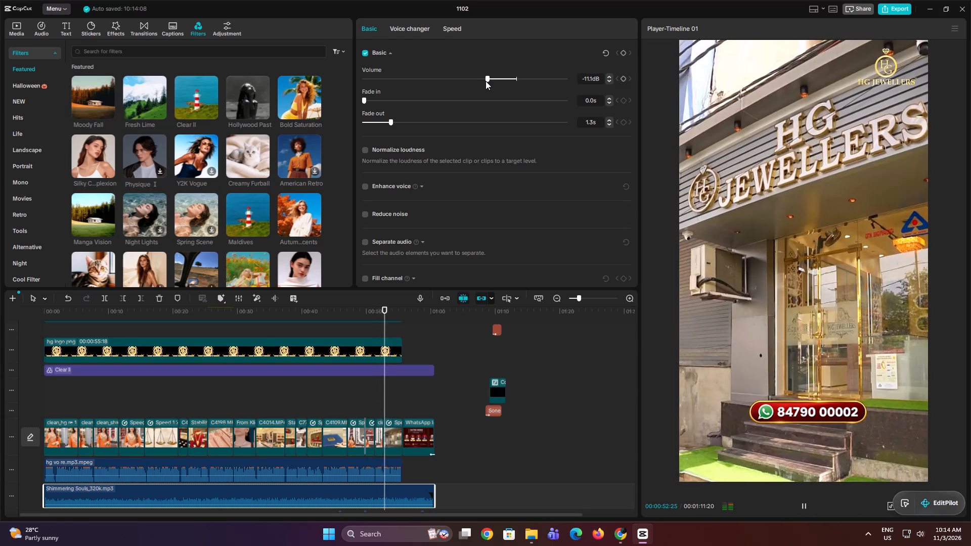
pyautogui.moveTo(485, 81); pyautogui.dragTo(484, 81)
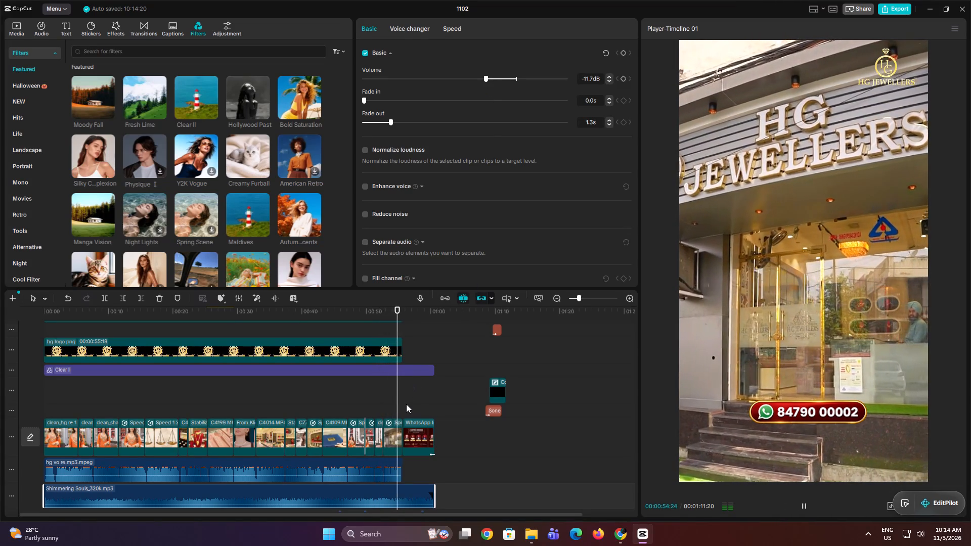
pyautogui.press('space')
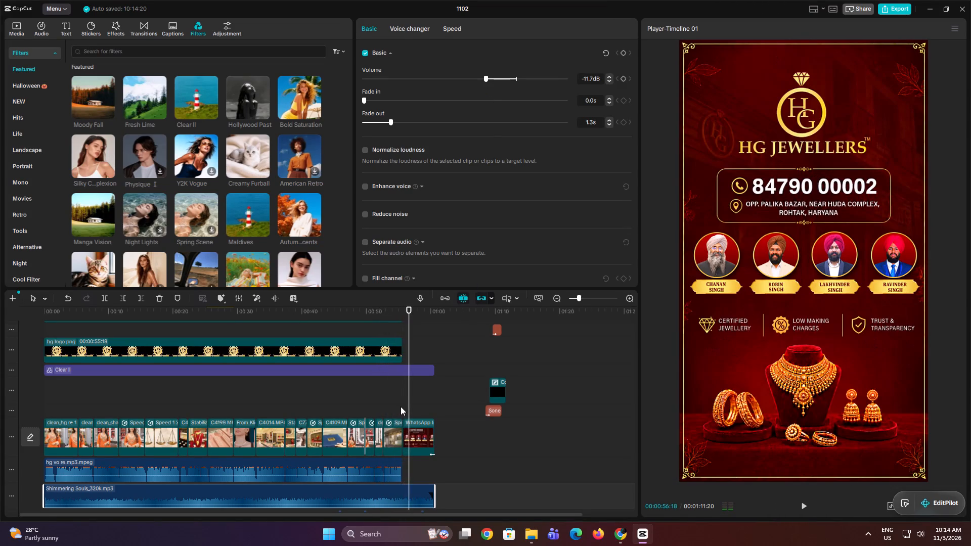
# Slow the closing contact card's opening zoom-out by moving its ending scale keyframe to about one second after the card starts.
pyautogui.click(401, 406)
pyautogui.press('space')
pyautogui.click(412, 431)
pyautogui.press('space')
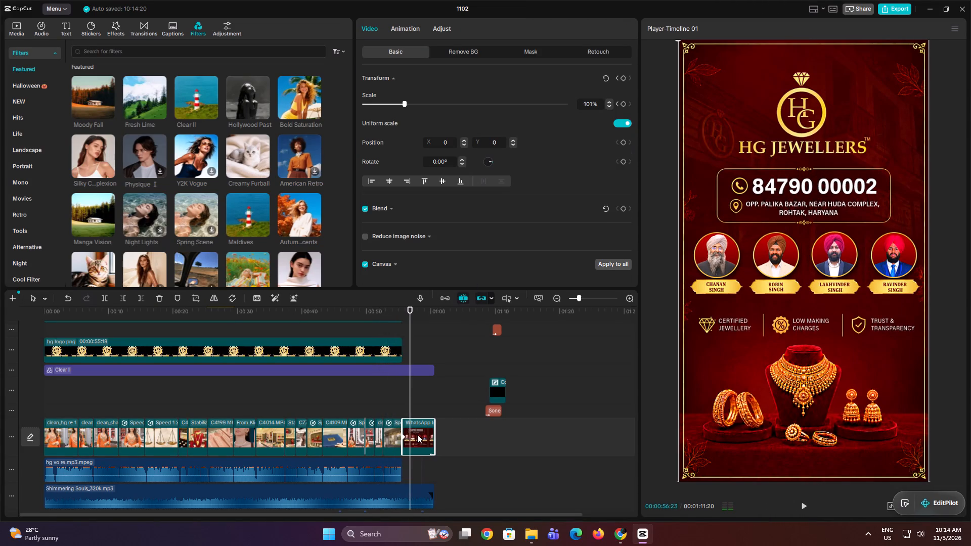
pyautogui.moveTo(408, 398); pyautogui.dragTo(403, 398)
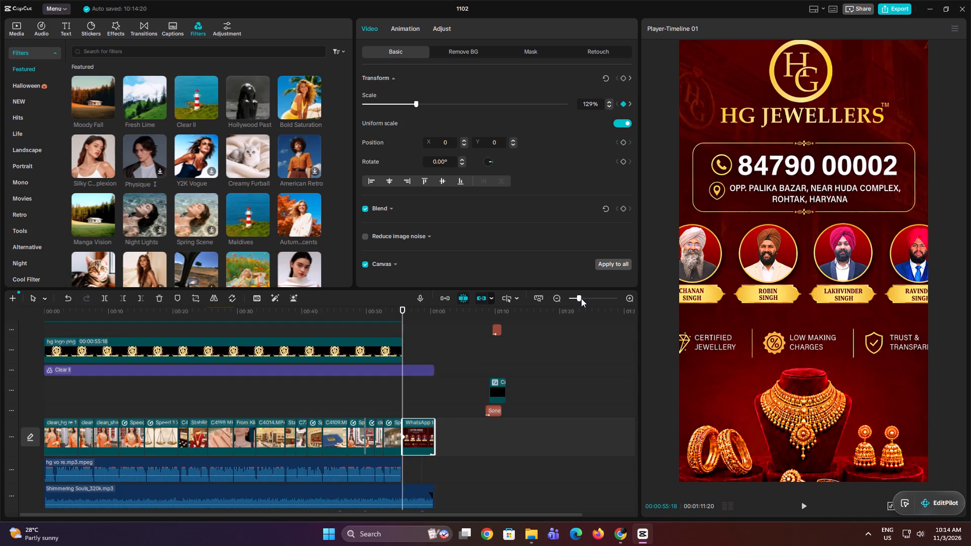
pyautogui.moveTo(582, 298); pyautogui.dragTo(593, 297)
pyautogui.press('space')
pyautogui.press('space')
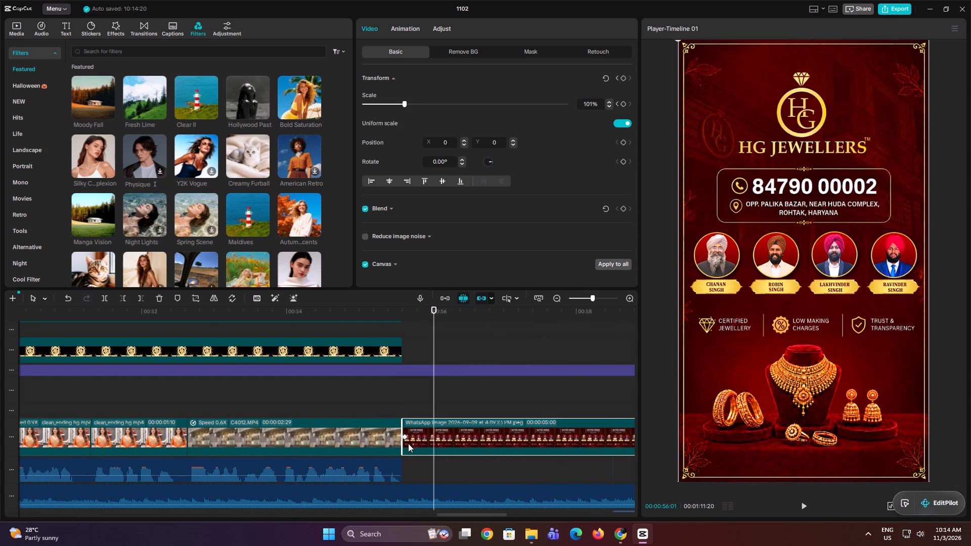
pyautogui.moveTo(405, 437); pyautogui.dragTo(424, 435)
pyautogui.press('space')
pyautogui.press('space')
pyautogui.moveTo(425, 436); pyautogui.dragTo(465, 440)
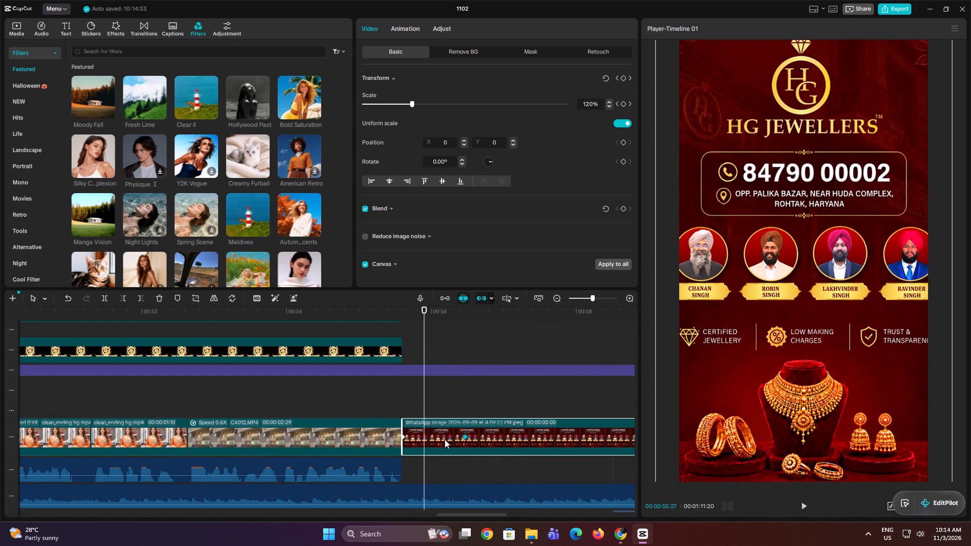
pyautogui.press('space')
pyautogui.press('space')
pyautogui.click(389, 408)
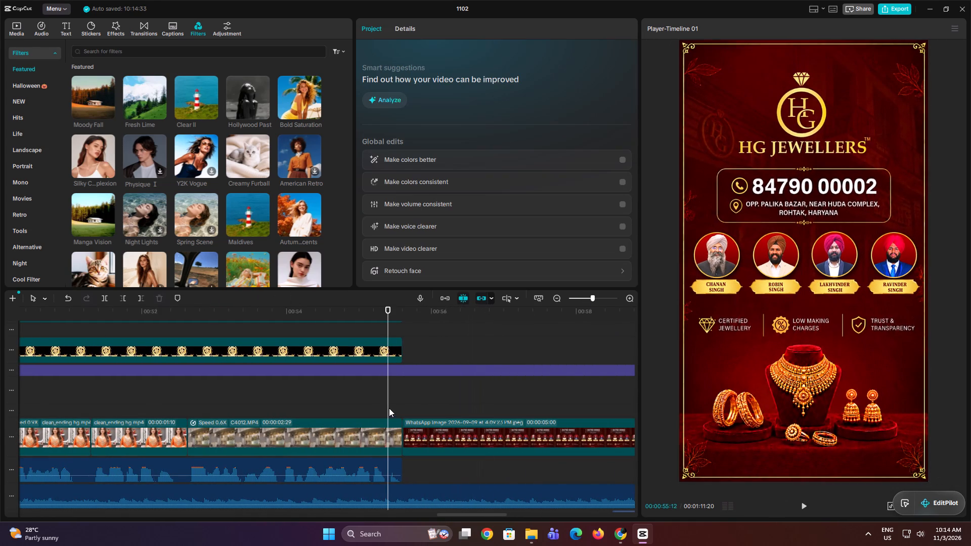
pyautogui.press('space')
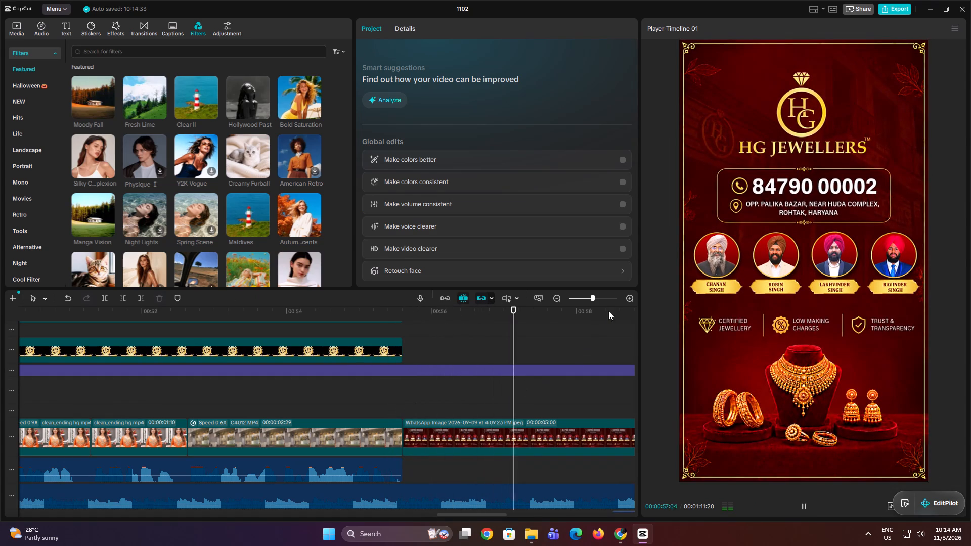
# Move the last sound effect from under the closing contact card to the cut into clip C4070, at about 20 seconds.
pyautogui.press('space')
pyautogui.moveTo(590, 297); pyautogui.dragTo(584, 298)
pyautogui.press('space')
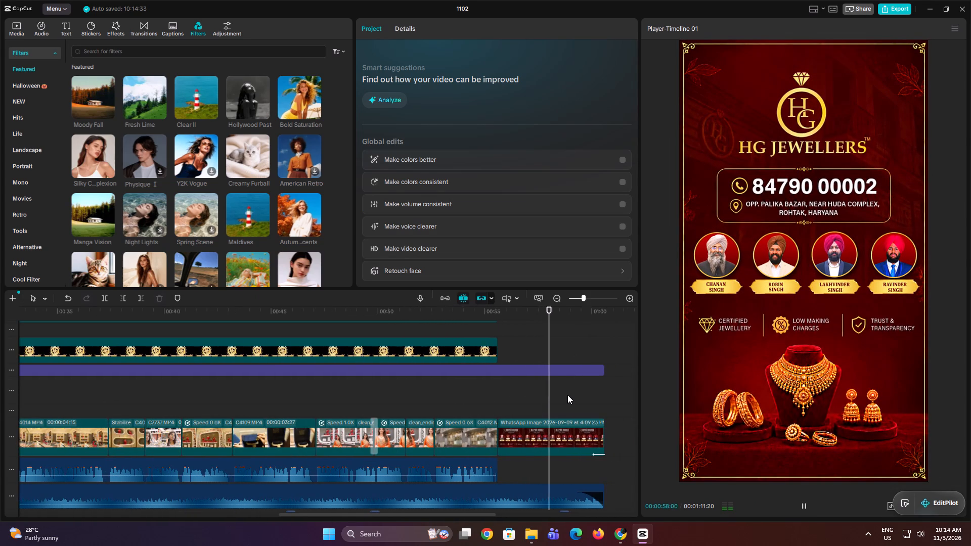
pyautogui.press('space')
pyautogui.scroll(-4, 567, 395)
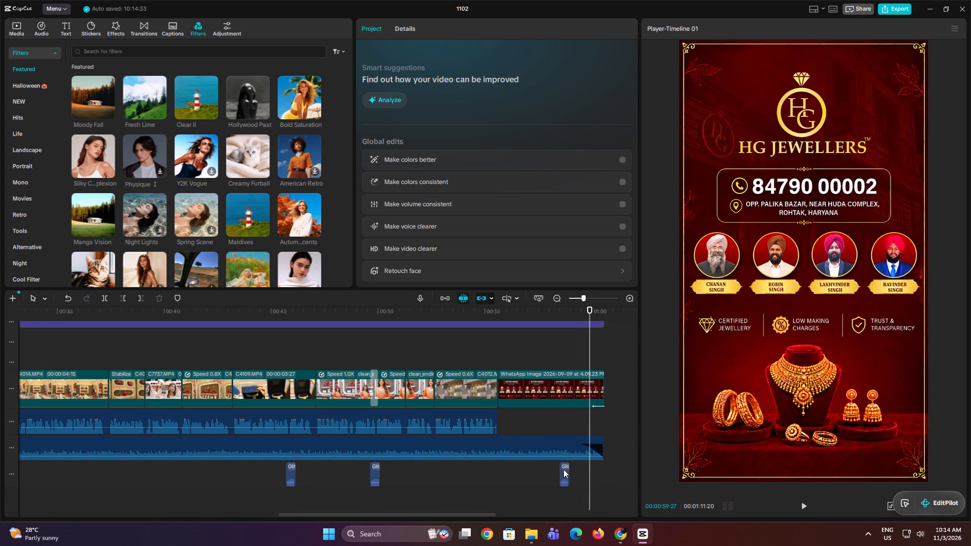
pyautogui.moveTo(563, 469); pyautogui.dragTo(234, 480)
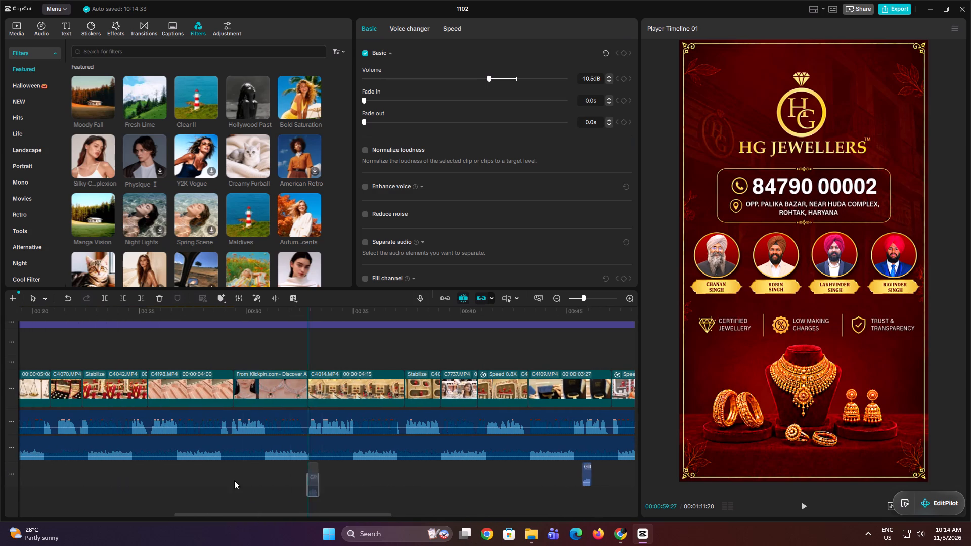
pyautogui.moveTo(234, 480); pyautogui.dragTo(235, 485)
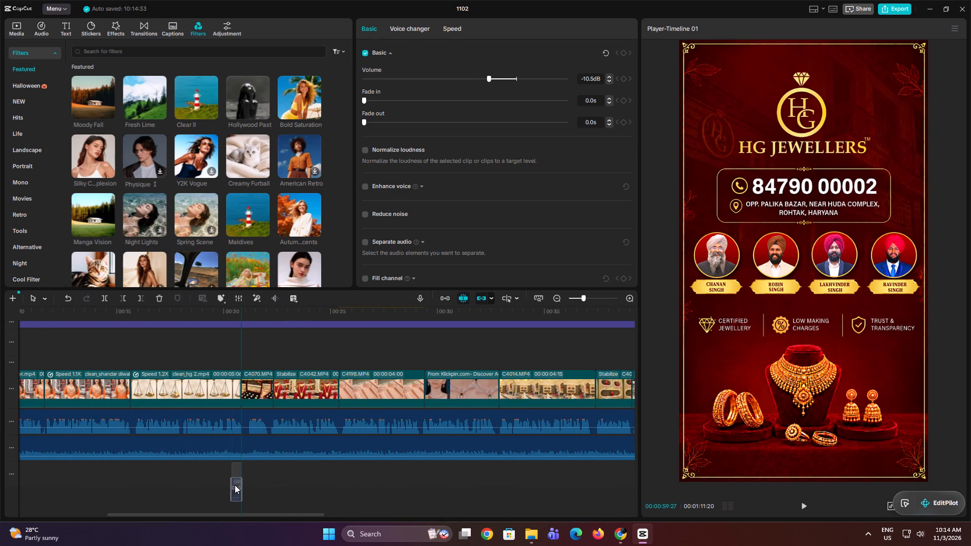
pyautogui.moveTo(235, 485); pyautogui.dragTo(241, 485)
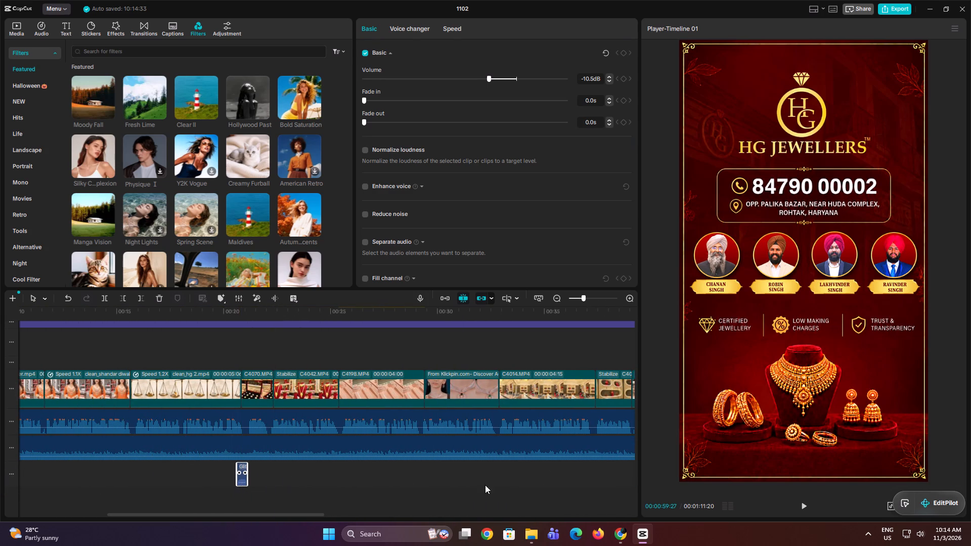
# Delete the unused overlay clip and two leftover titles parked on the timeline beyond the end of the closing card.
pyautogui.click(587, 483)
pyautogui.moveTo(586, 296); pyautogui.dragTo(580, 296)
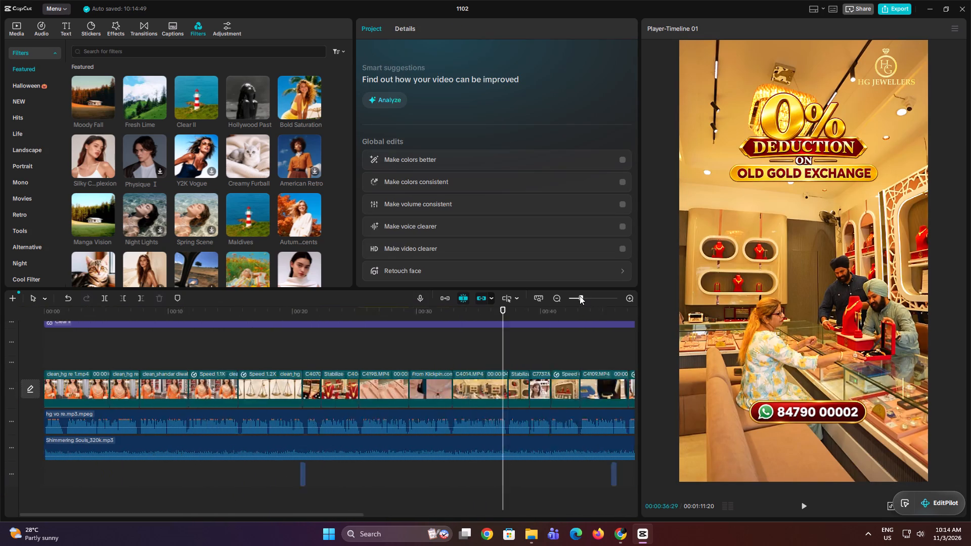
pyautogui.moveTo(580, 296); pyautogui.dragTo(579, 296)
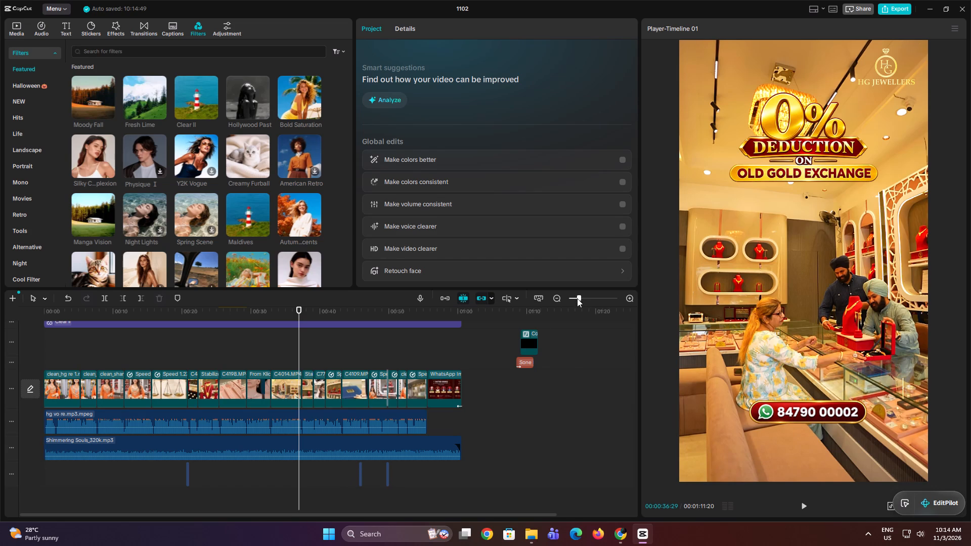
pyautogui.moveTo(527, 420); pyautogui.dragTo(582, 313)
pyautogui.press('BackSpace')
pyautogui.scroll(4, 545, 374)
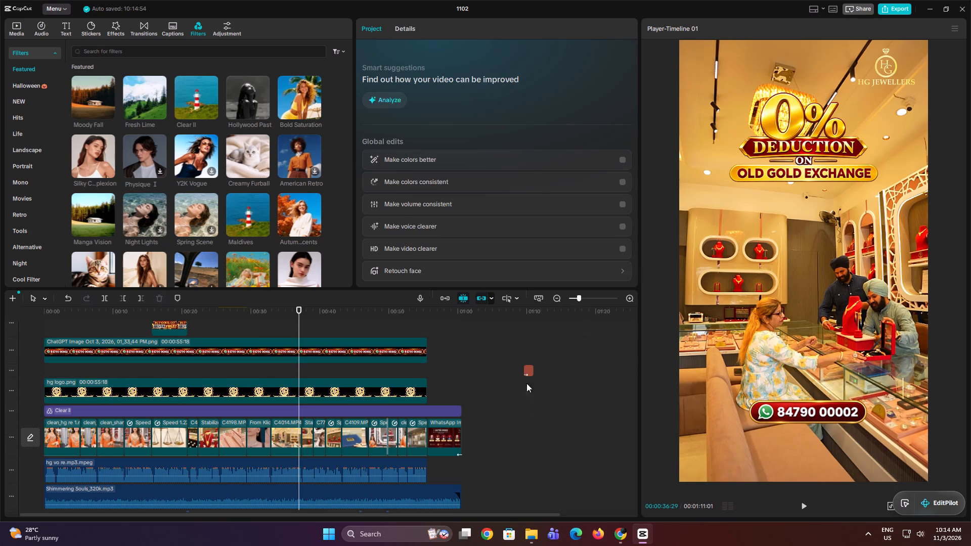
pyautogui.moveTo(509, 365); pyautogui.dragTo(565, 398)
pyautogui.press('BackSpace')
pyautogui.scroll(-4, 456, 400)
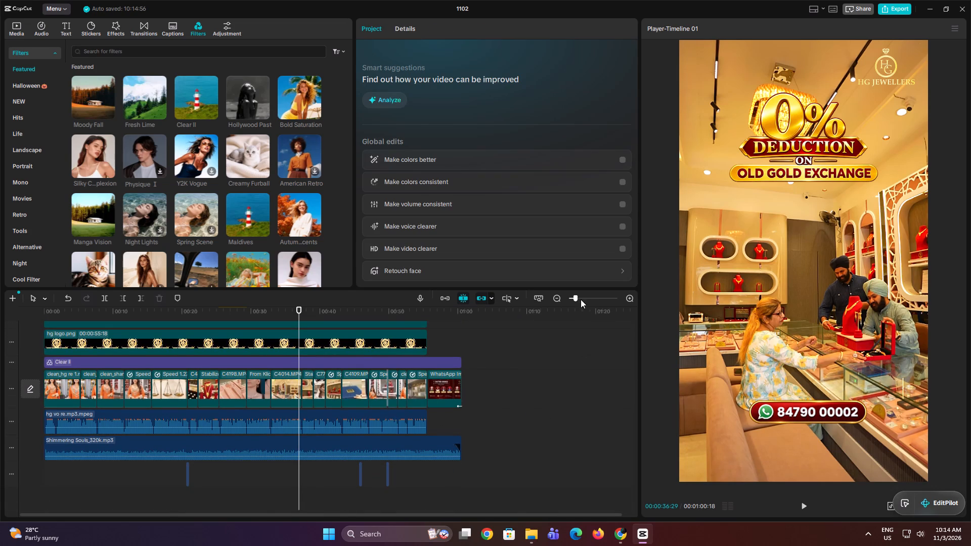
# Move the glitch sound effect from about 45 seconds to the cut at the end of clip C4014, at about 37 seconds.
pyautogui.click(579, 296)
pyautogui.moveTo(536, 470); pyautogui.dragTo(357, 471)
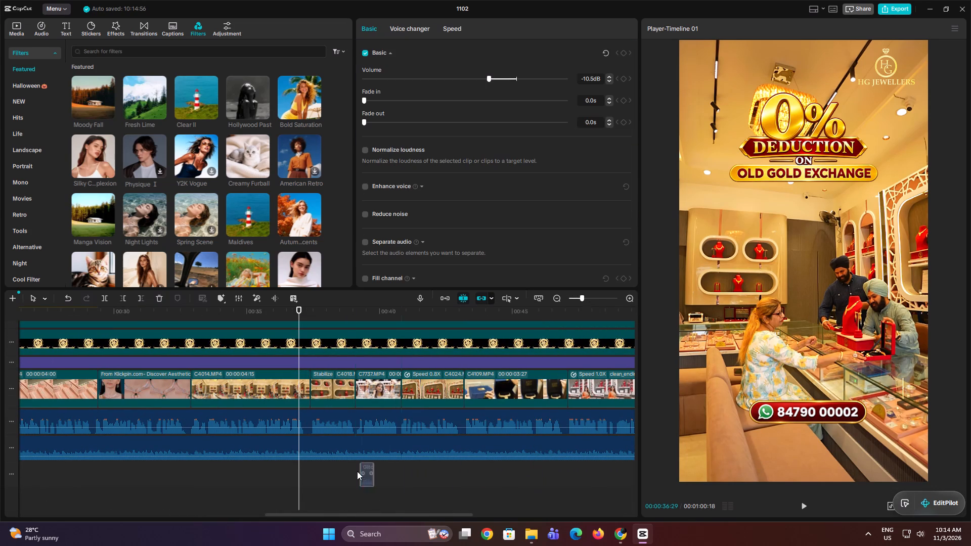
pyautogui.moveTo(357, 471); pyautogui.dragTo(310, 473)
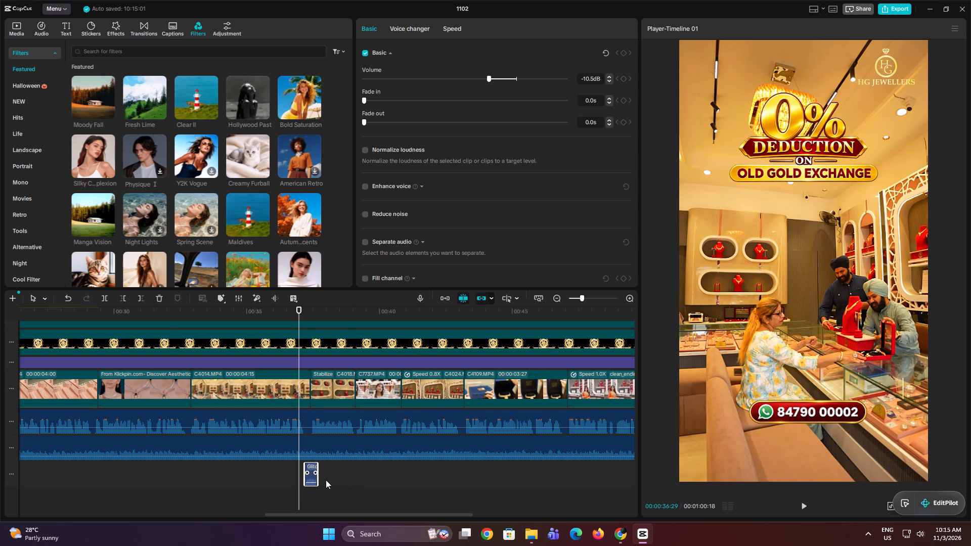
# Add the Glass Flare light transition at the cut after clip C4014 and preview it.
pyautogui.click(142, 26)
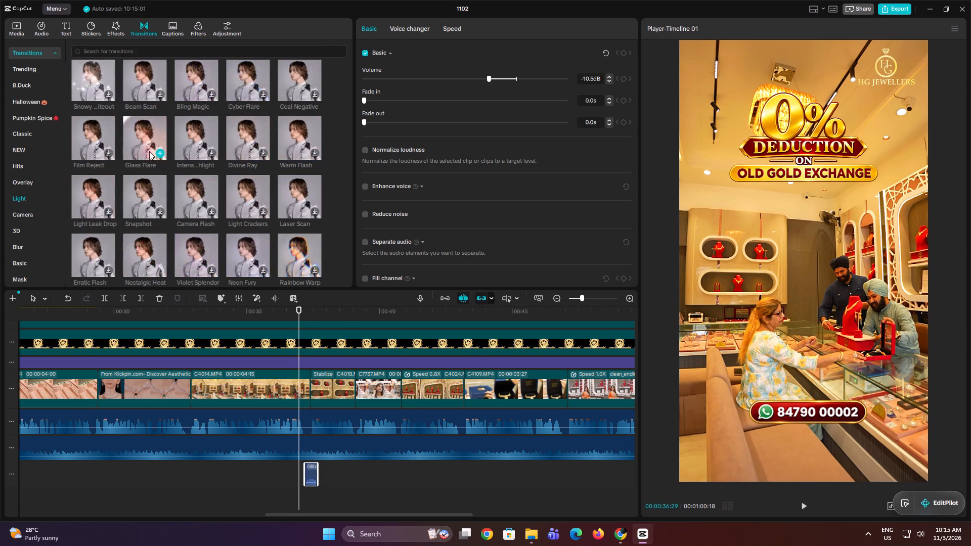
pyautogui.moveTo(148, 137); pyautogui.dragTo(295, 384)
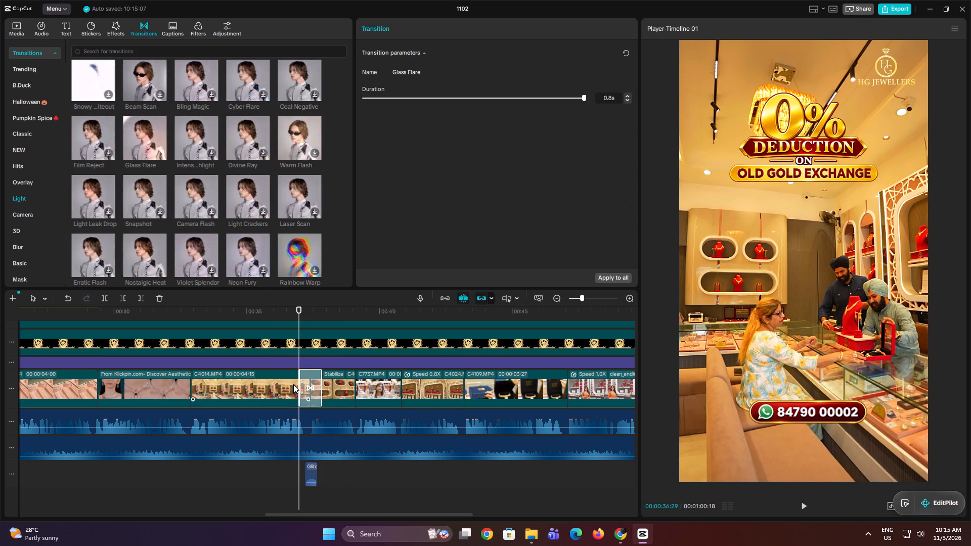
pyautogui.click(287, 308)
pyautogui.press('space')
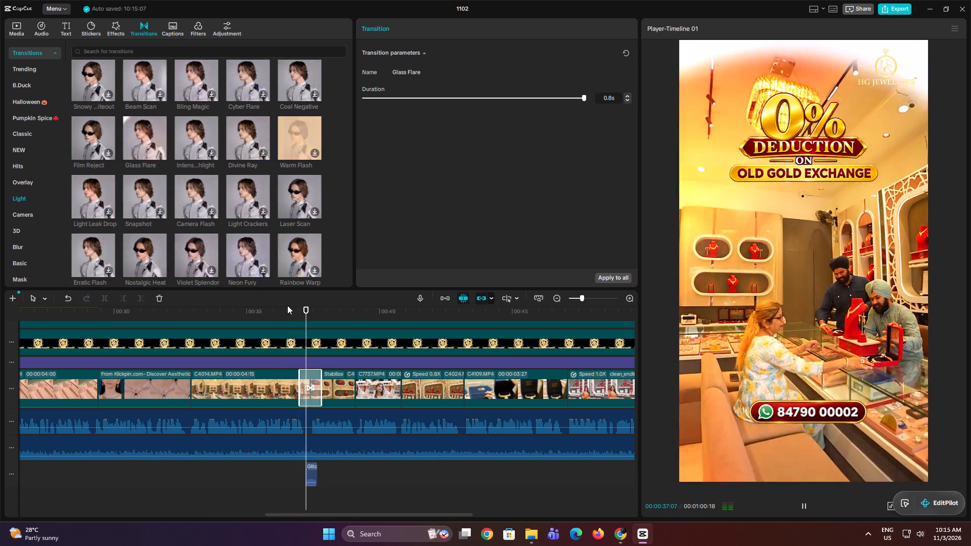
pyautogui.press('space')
# Shift the glitch sound effect to start with the transition at about 37 seconds, and extend its end slightly.
pyautogui.moveTo(313, 467); pyautogui.dragTo(310, 467)
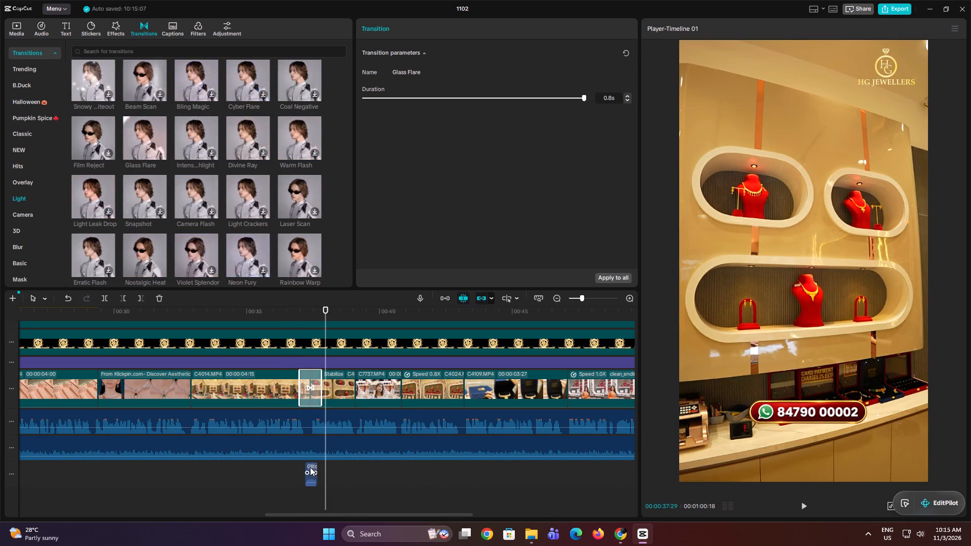
pyautogui.moveTo(310, 467); pyautogui.dragTo(307, 466)
pyautogui.click(293, 313)
pyautogui.moveTo(293, 313); pyautogui.dragTo(301, 313)
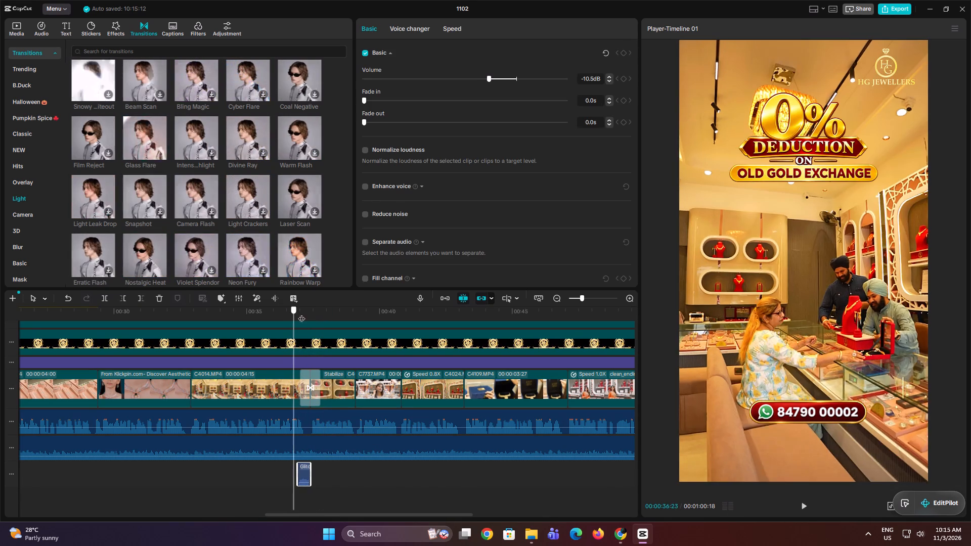
pyautogui.moveTo(301, 313); pyautogui.dragTo(301, 314)
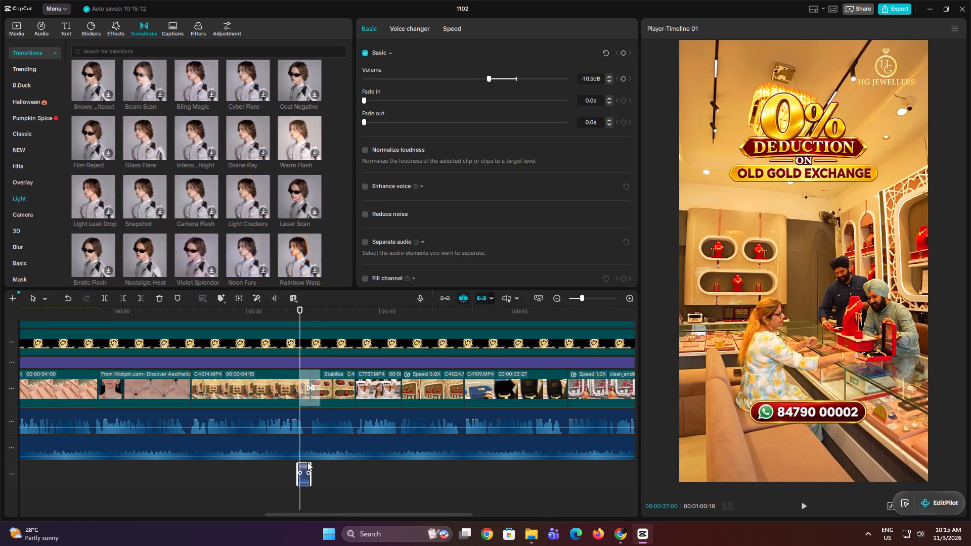
pyautogui.click(305, 467)
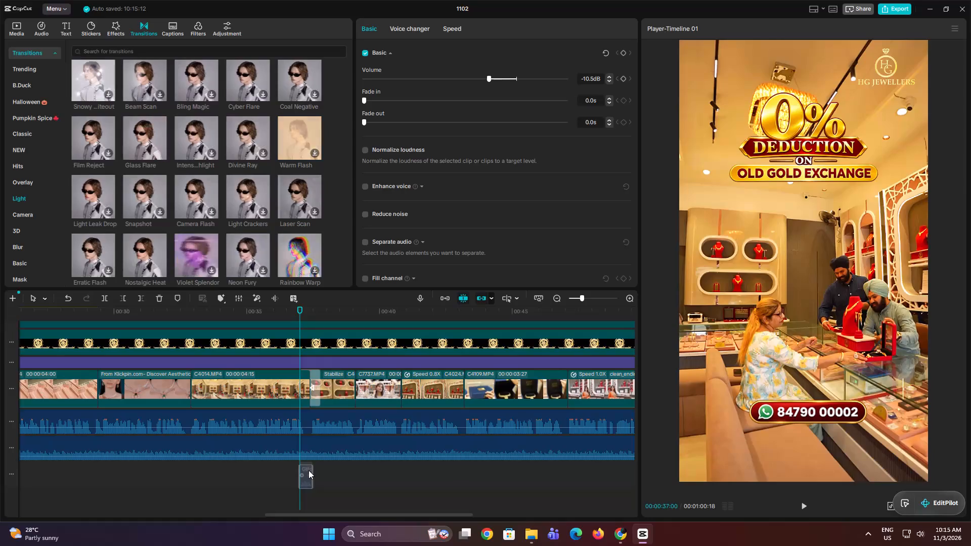
pyautogui.press('space')
pyautogui.press('space')
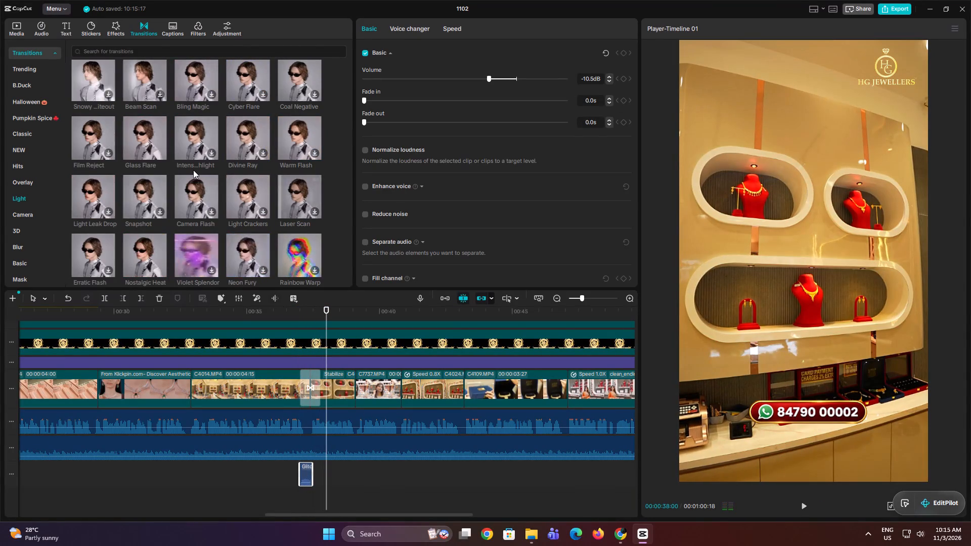
pyautogui.press('space')
pyautogui.press('space')
pyautogui.click(313, 466)
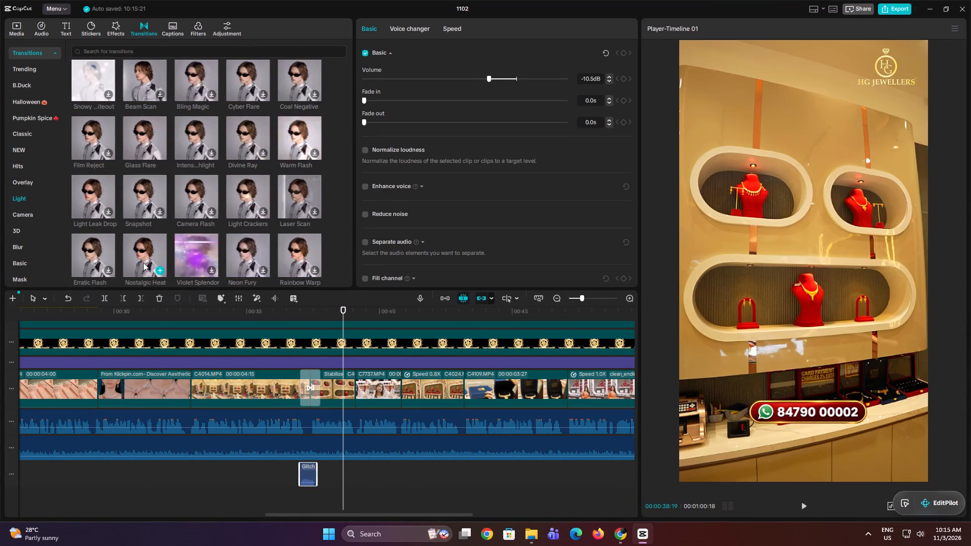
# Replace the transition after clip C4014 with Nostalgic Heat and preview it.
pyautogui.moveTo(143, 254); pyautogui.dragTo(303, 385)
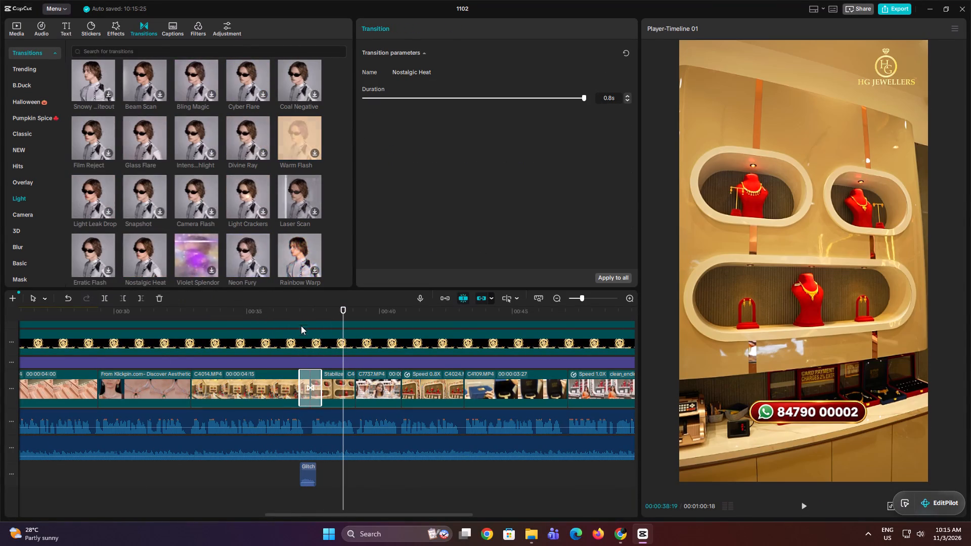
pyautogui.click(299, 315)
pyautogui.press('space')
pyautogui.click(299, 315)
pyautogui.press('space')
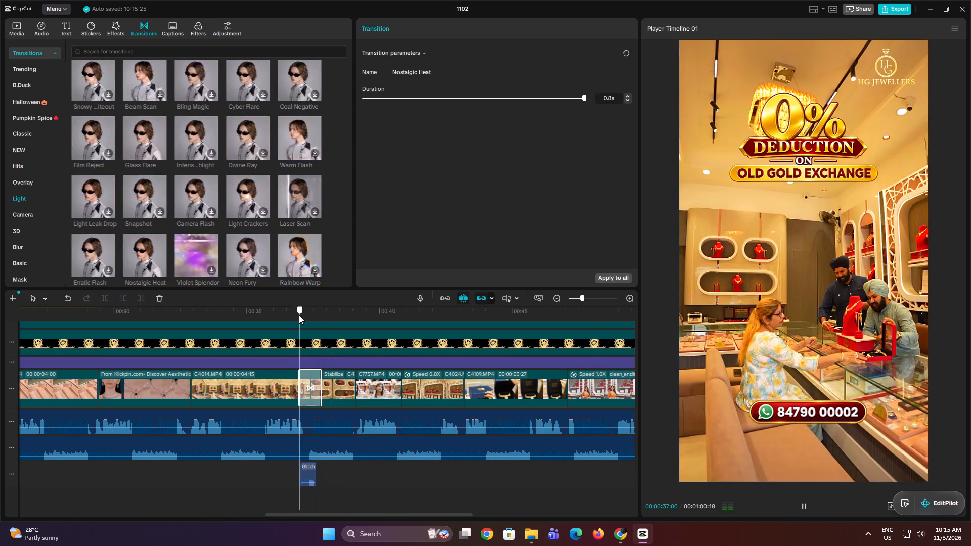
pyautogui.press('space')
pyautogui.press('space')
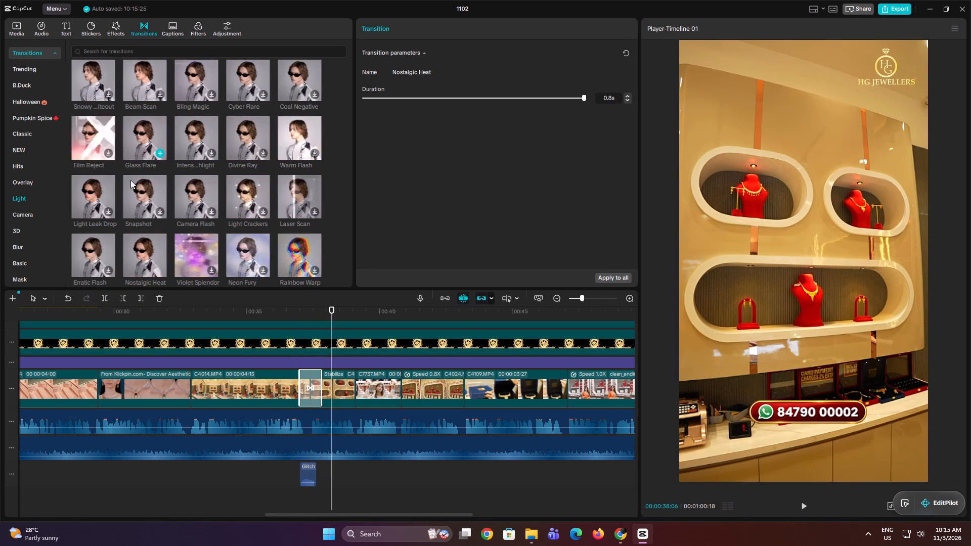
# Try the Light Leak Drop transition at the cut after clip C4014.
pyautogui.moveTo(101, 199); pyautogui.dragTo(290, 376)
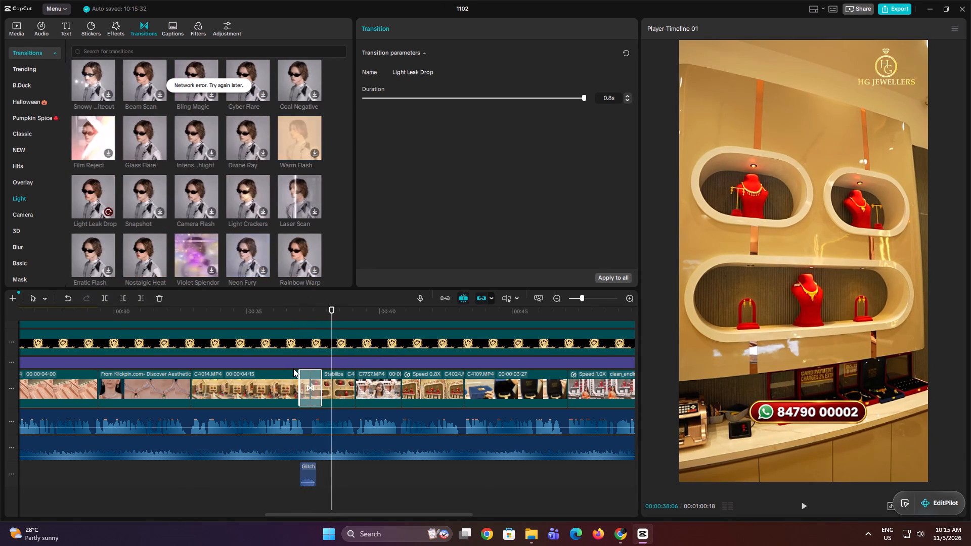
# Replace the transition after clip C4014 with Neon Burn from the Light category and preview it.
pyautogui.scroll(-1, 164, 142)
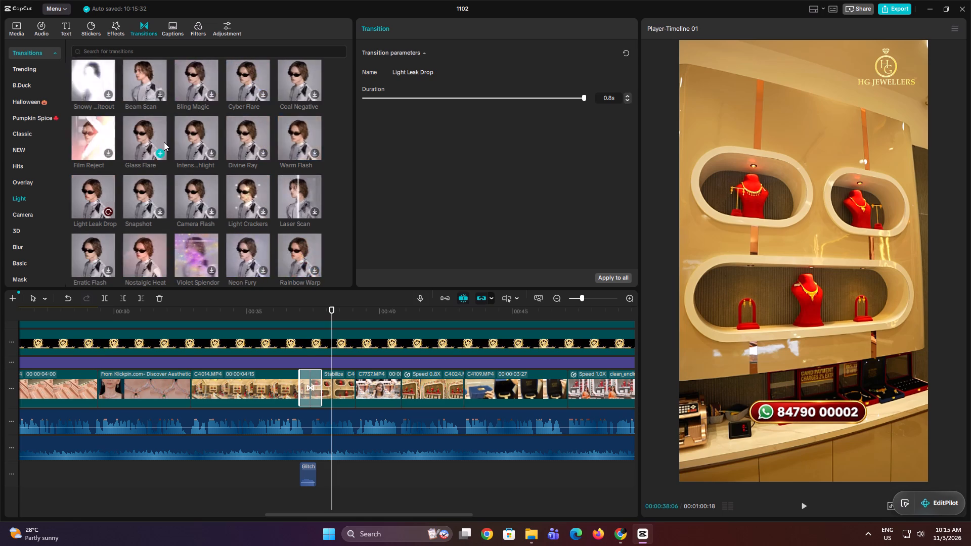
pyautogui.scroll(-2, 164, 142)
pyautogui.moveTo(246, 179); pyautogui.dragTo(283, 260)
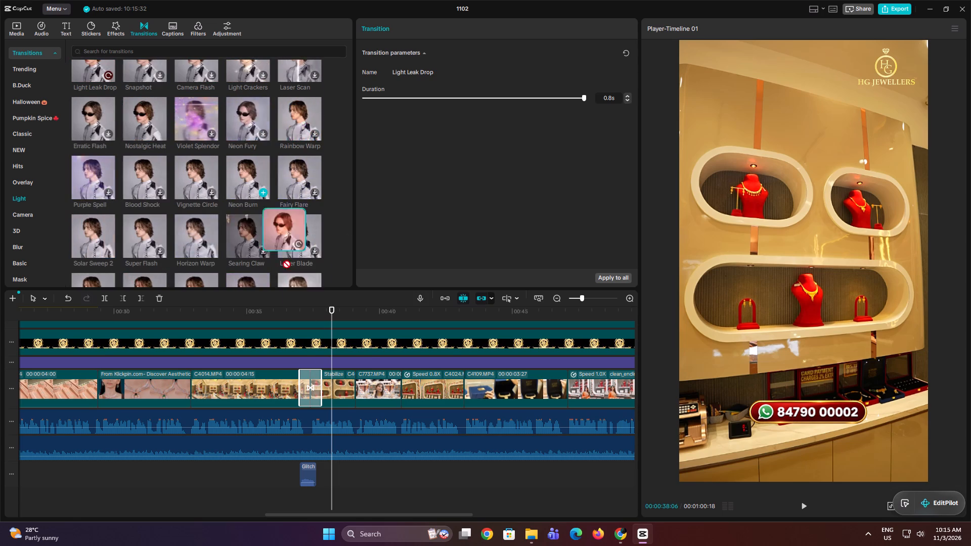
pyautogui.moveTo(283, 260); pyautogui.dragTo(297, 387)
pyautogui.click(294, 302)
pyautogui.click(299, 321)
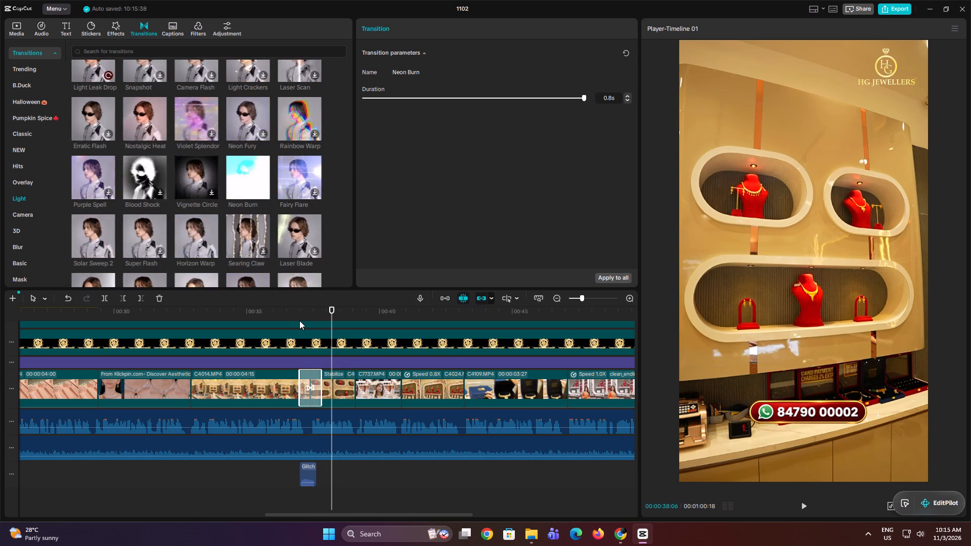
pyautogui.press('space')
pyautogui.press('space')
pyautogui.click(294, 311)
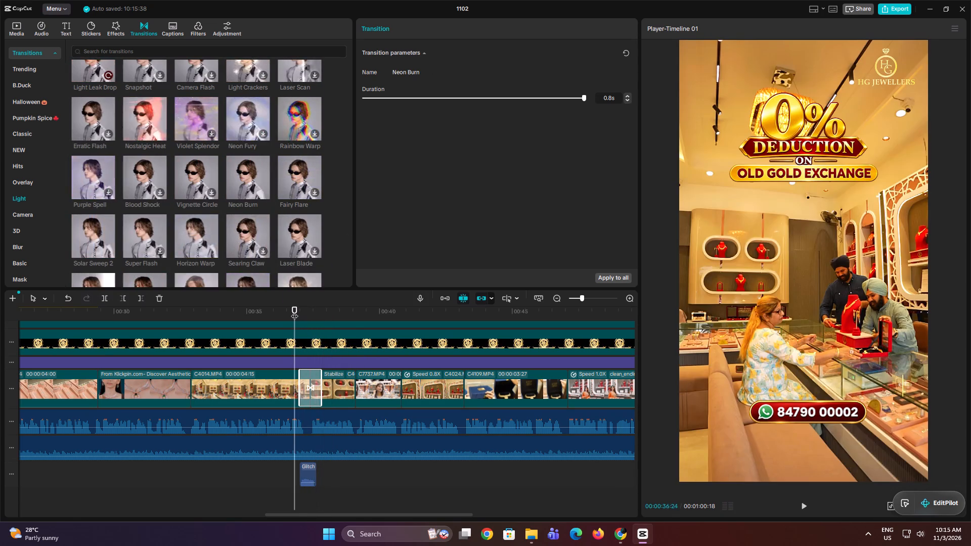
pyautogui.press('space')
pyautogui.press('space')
# Replace the transition after clip C4014 with Heat Spots from the Light category and preview it.
pyautogui.scroll(7, 281, 319)
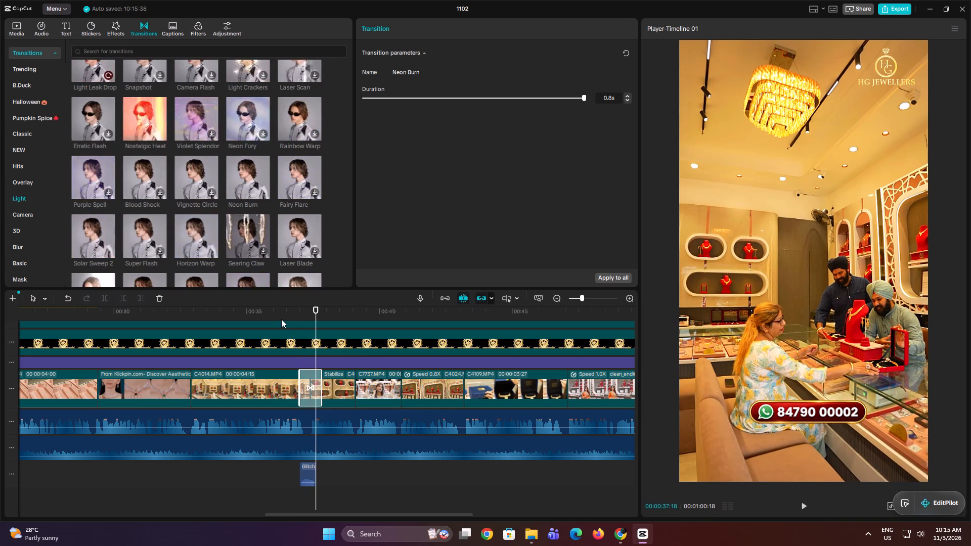
pyautogui.scroll(1, 281, 319)
pyautogui.scroll(10, 237, 225)
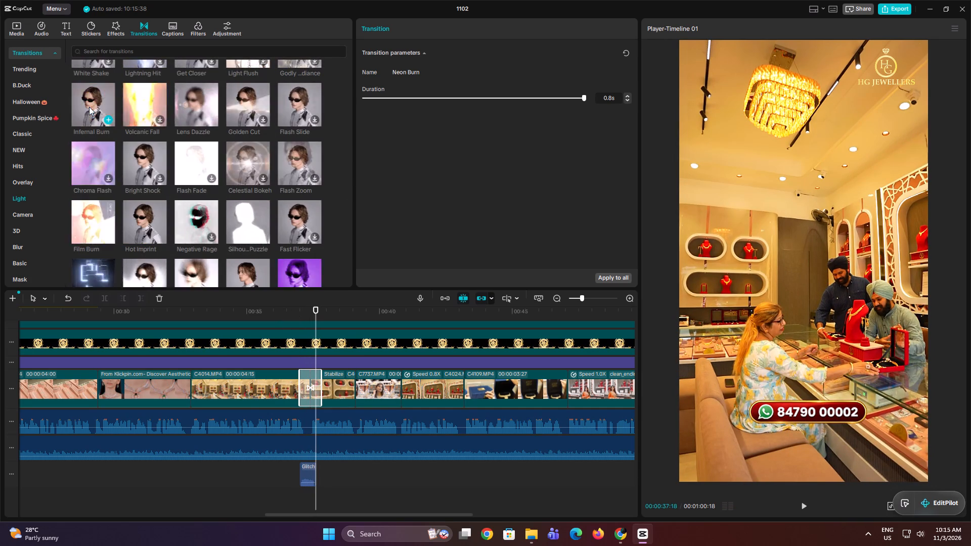
pyautogui.scroll(3, 171, 159)
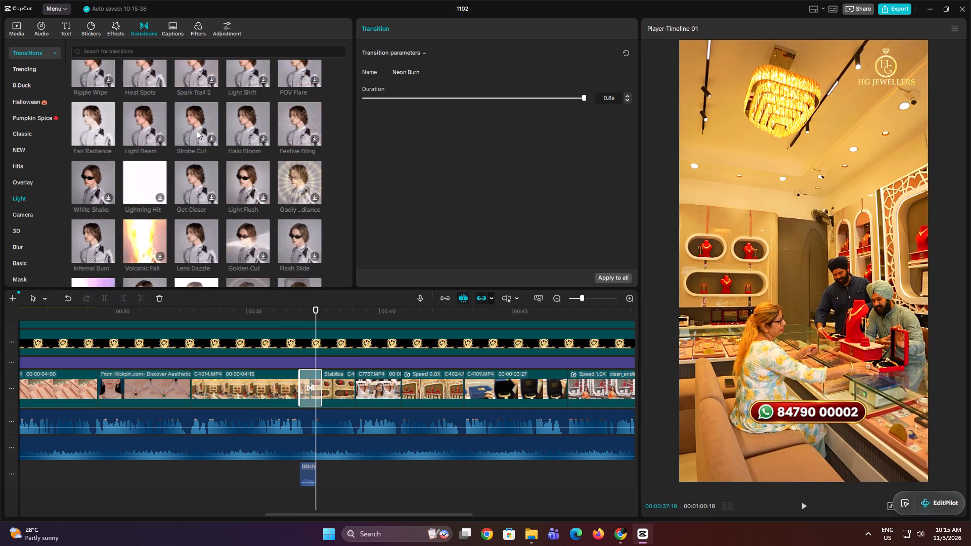
pyautogui.scroll(2, 190, 157)
pyautogui.moveTo(152, 153); pyautogui.dragTo(337, 343)
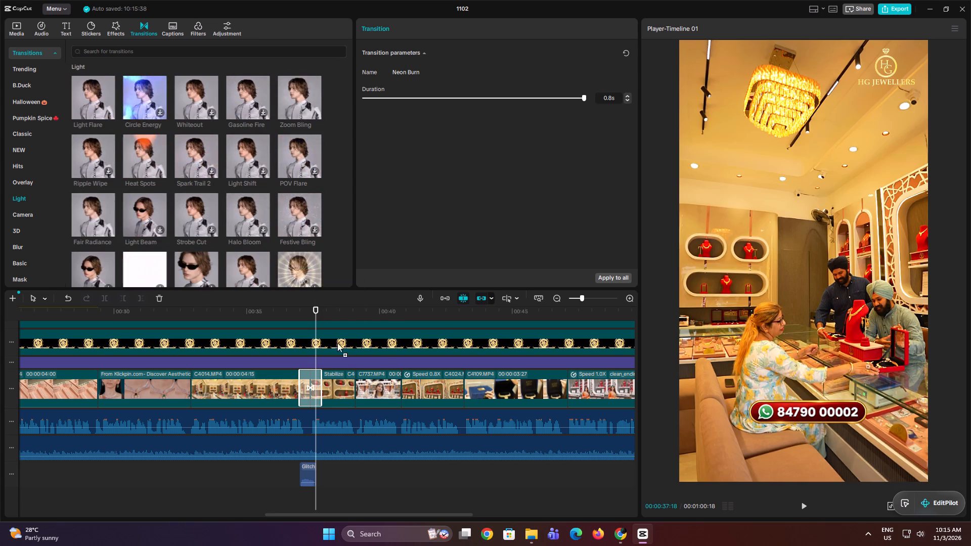
pyautogui.moveTo(337, 343); pyautogui.dragTo(289, 389)
pyautogui.moveTo(315, 306); pyautogui.dragTo(301, 314)
pyautogui.press('space')
pyautogui.press('space')
pyautogui.click(308, 311)
# Add the Light Flare transition at the cut into clip C4070, at about 20 seconds, and preview it.
pyautogui.moveTo(308, 311); pyautogui.dragTo(0, 382)
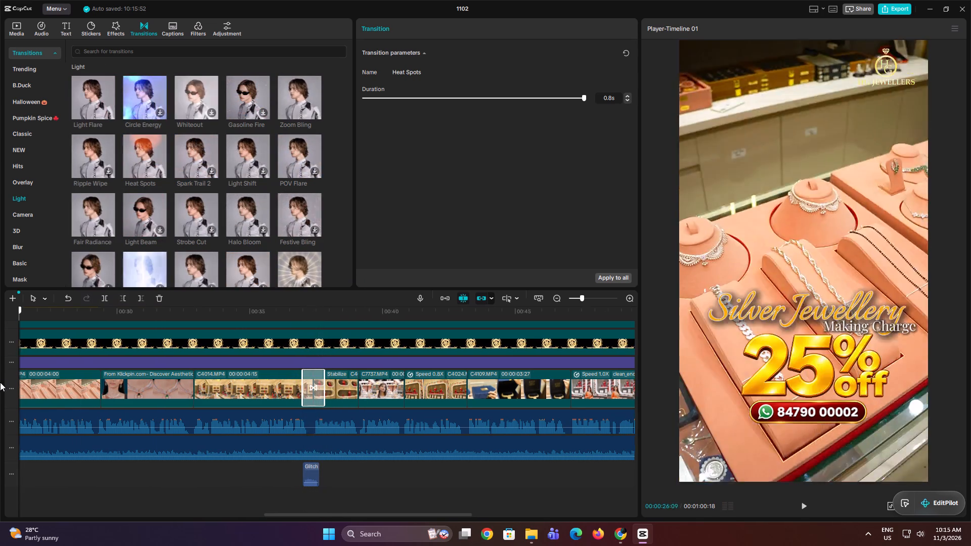
pyautogui.moveTo(0, 382); pyautogui.dragTo(232, 365)
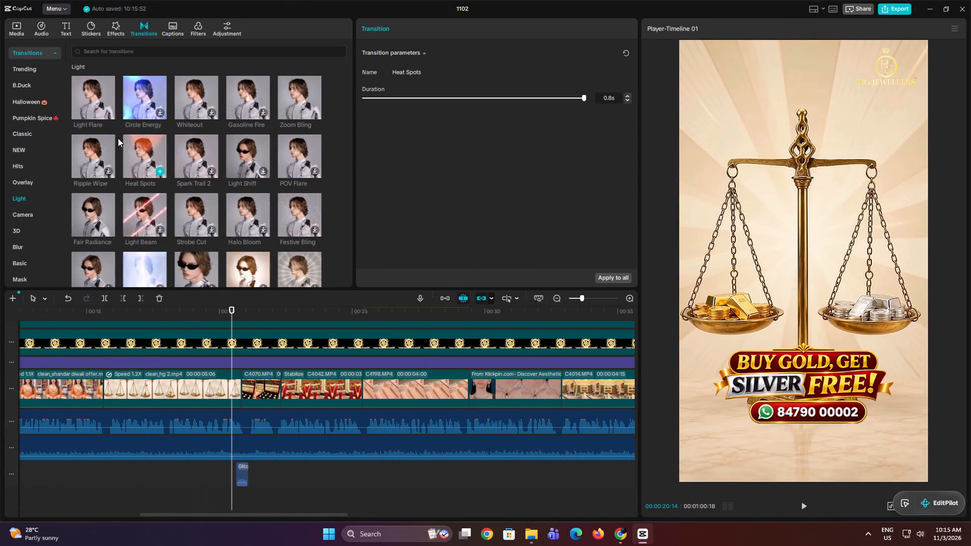
pyautogui.moveTo(99, 102); pyautogui.dragTo(226, 383)
pyautogui.press('space')
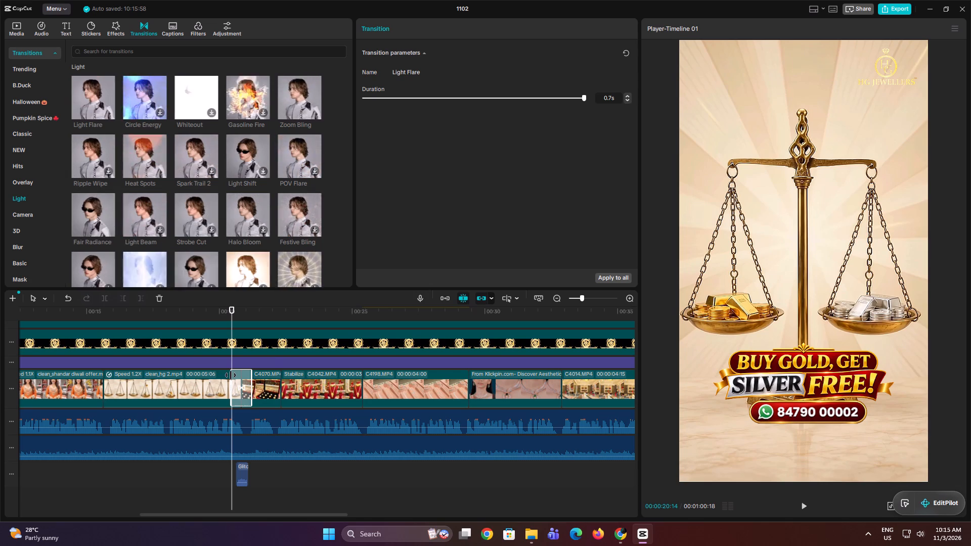
pyautogui.press('space')
# Move the glitch sound effect to the start of the Light Flare transition, extend it to about the transition's end, and play it back.
pyautogui.moveTo(243, 467); pyautogui.dragTo(241, 467)
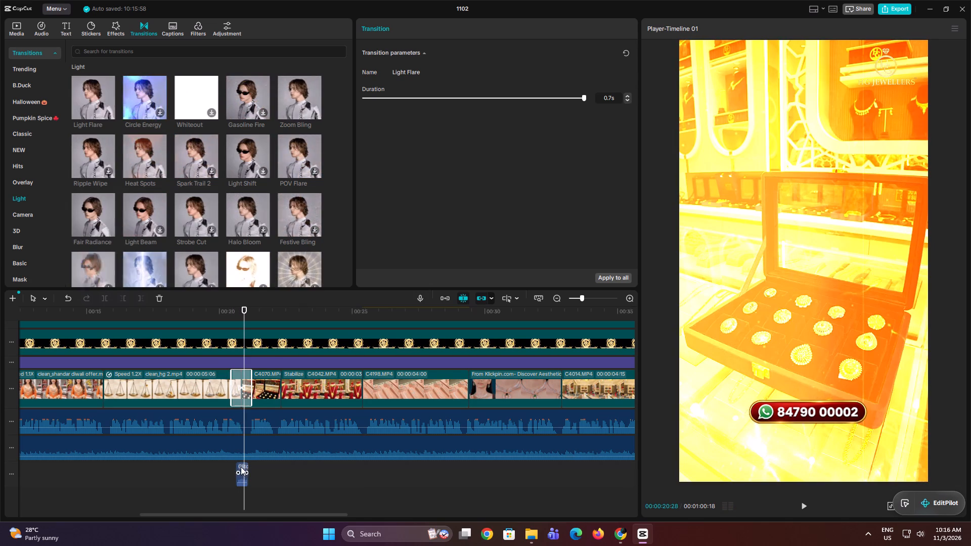
pyautogui.moveTo(241, 467); pyautogui.dragTo(237, 468)
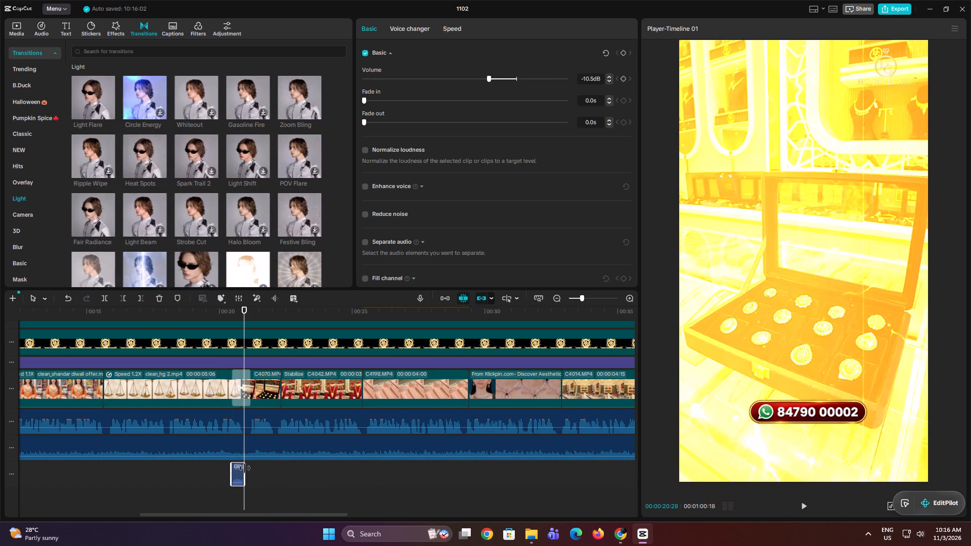
pyautogui.moveTo(245, 468); pyautogui.dragTo(249, 469)
pyautogui.click(220, 316)
pyautogui.press('space')
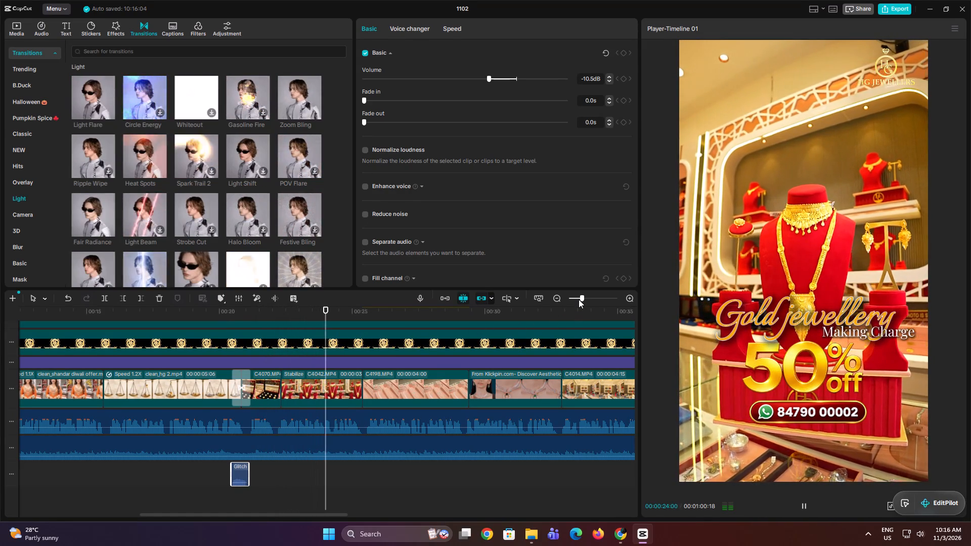
pyautogui.press('space')
pyautogui.press('space')
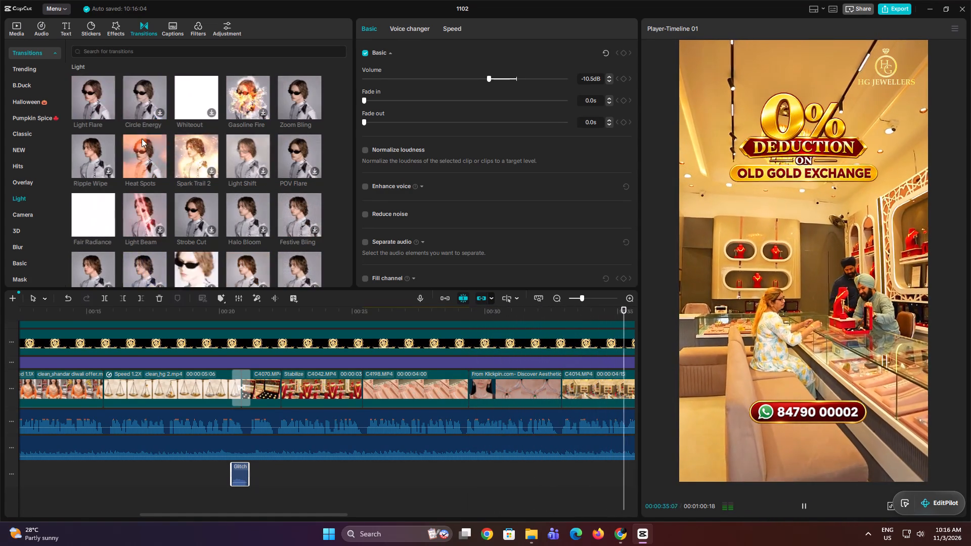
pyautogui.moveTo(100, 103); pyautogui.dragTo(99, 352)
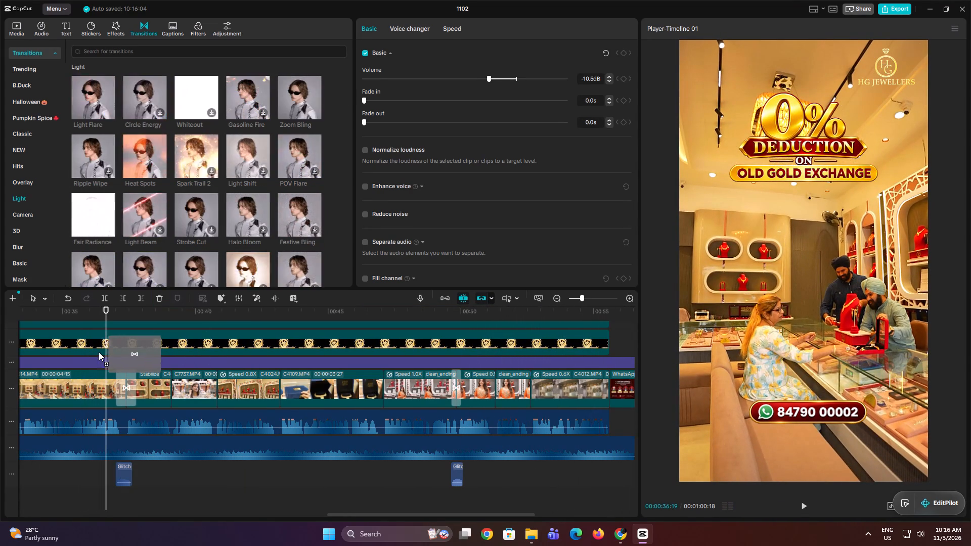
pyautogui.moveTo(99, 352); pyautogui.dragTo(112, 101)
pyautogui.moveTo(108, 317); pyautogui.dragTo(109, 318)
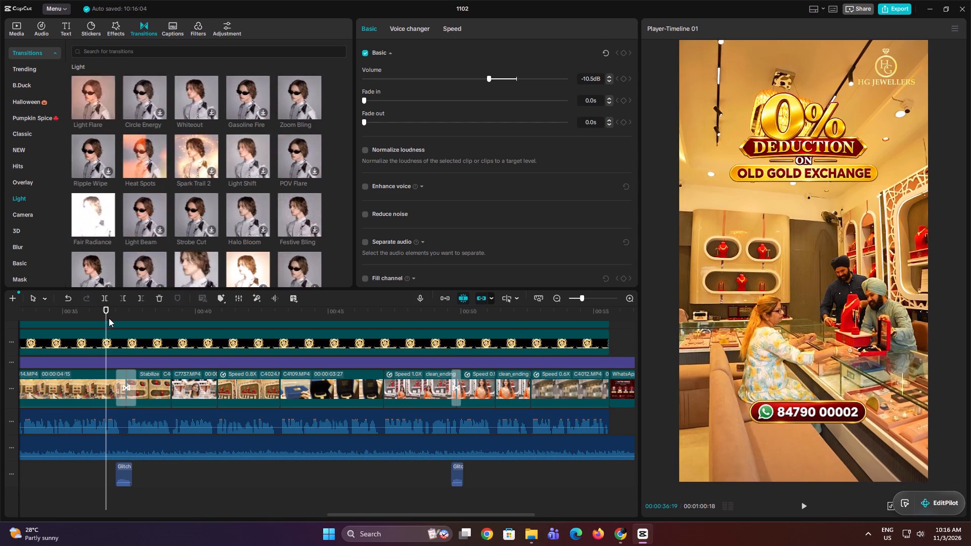
# Add the Shredded Pan transition from the NEW category at the cut into clip C4014, at about 33 seconds, and preview it.
pyautogui.moveTo(109, 318); pyautogui.dragTo(151, 352)
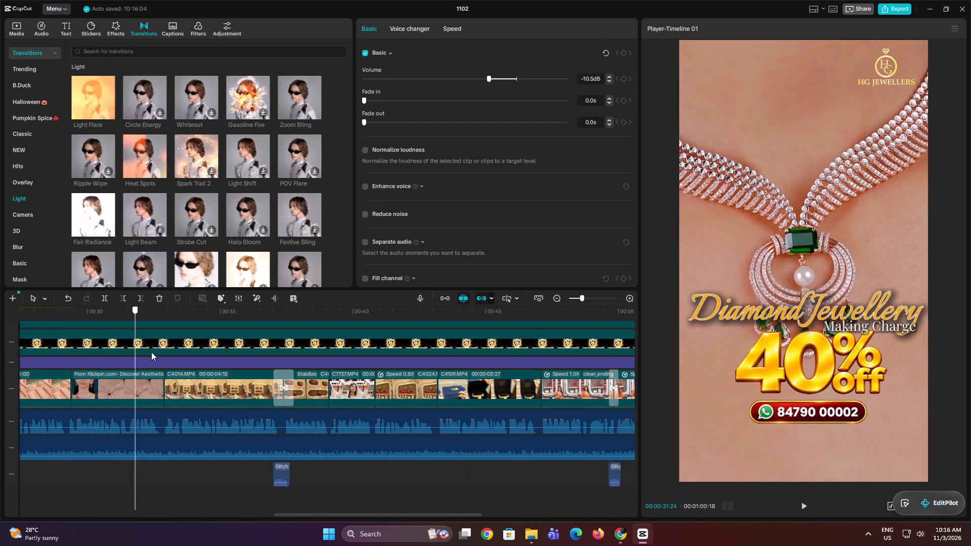
pyautogui.moveTo(151, 352); pyautogui.dragTo(159, 352)
pyautogui.click(33, 150)
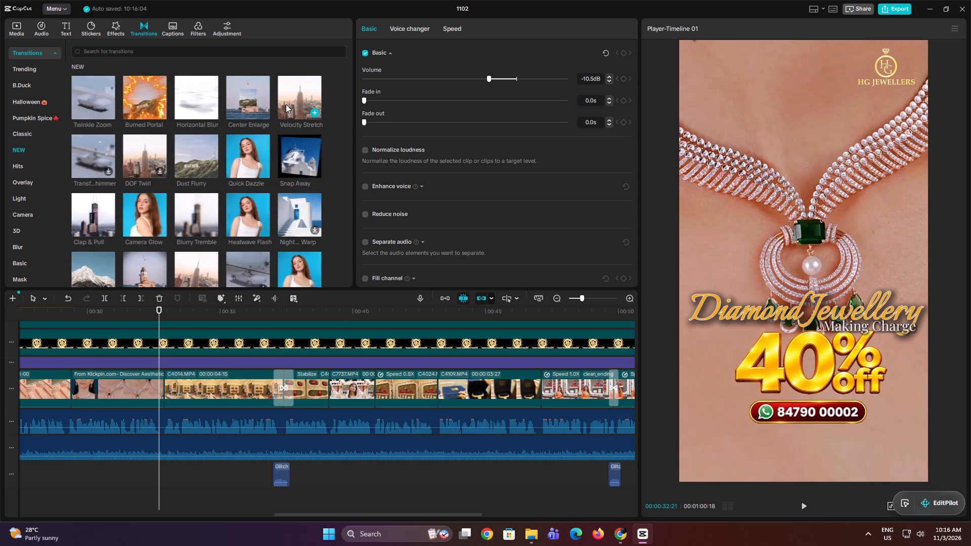
pyautogui.scroll(-2, 192, 176)
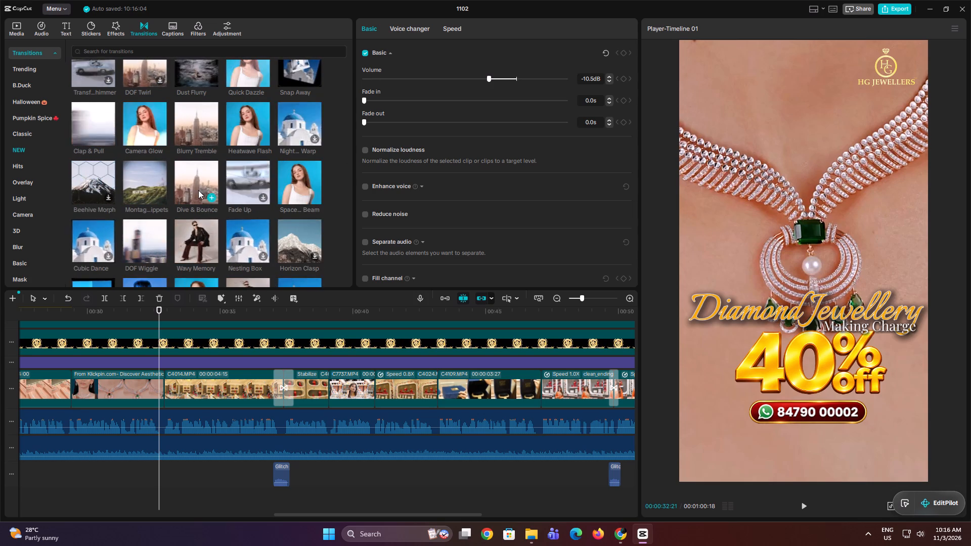
pyautogui.scroll(-3, 159, 199)
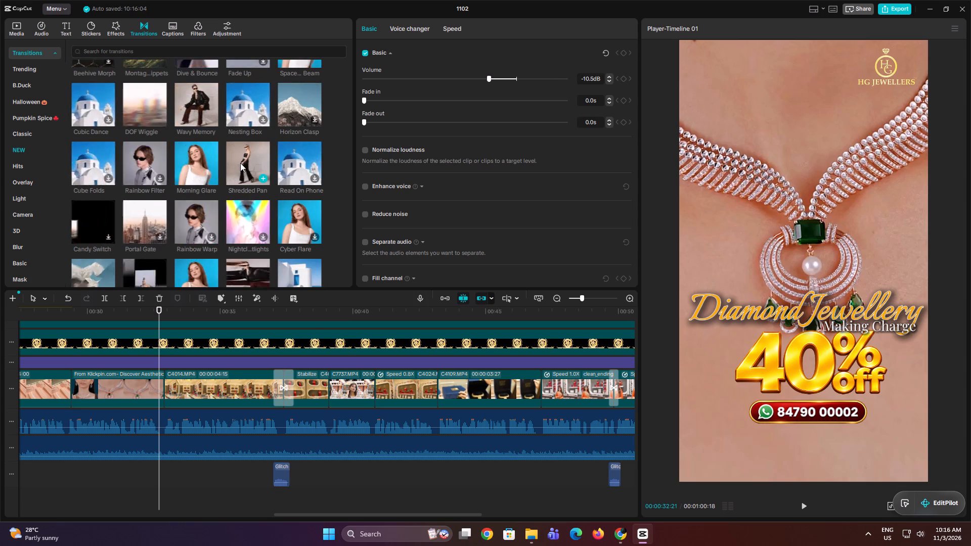
pyautogui.moveTo(241, 164); pyautogui.dragTo(161, 385)
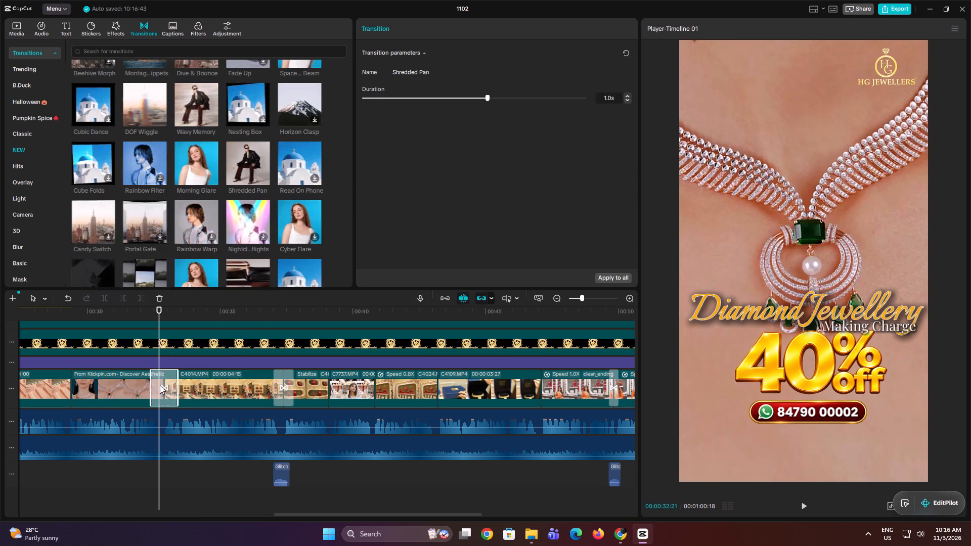
pyautogui.press('space')
pyautogui.press('space')
pyautogui.click(144, 312)
pyautogui.press('space')
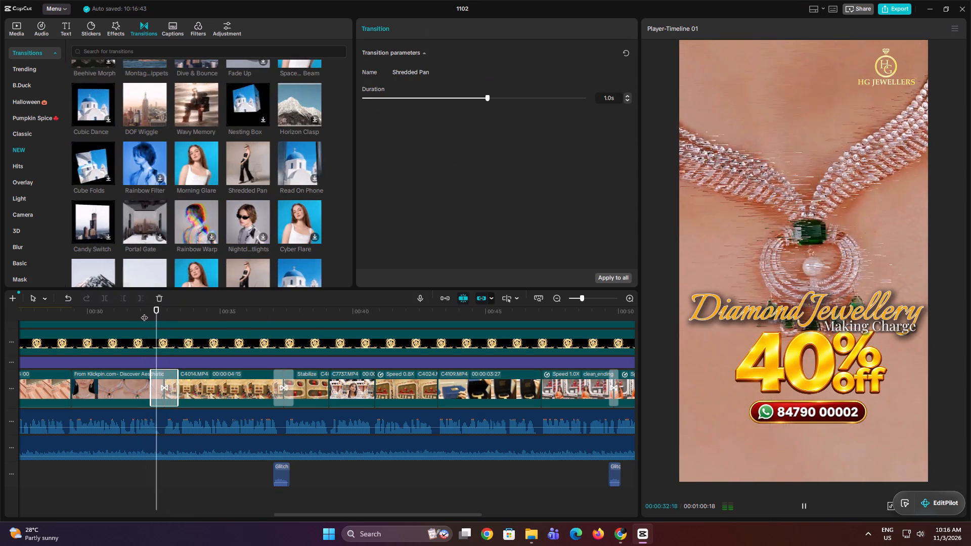
pyautogui.press('space')
# Shorten the Shredded Pan transition to 0.3 s and play back the section that follows it.
pyautogui.moveTo(155, 378); pyautogui.dragTo(163, 380)
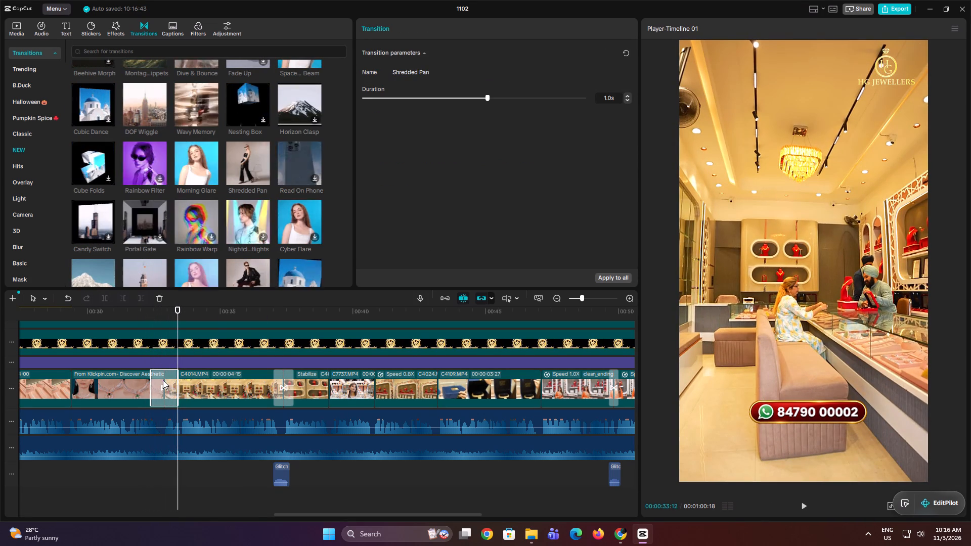
pyautogui.moveTo(163, 380); pyautogui.dragTo(164, 380)
pyautogui.moveTo(151, 375); pyautogui.dragTo(160, 377)
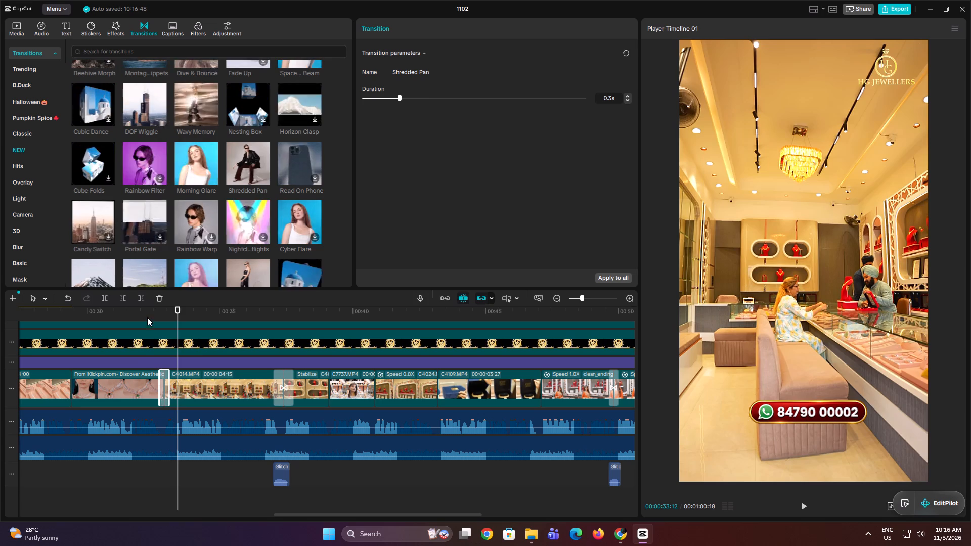
pyautogui.click(147, 317)
pyautogui.press('space')
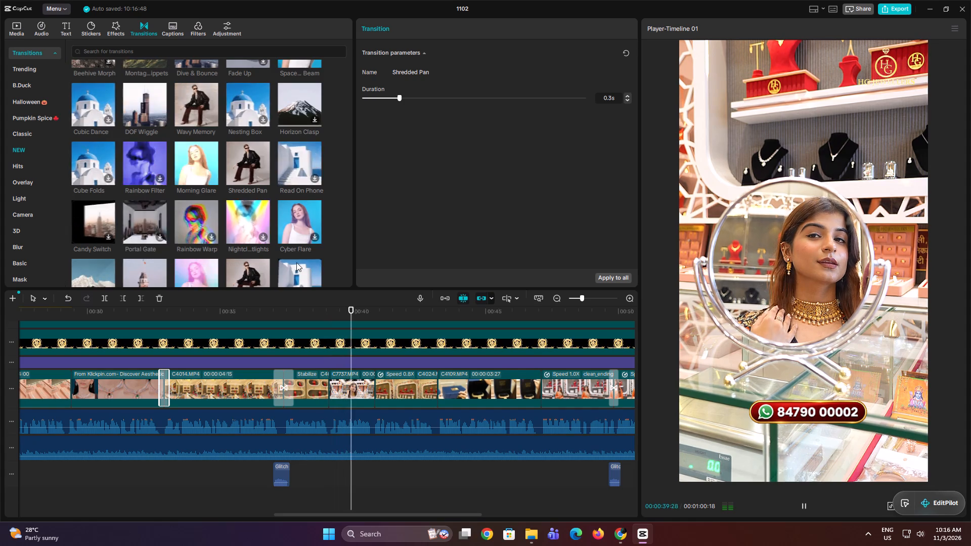
pyautogui.press('space')
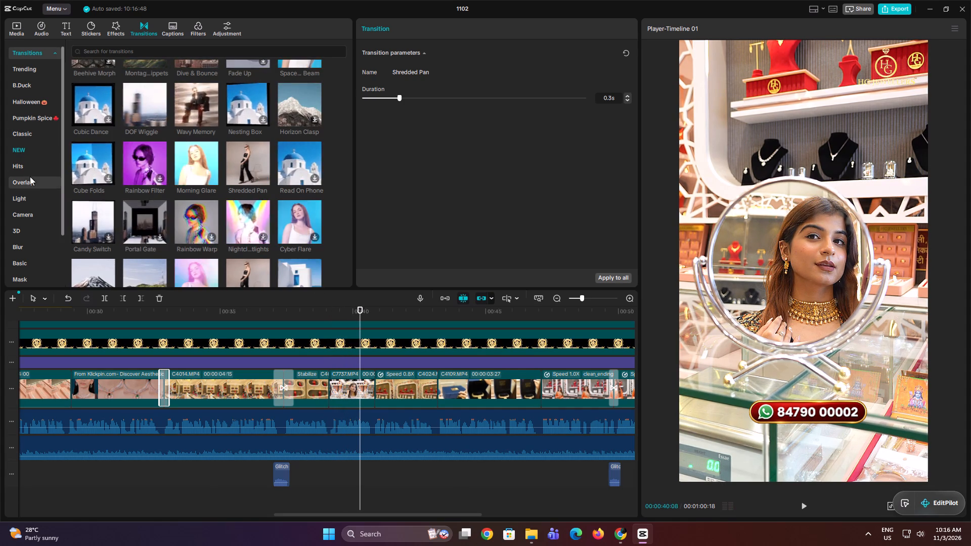
# Add the Mix transition from the Overlay category at the cut into clip C7737 and preview it.
pyautogui.click(29, 178)
pyautogui.moveTo(136, 113); pyautogui.dragTo(324, 390)
pyautogui.click(320, 317)
pyautogui.press('space')
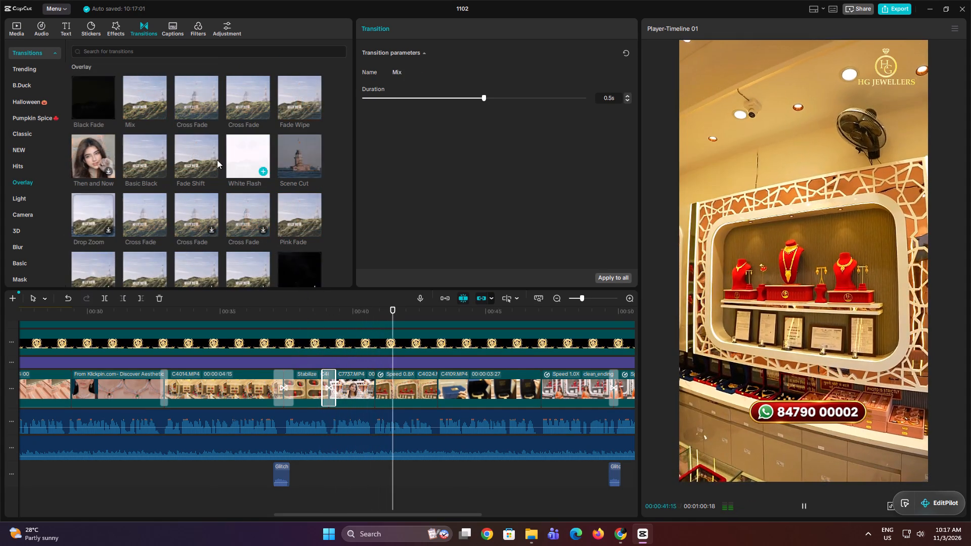
pyautogui.press('space')
# Add the first Cross Fade transition from the Overlay category after clip C7737, shorten it to 0.3 s and preview it.
pyautogui.moveTo(199, 104); pyautogui.dragTo(372, 385)
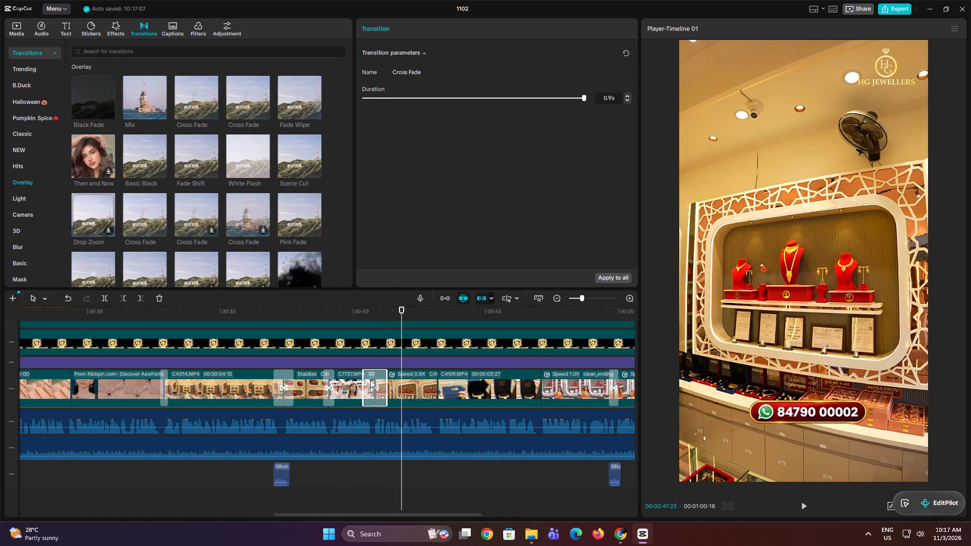
pyautogui.moveTo(366, 375); pyautogui.dragTo(374, 375)
pyautogui.click(362, 307)
pyautogui.press('space')
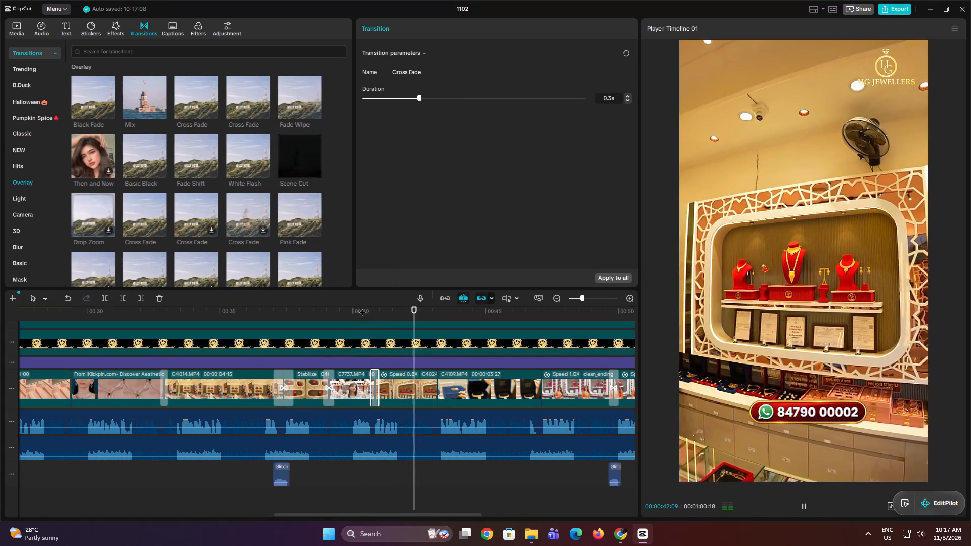
pyautogui.press('space')
# Add the second Cross Fade transition at the cut into clip C4109, set it to 0.5 s and preview it.
pyautogui.moveTo(248, 100); pyautogui.dragTo(448, 320)
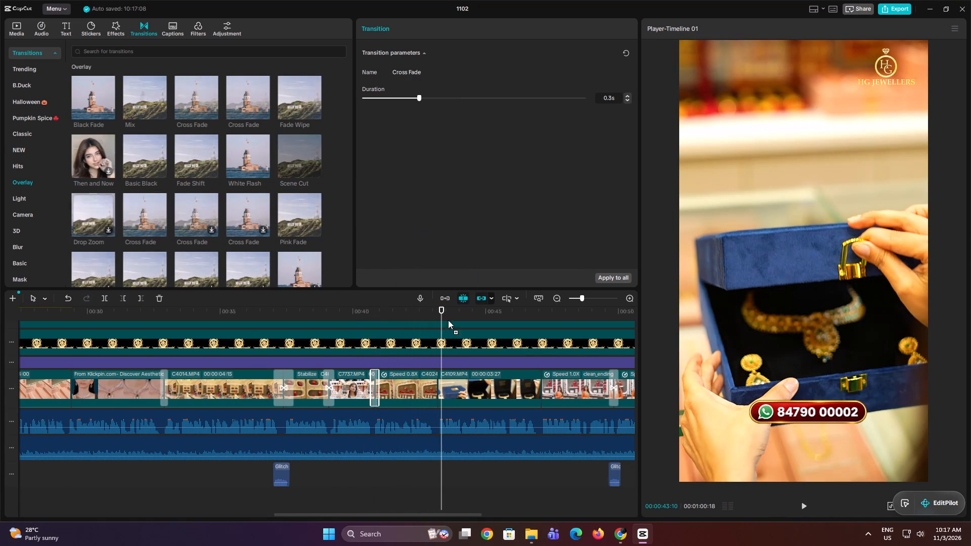
pyautogui.moveTo(448, 320); pyautogui.dragTo(428, 387)
pyautogui.moveTo(423, 380); pyautogui.dragTo(429, 382)
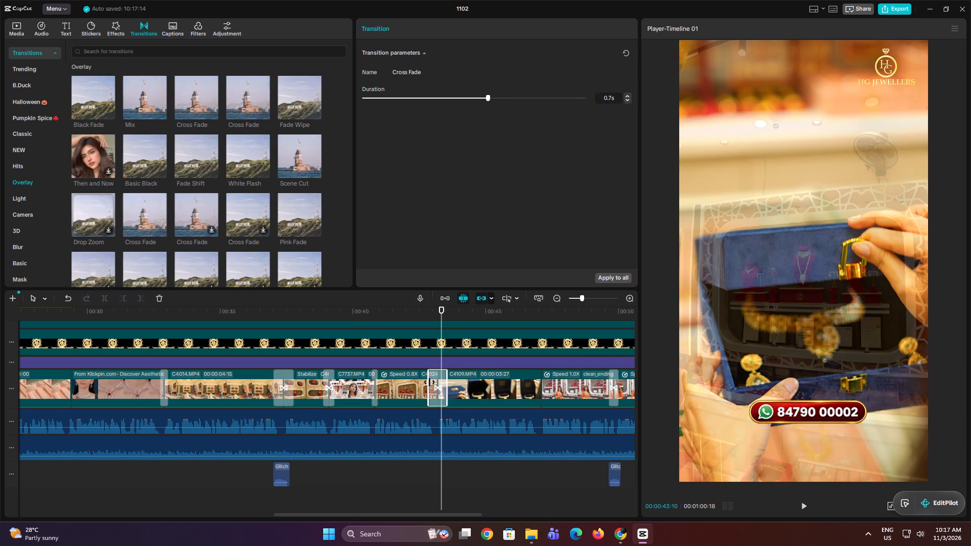
pyautogui.moveTo(429, 382); pyautogui.dragTo(431, 383)
pyautogui.click(422, 313)
pyautogui.press('space')
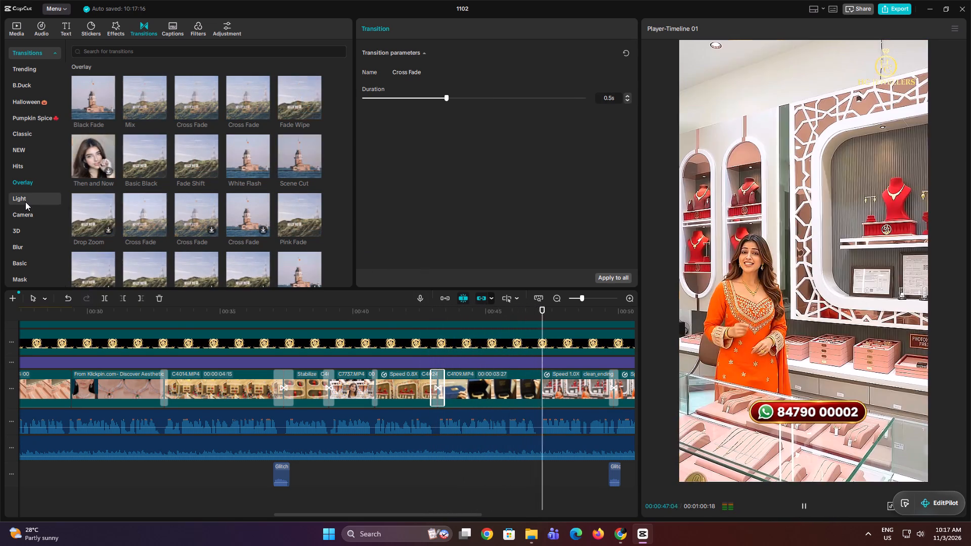
# Add the Heat Spots transition from the Light category after clip C4109, accepting duplicate frames, shorten it to 0.3 s and preview it.
pyautogui.click(25, 202)
pyautogui.press('space')
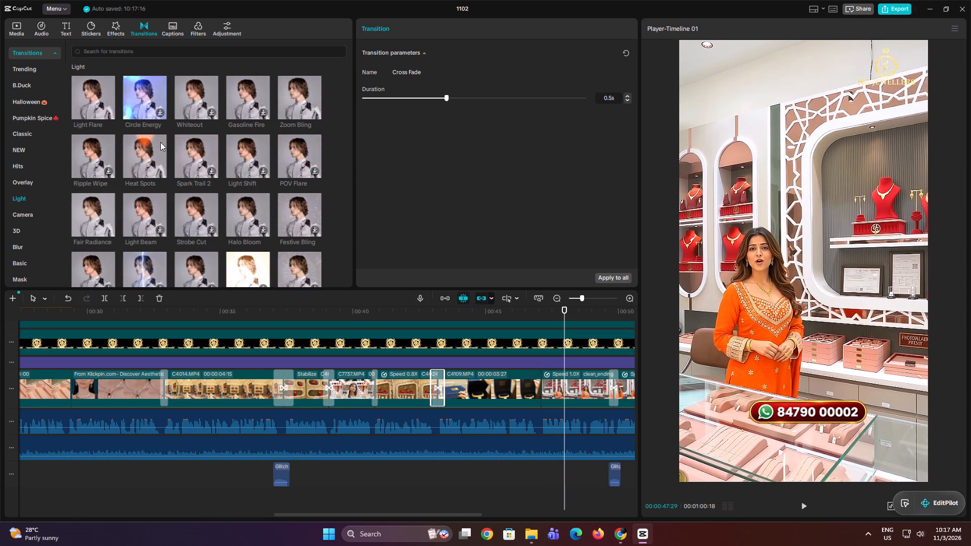
pyautogui.moveTo(153, 156); pyautogui.dragTo(535, 391)
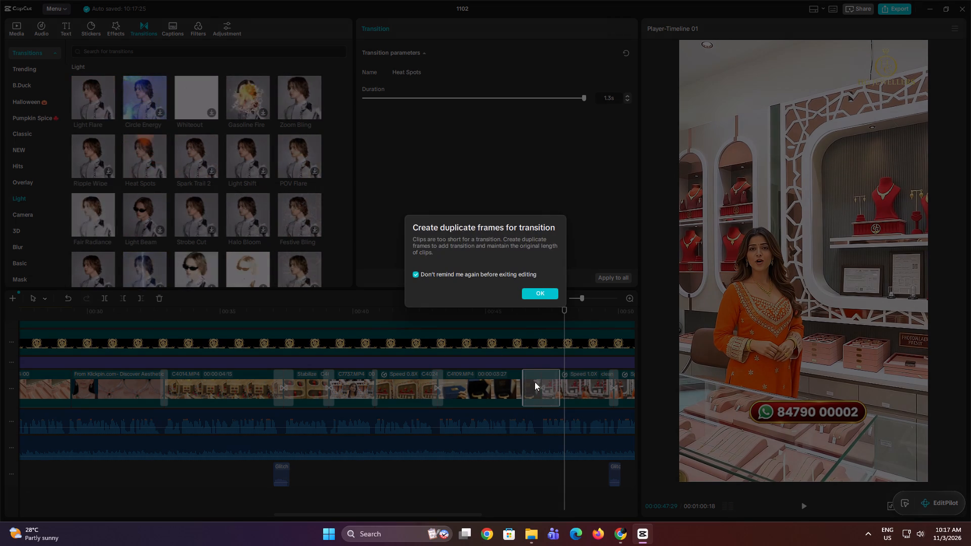
pyautogui.click(540, 290)
pyautogui.moveTo(526, 376); pyautogui.dragTo(540, 376)
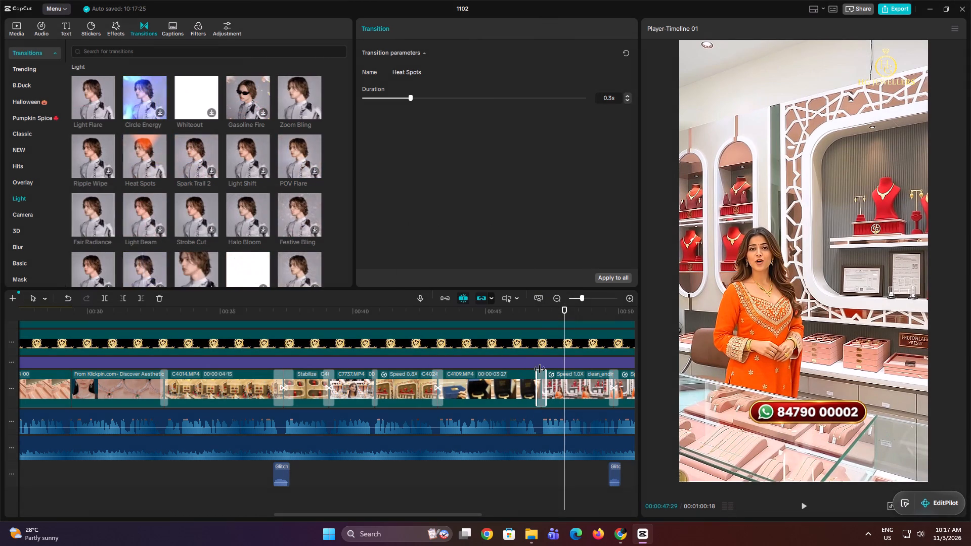
pyautogui.click(531, 312)
pyautogui.press('space')
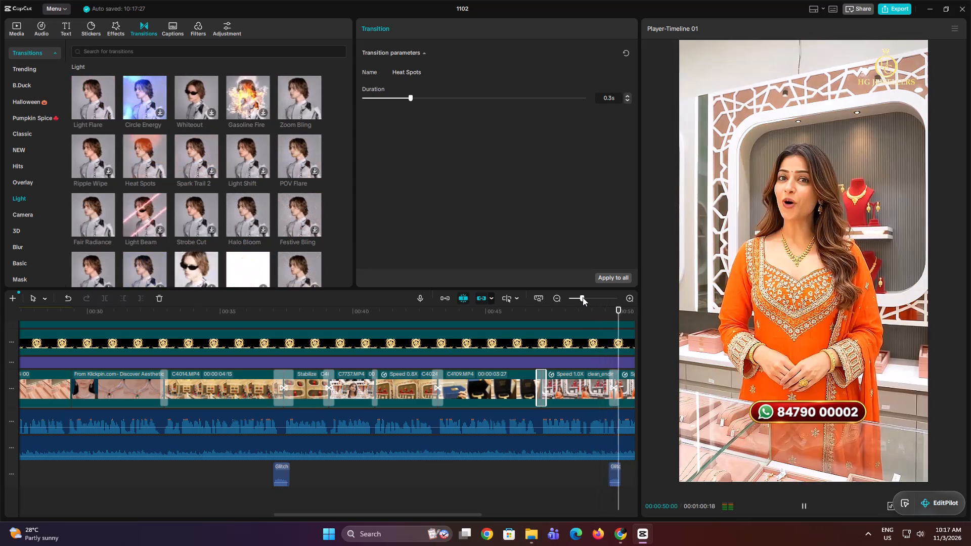
pyautogui.press('space')
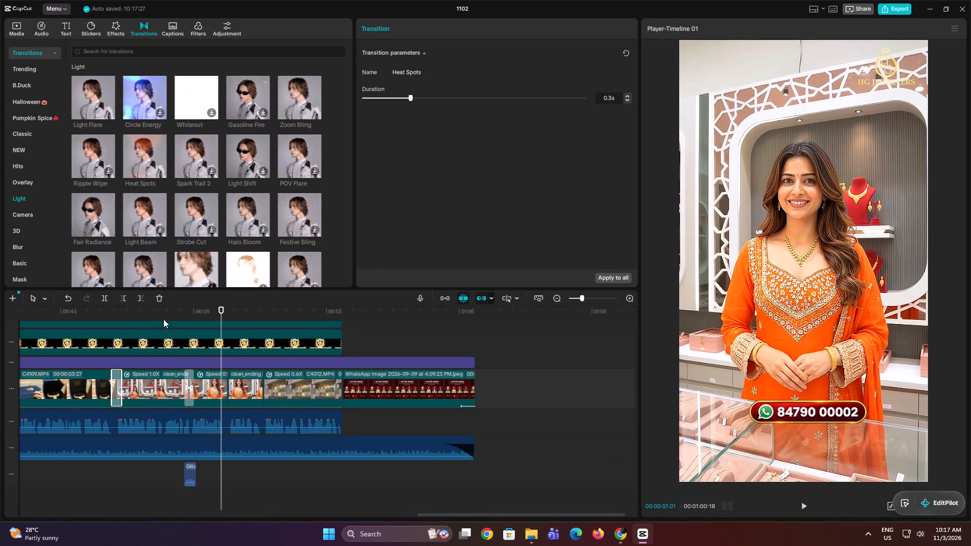
# Lengthen the Glass Flare transition at about 50 seconds to 0.7 s, checking playback before and after.
pyautogui.click(163, 317)
pyautogui.press('space')
pyautogui.press('space')
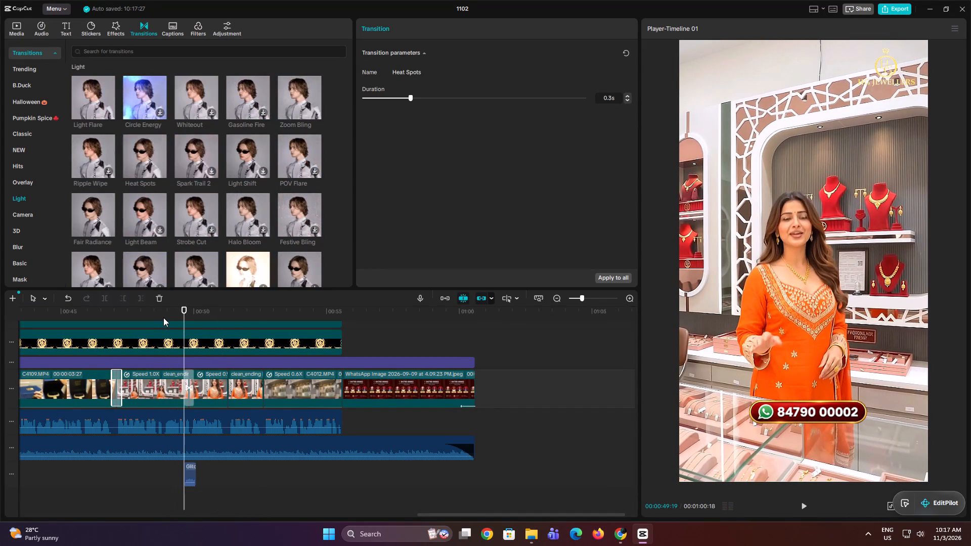
pyautogui.press('space')
pyautogui.press('space')
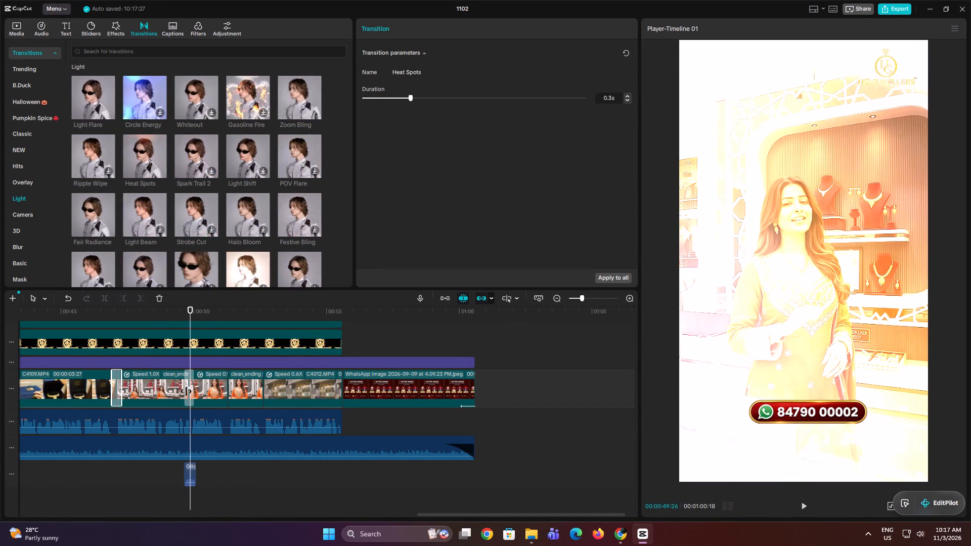
pyautogui.click(186, 391)
pyautogui.moveTo(476, 97); pyautogui.dragTo(485, 96)
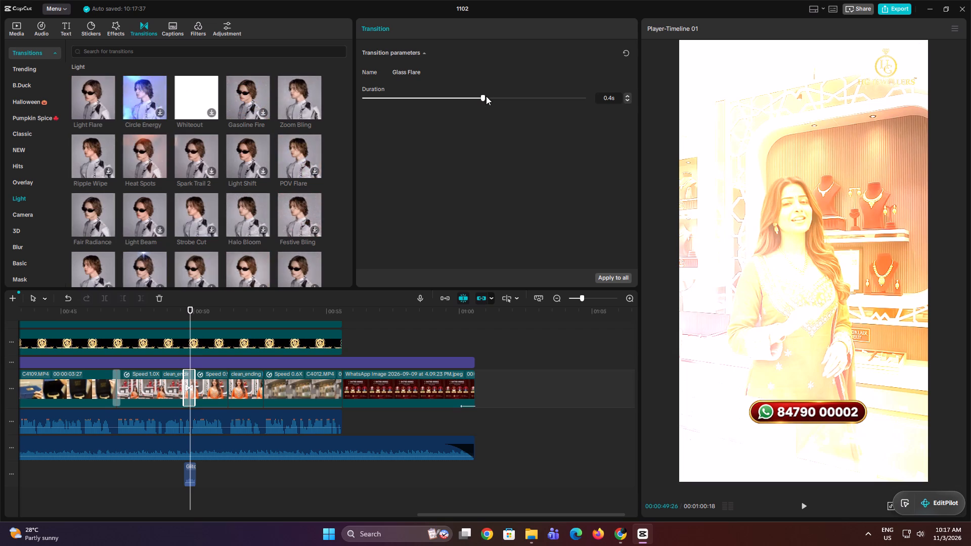
pyautogui.moveTo(504, 102); pyautogui.dragTo(520, 103)
pyautogui.moveTo(522, 103); pyautogui.dragTo(535, 103)
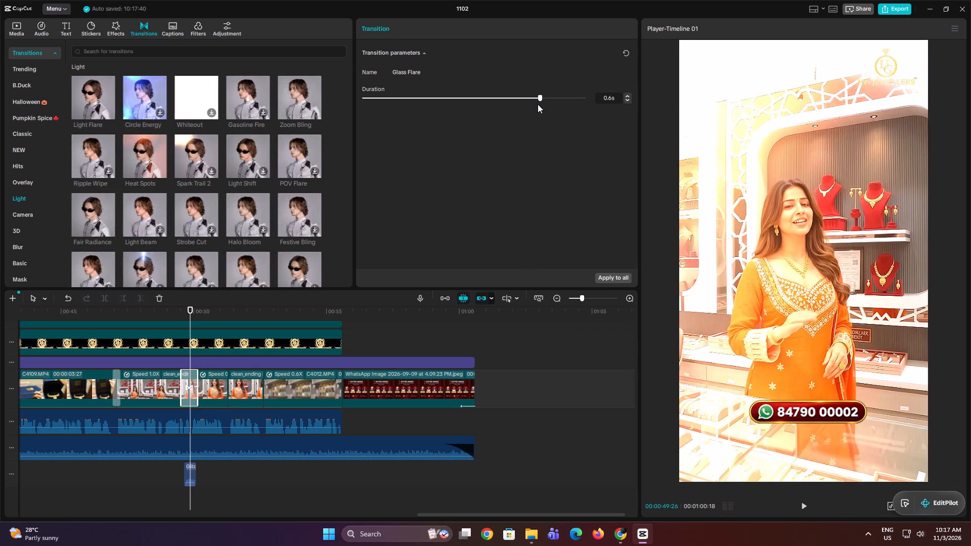
pyautogui.moveTo(544, 101); pyautogui.dragTo(564, 97)
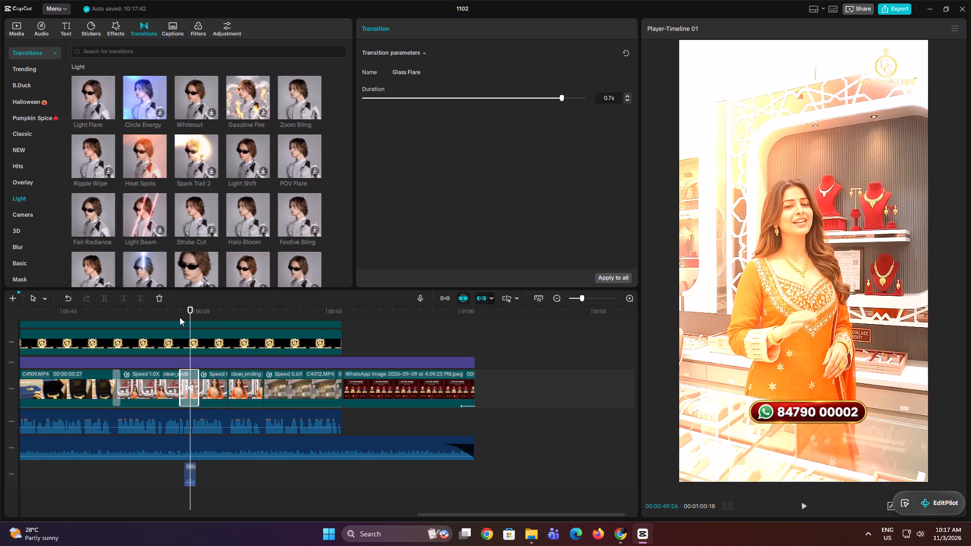
pyautogui.click(174, 314)
pyautogui.press('space')
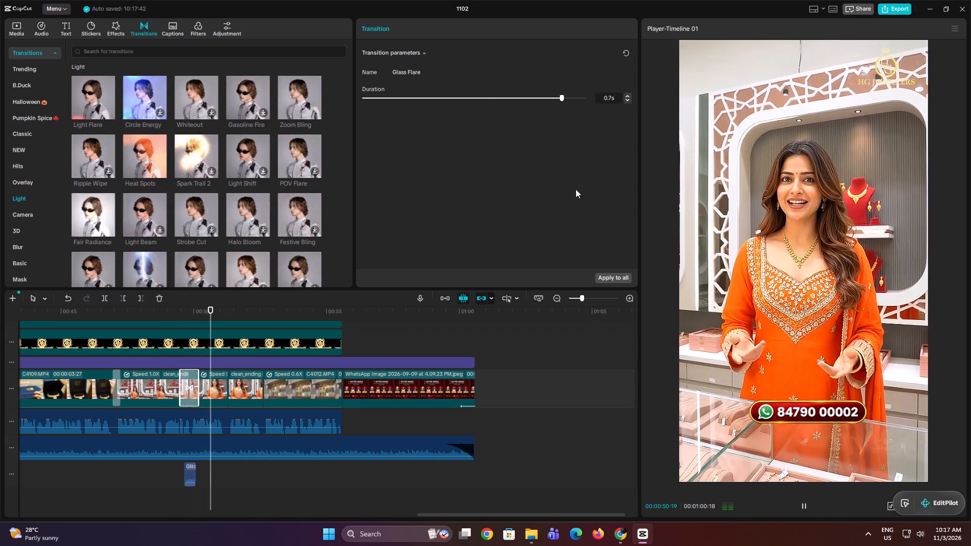
pyautogui.press('space')
# Extend the Glass Flare transition to its maximum duration, 0.7 s, and play back the closing clips.
pyautogui.moveTo(564, 92); pyautogui.dragTo(587, 95)
pyautogui.moveTo(581, 96); pyautogui.dragTo(606, 99)
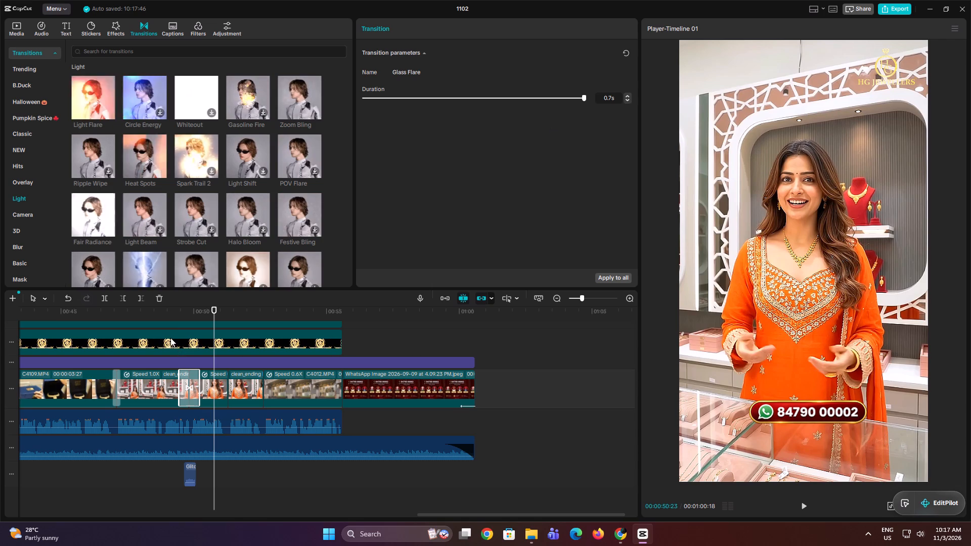
pyautogui.click(171, 320)
pyautogui.click(164, 318)
pyautogui.press('space')
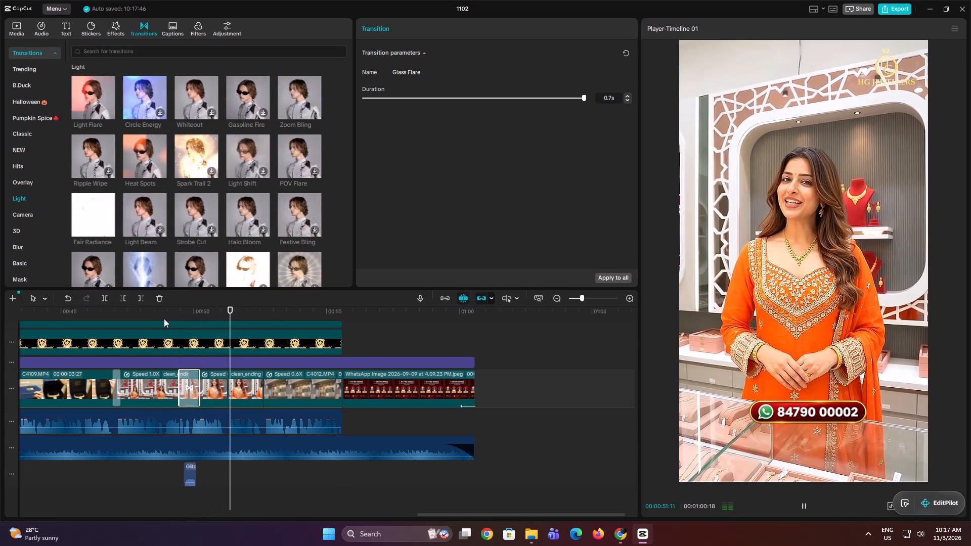
pyautogui.press('space')
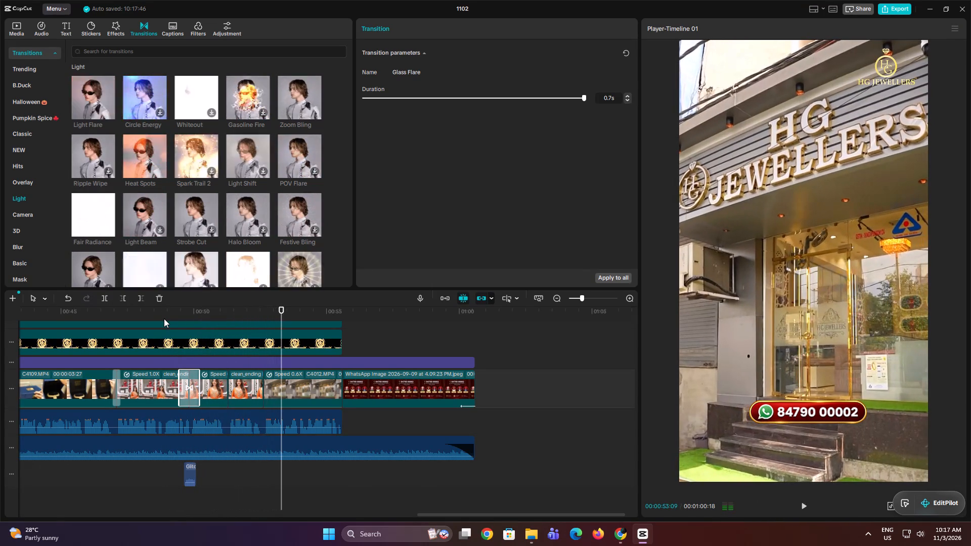
pyautogui.moveTo(180, 380); pyautogui.dragTo(172, 382)
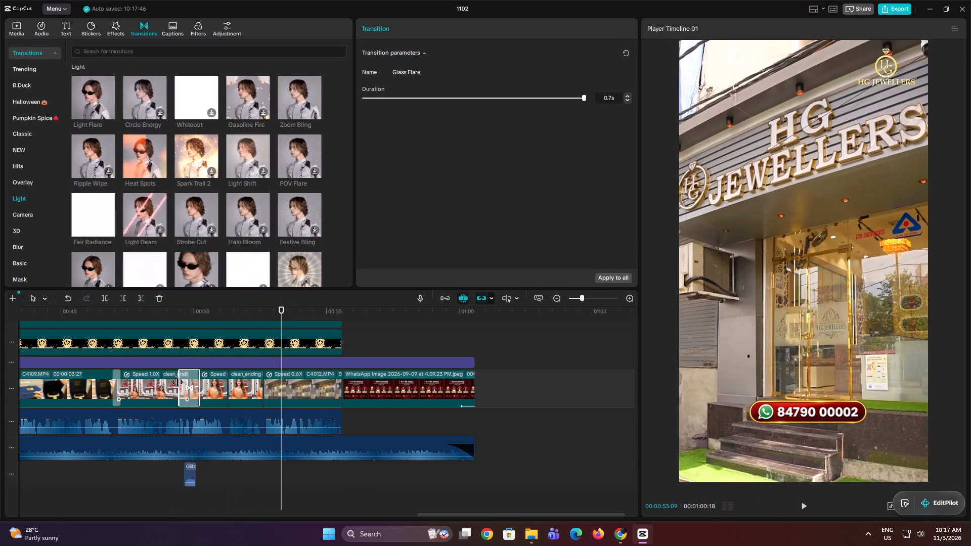
pyautogui.press('space')
pyautogui.press('space')
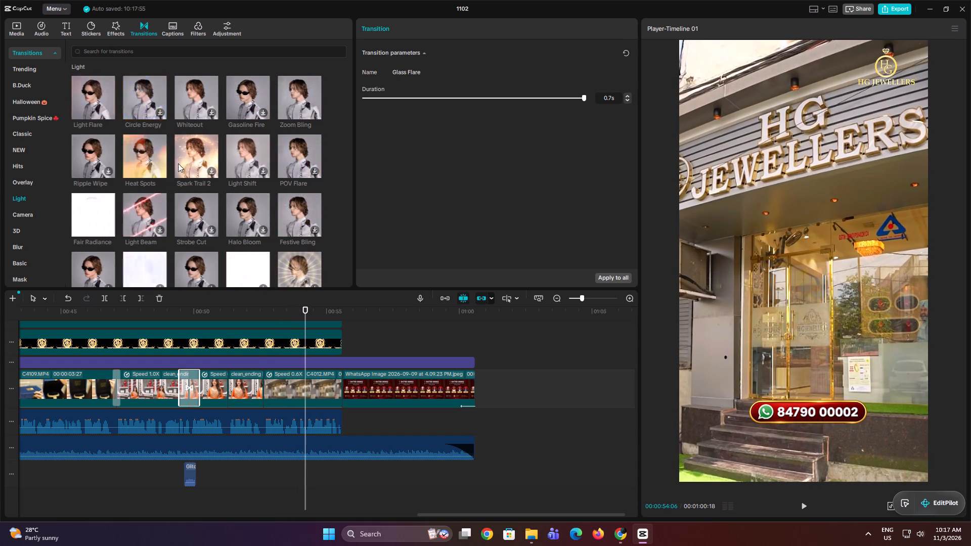
# Add the Heat Spots transition at the cut between clip C4012 and the closing WhatsApp image.
pyautogui.moveTo(158, 161); pyautogui.dragTo(333, 387)
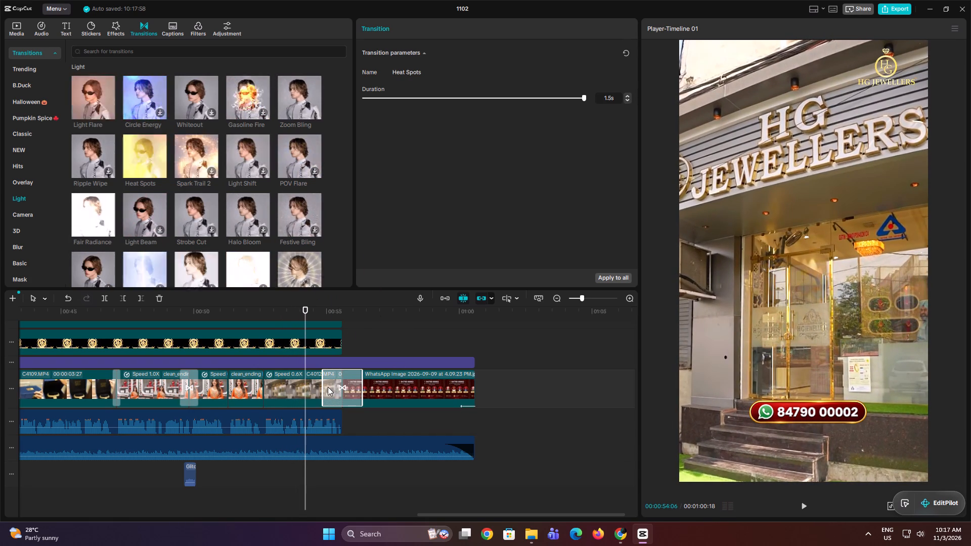
# Shorten the Heat Spots transition before the closing WhatsApp image to 0.7 s and play back the ending.
pyautogui.moveTo(325, 385); pyautogui.dragTo(334, 385)
pyautogui.press('space')
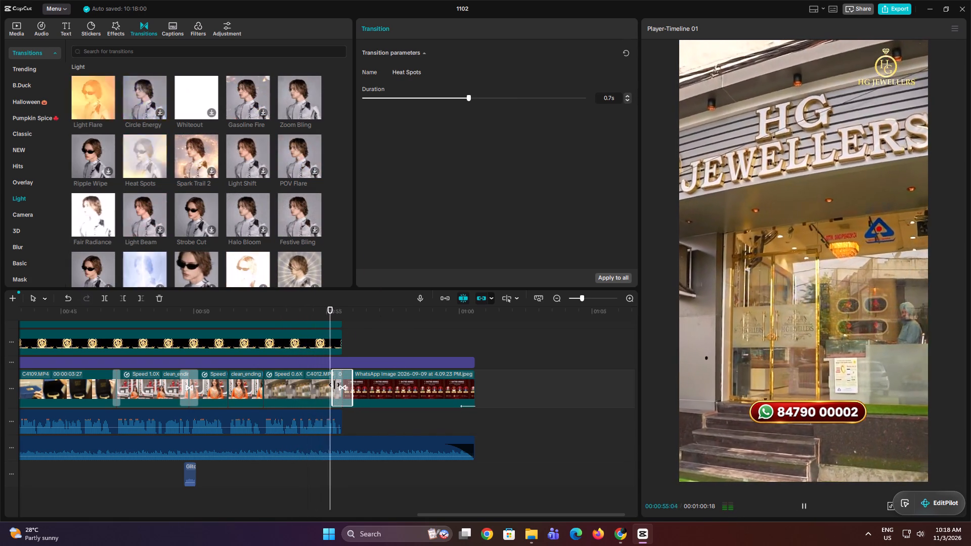
pyautogui.scroll(7, 334, 385)
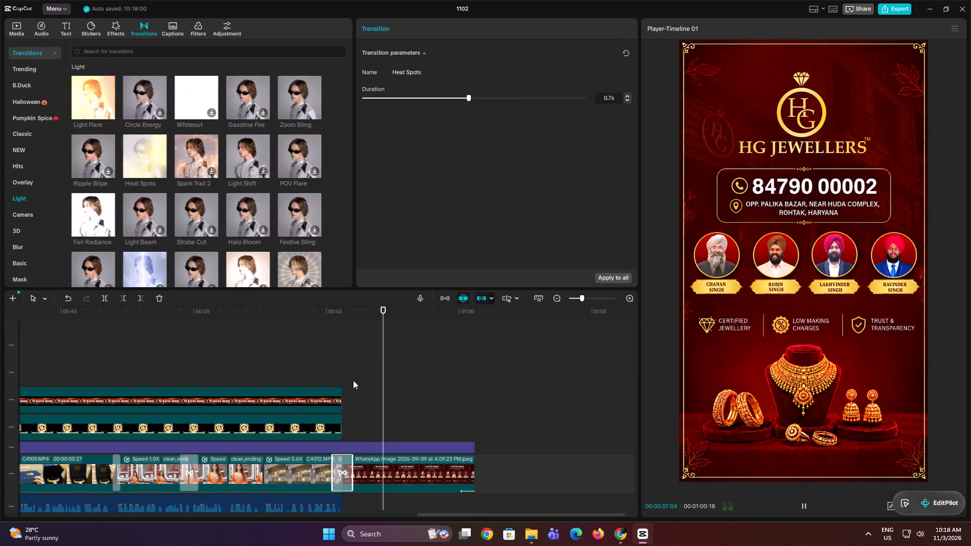
pyautogui.press('space')
# Play the video from the beginning to review the opening presenter clips up to about 14 seconds.
pyautogui.click(371, 361)
pyautogui.moveTo(371, 361); pyautogui.dragTo(0, 356)
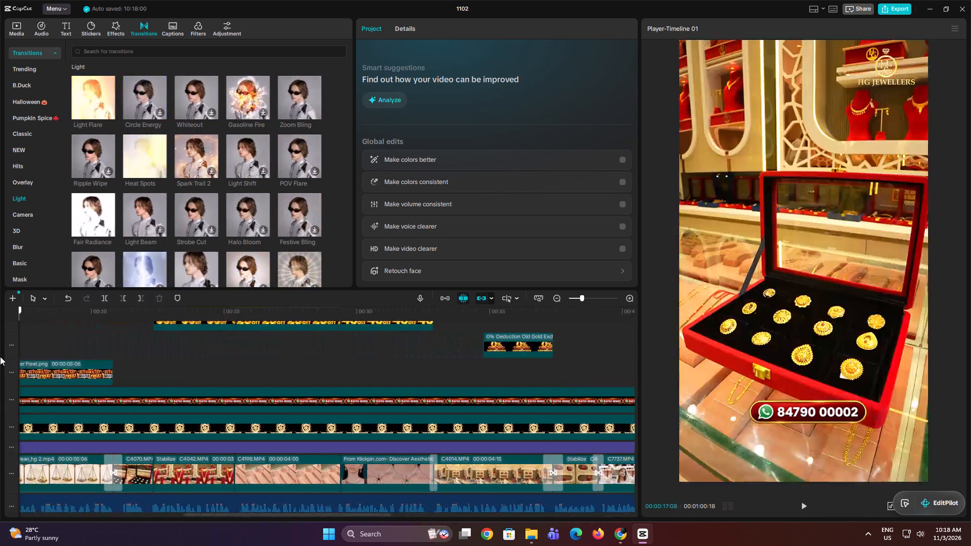
pyautogui.moveTo(0, 356); pyautogui.dragTo(0, 359)
pyautogui.press('space')
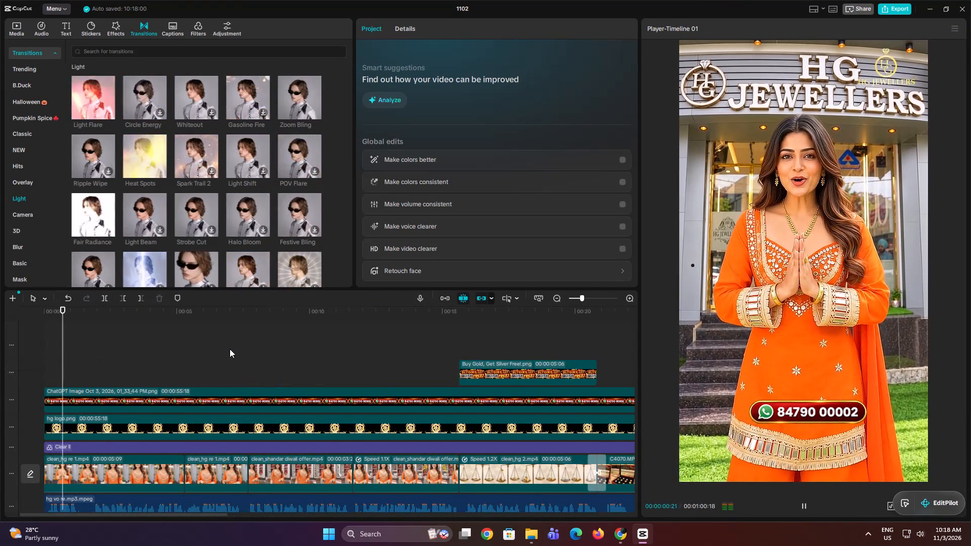
pyautogui.scroll(-3, 230, 349)
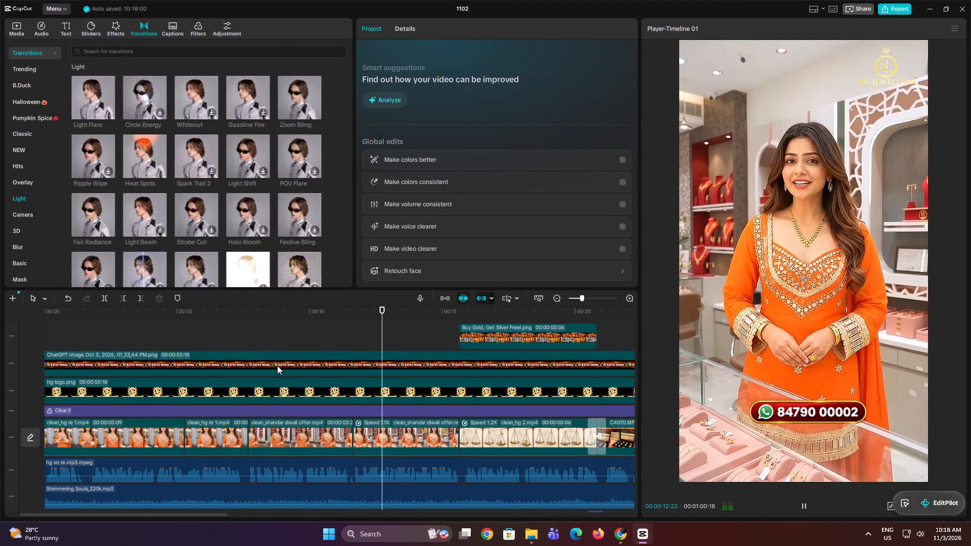
pyautogui.press('space')
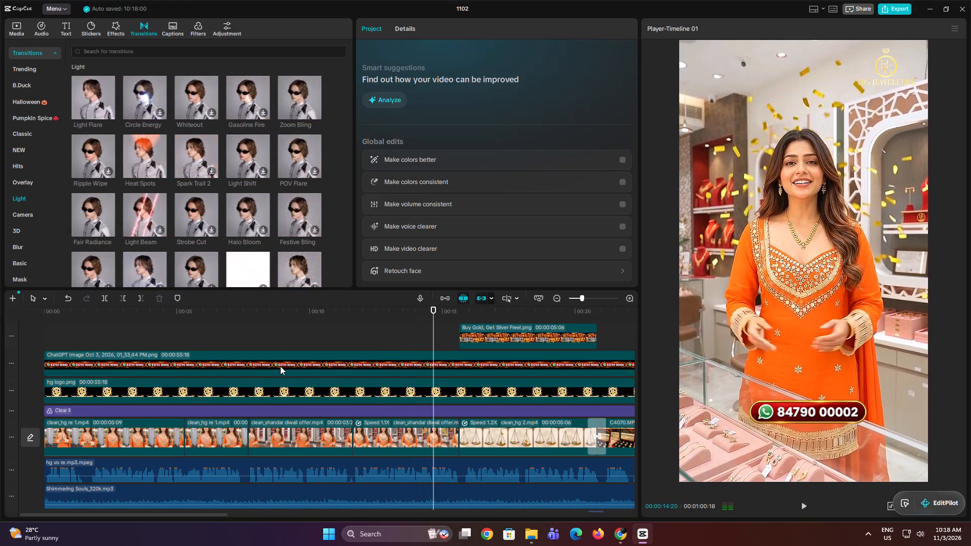
# Position the playhead at about 13.5 seconds and search the sound effects library for the recent term "party popper effect".
pyautogui.doubleClick(404, 329)
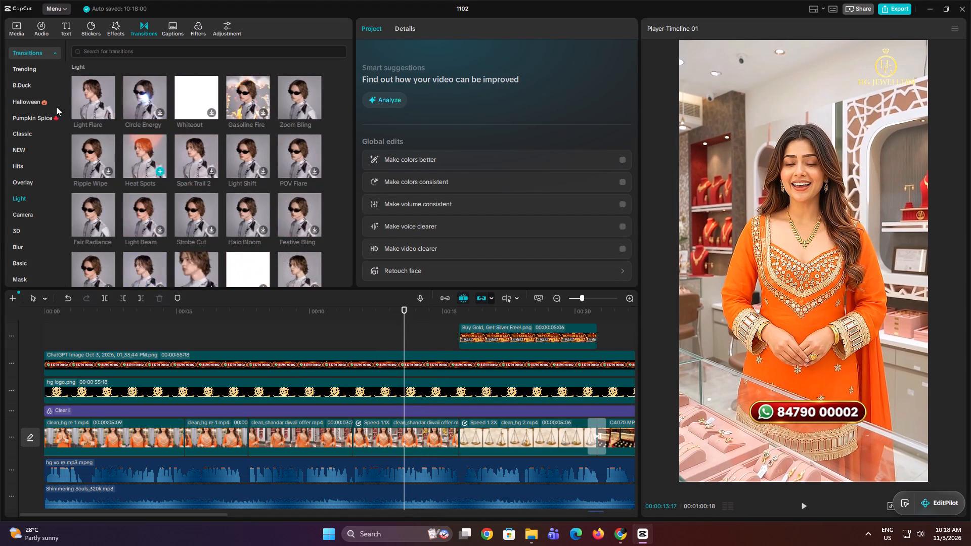
pyautogui.click(38, 27)
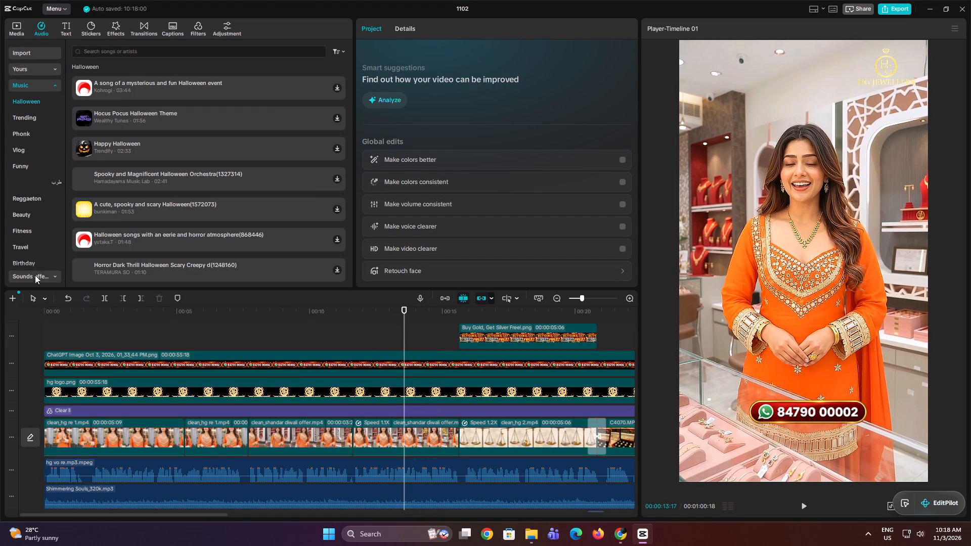
pyautogui.click(34, 280)
pyautogui.click(147, 48)
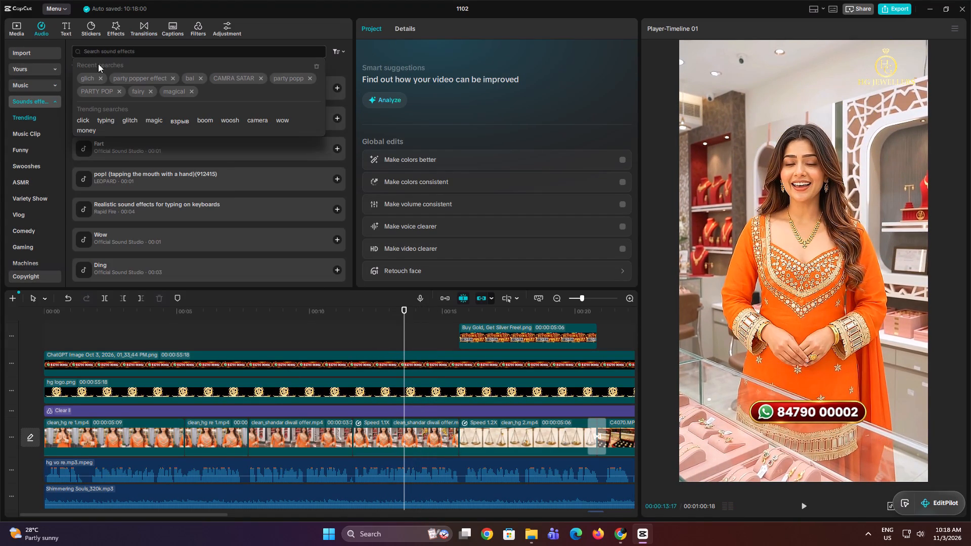
pyautogui.click(143, 76)
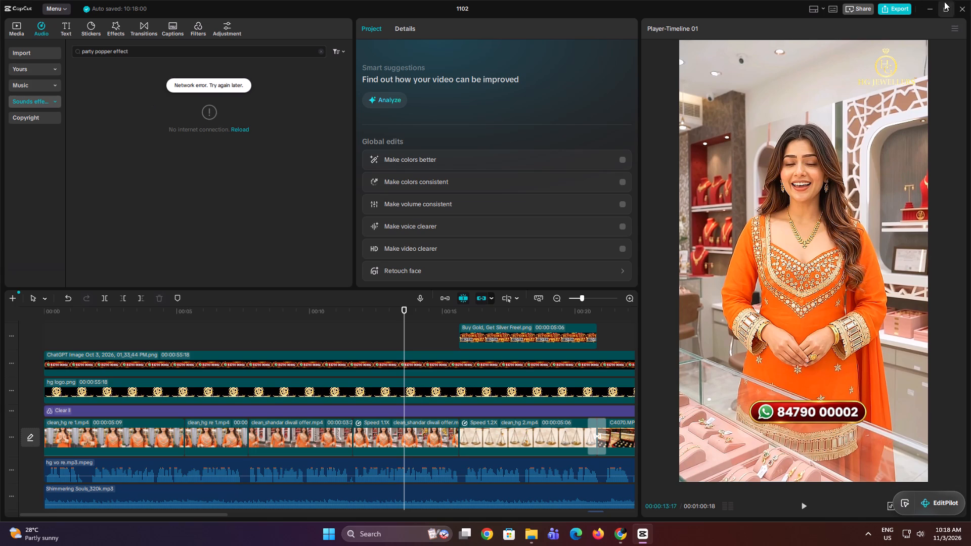
# Close the 1102 project and shut down the CapCut home window, ending the app if necessary.
pyautogui.click(962, 7)
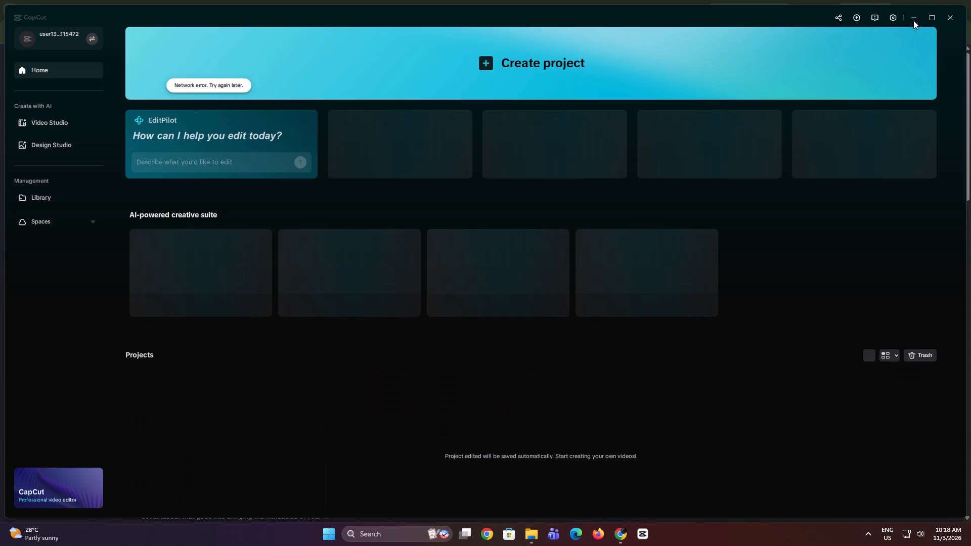
pyautogui.click(911, 16)
pyautogui.doubleClick(950, 20)
pyautogui.click(953, 19)
pyautogui.click(913, 15)
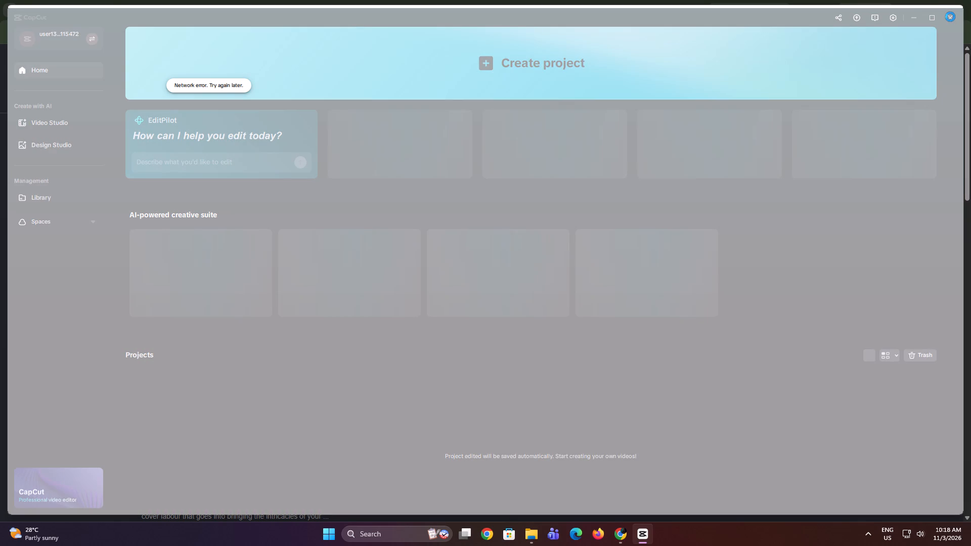
pyautogui.click(466, 275)
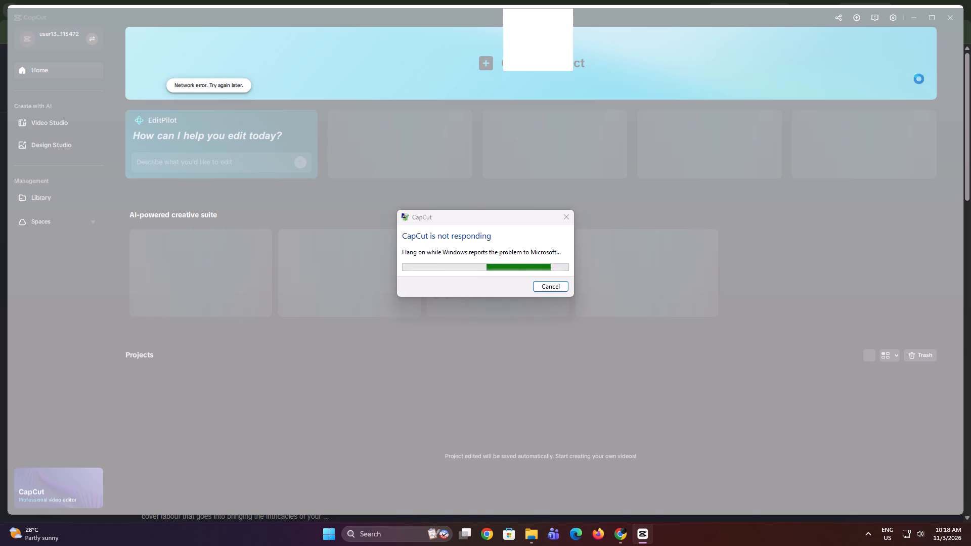
# Minimize the browser window and close the "new" folder window to reach the desktop.
pyautogui.click(923, 10)
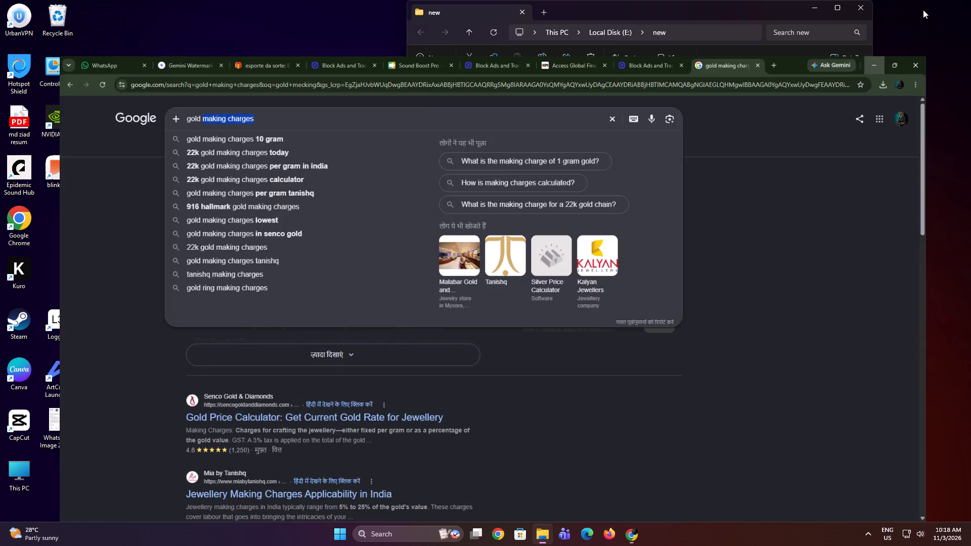
pyautogui.click(862, 14)
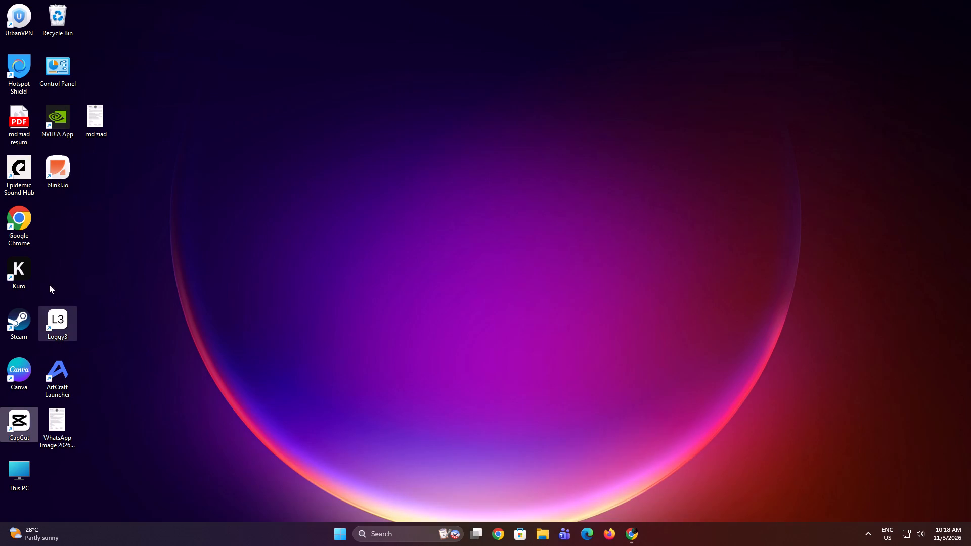
# Launch Kuro from its desktop shortcut.
pyautogui.click(24, 270)
pyautogui.doubleClick(24, 270)
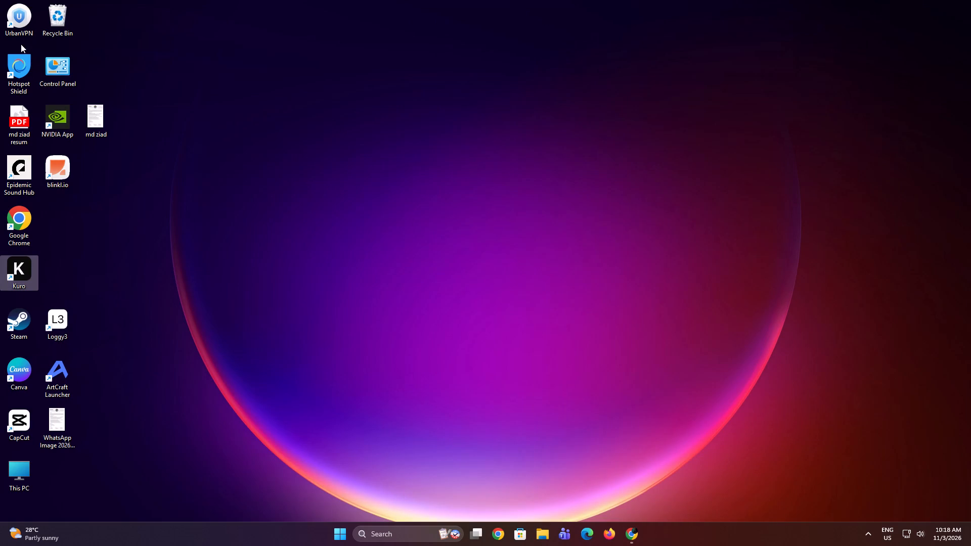
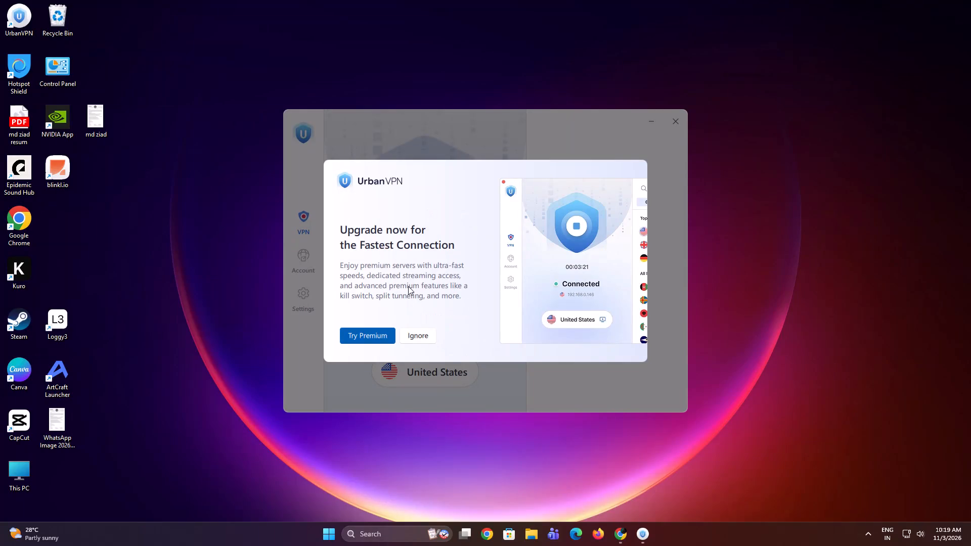
# Dismiss the UrbanVPN premium offer and connect the VPN to the United States server.
pyautogui.click(422, 339)
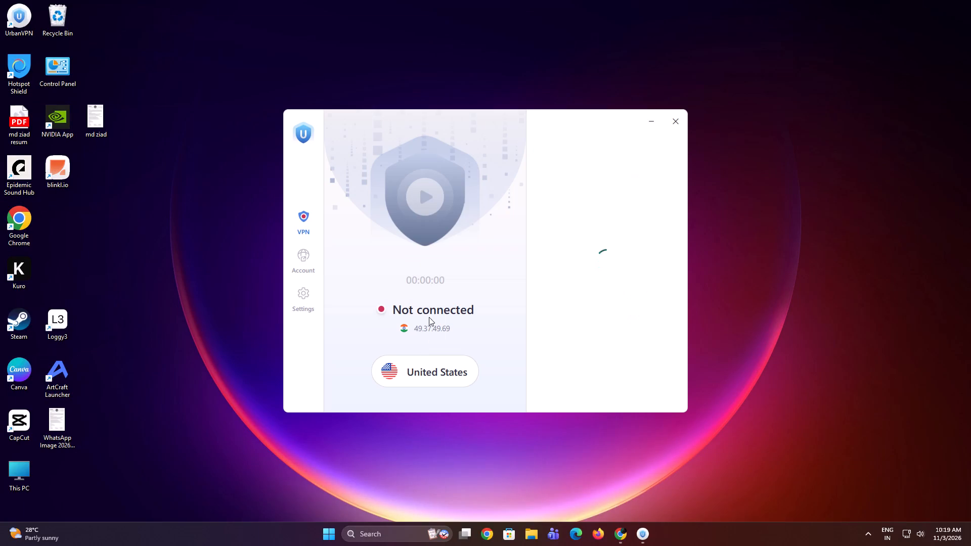
pyautogui.click(425, 194)
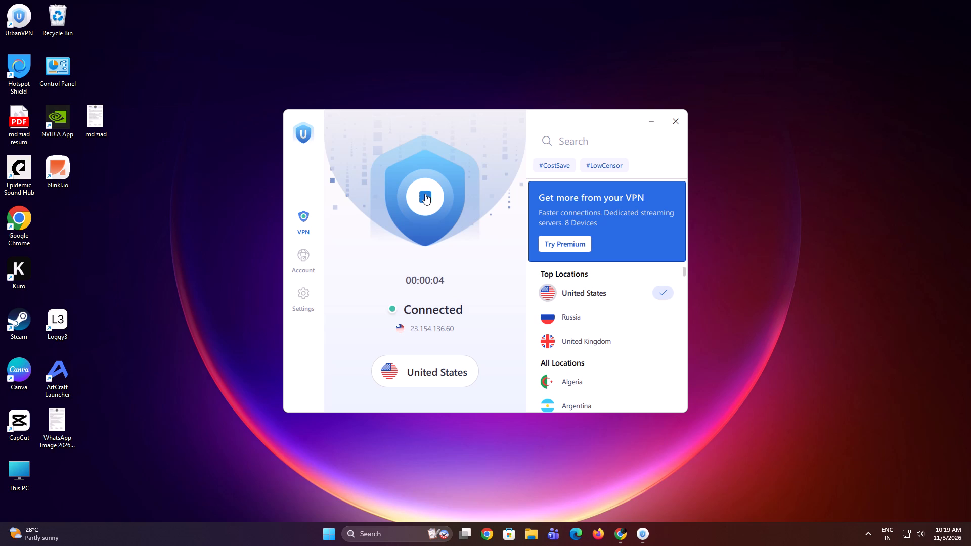
# Launch CapCut from its desktop shortcut and open the 1102 project.
pyautogui.tripleClick(30, 428)
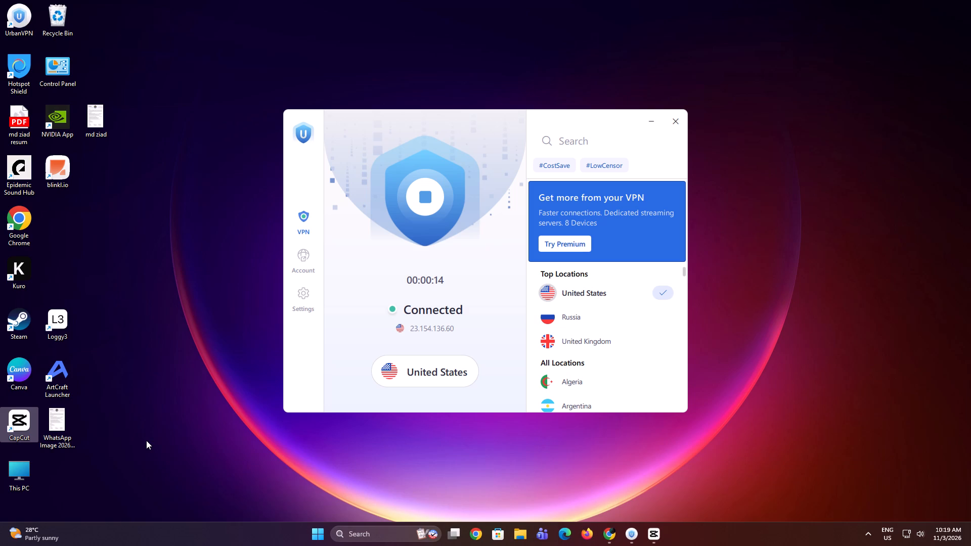
pyautogui.doubleClick(22, 423)
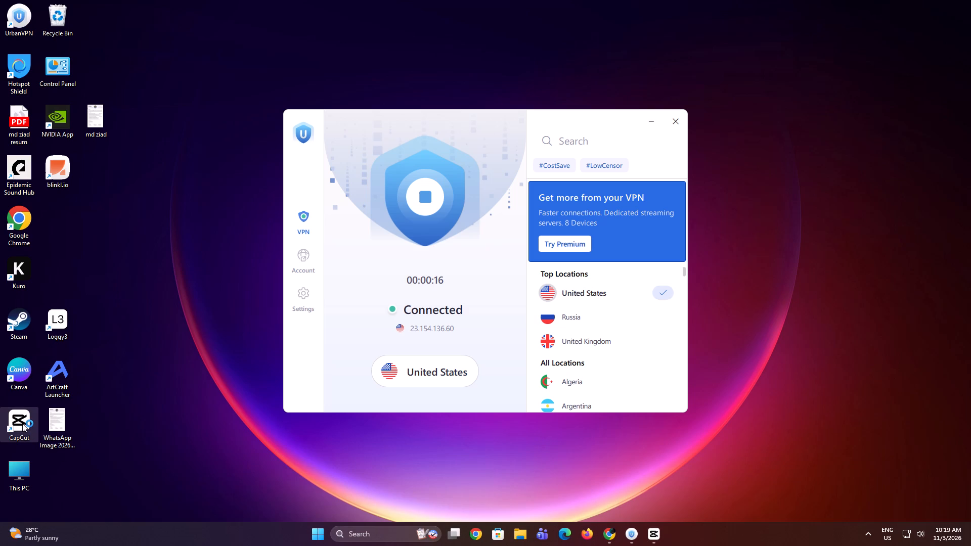
pyautogui.doubleClick(22, 423)
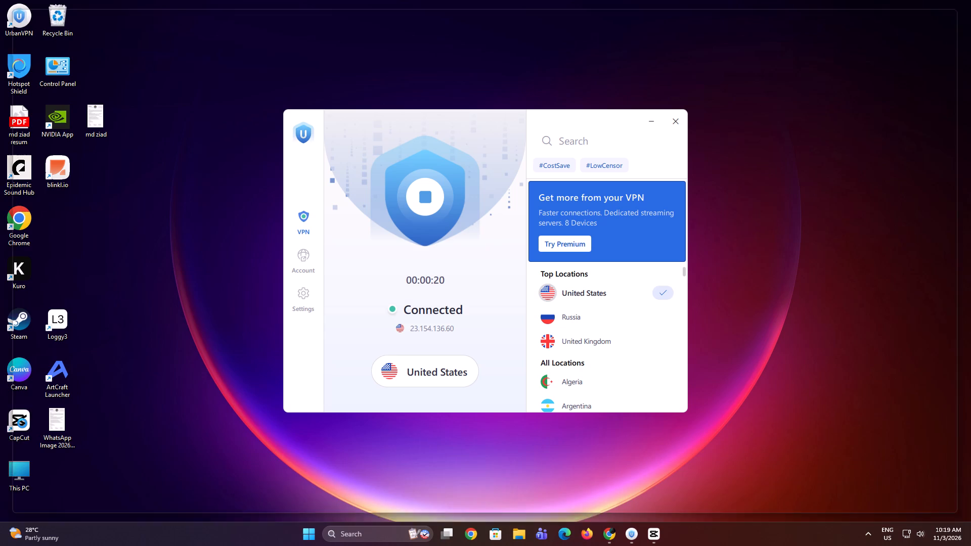
pyautogui.click(155, 412)
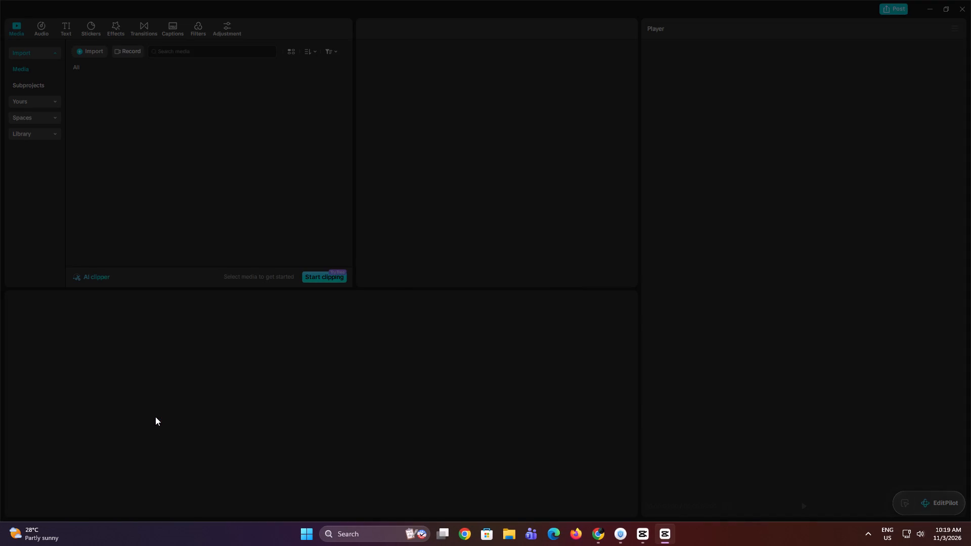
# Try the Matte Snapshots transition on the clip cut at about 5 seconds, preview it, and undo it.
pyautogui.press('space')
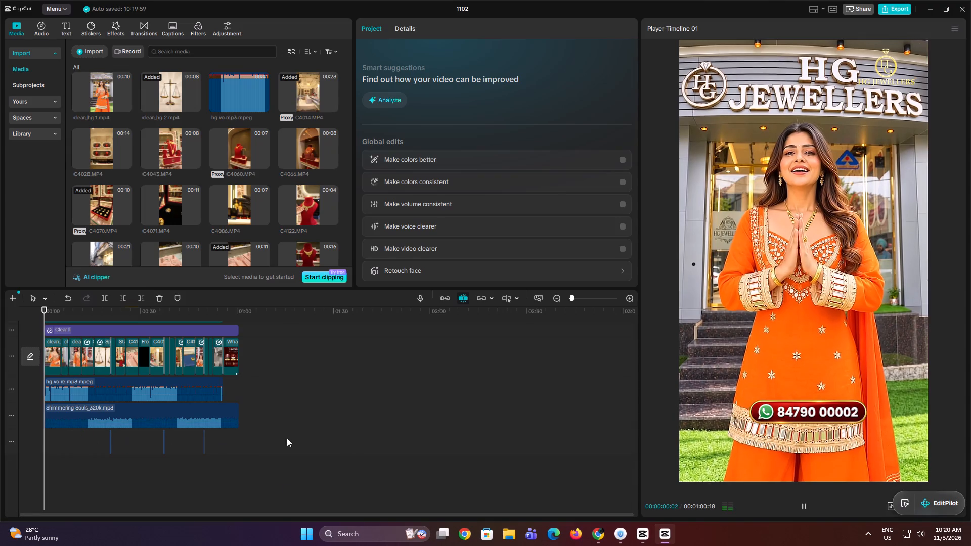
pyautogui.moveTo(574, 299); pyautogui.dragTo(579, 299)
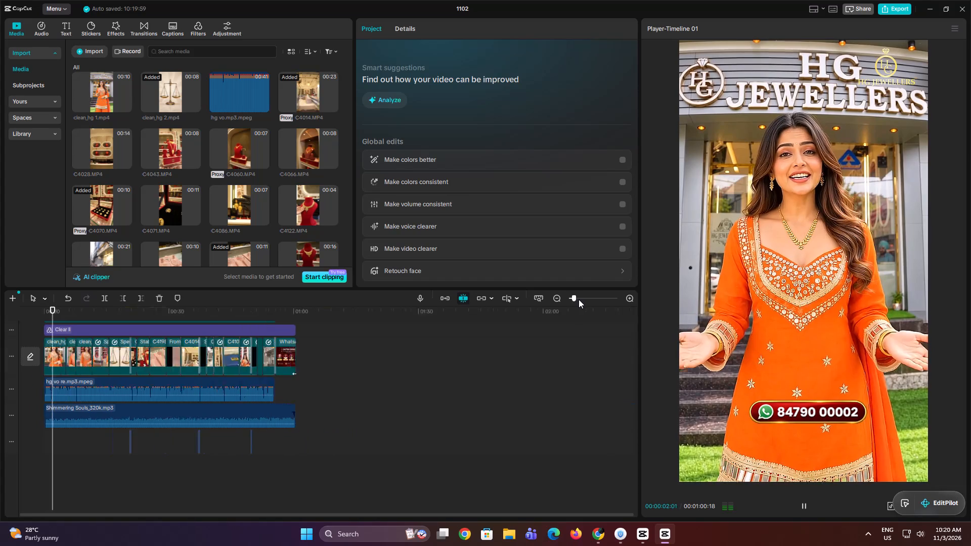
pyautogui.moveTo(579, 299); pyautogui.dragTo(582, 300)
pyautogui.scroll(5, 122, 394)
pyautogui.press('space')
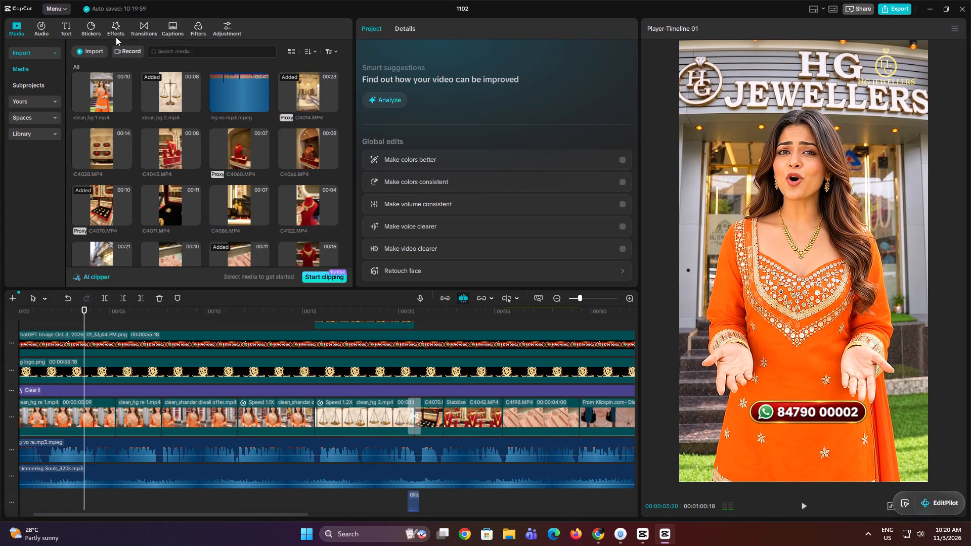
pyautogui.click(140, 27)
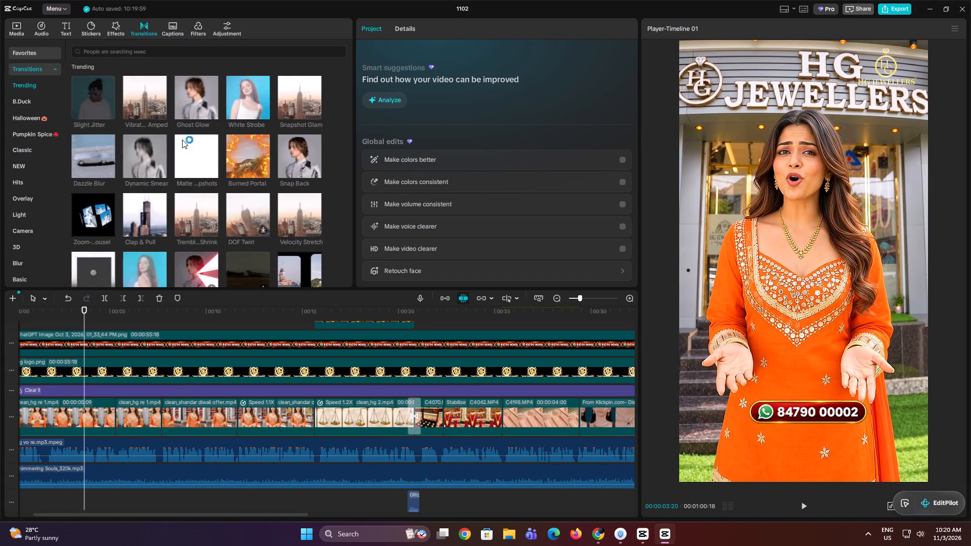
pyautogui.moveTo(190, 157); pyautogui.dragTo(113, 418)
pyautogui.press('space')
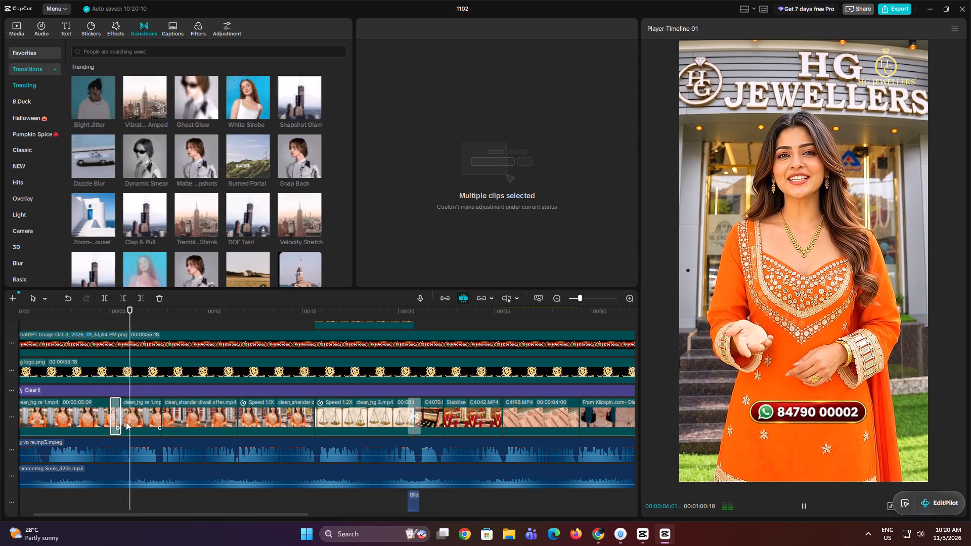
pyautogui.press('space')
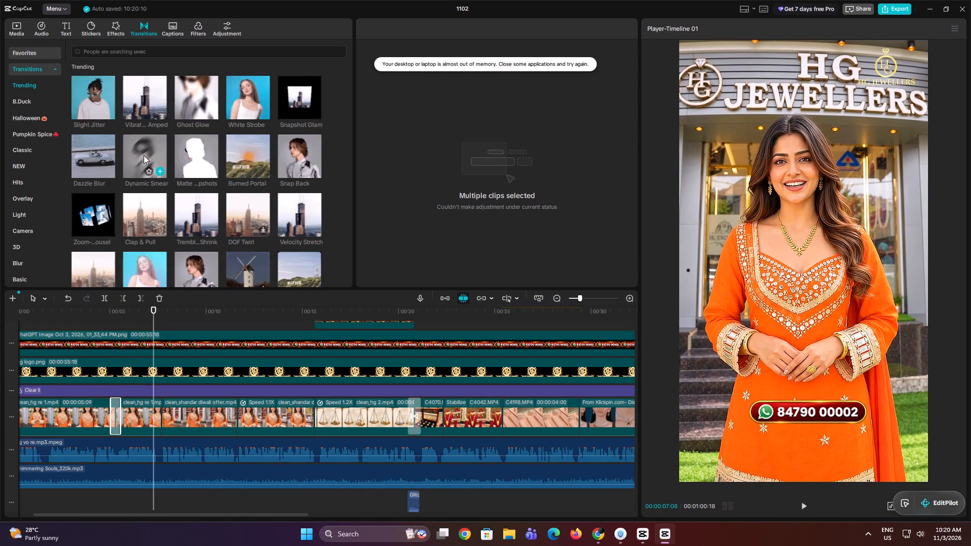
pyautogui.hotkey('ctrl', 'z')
# Add the Matte Snapshots transition before the "clean_shandar diwali offer" clip at about 7 seconds and play it back.
pyautogui.press('space')
pyautogui.press('space')
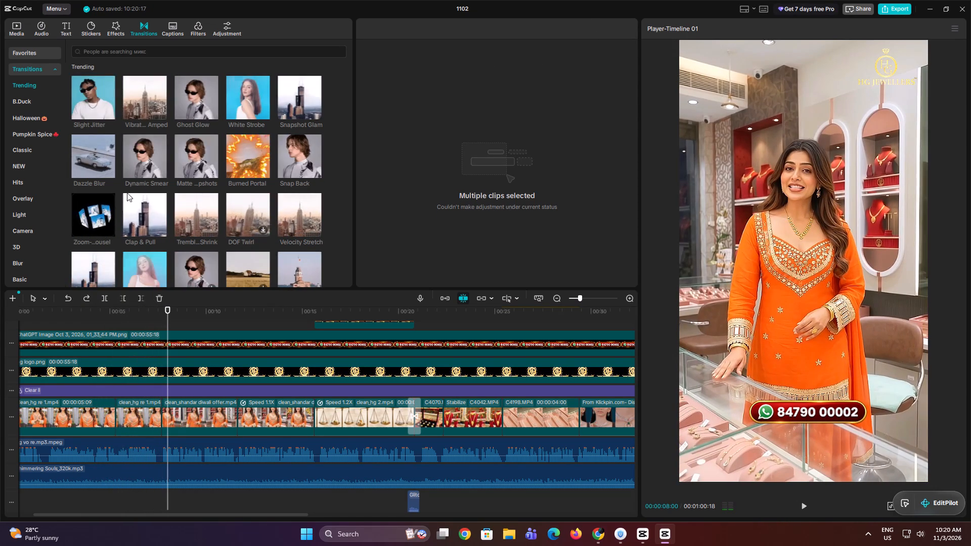
pyautogui.moveTo(197, 155); pyautogui.dragTo(158, 424)
pyautogui.press('space')
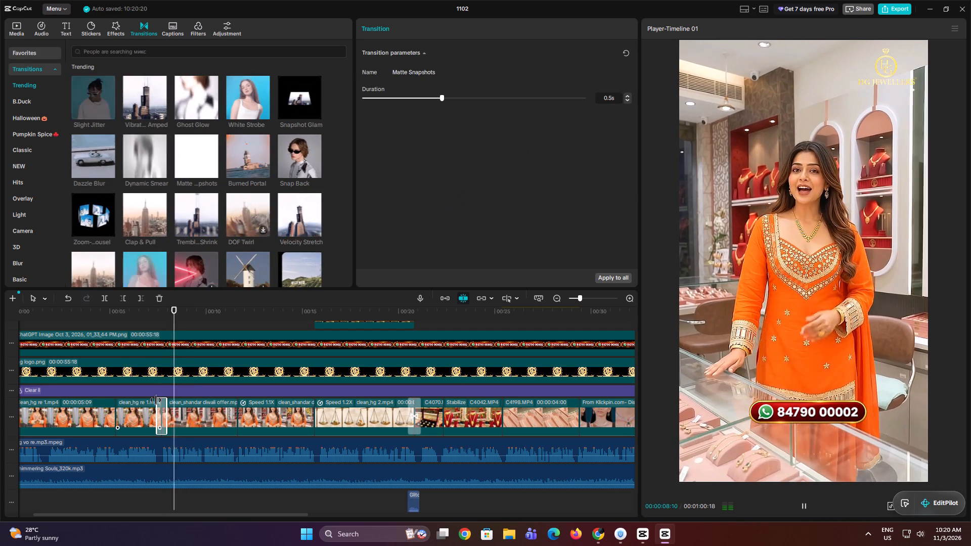
pyautogui.press('space')
pyautogui.click(145, 318)
pyautogui.press('space')
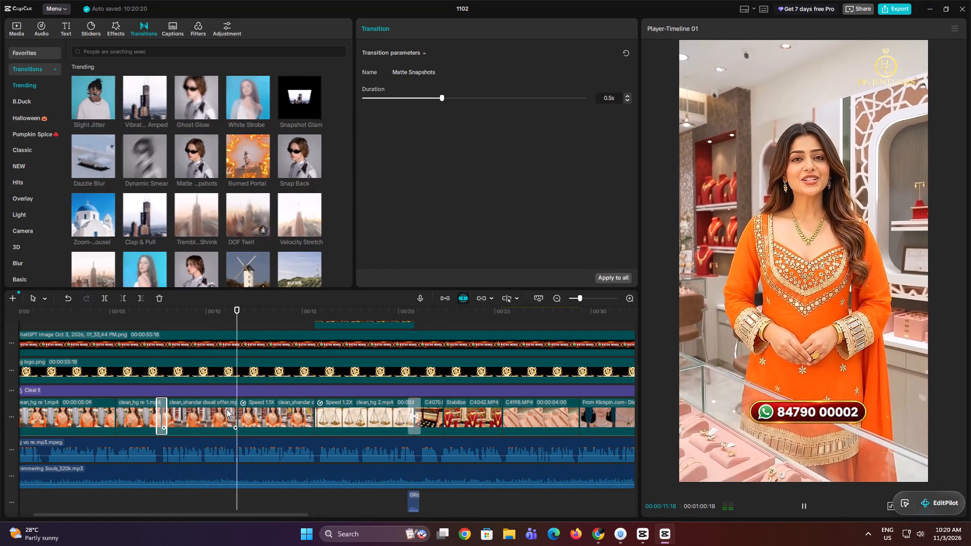
pyautogui.press('space')
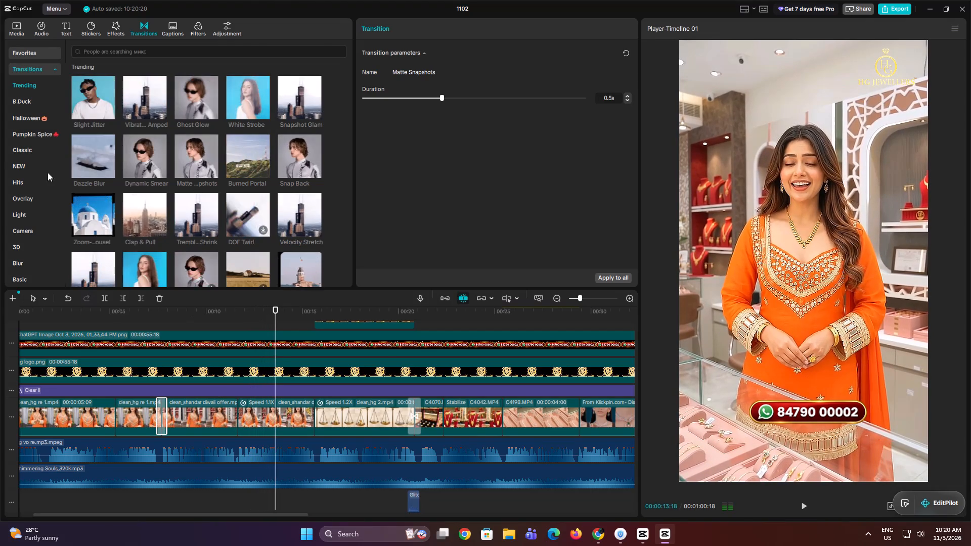
# Add the Mix overlay transition between the diwali offer clip and the 1.1X clip at about 11 seconds and preview it.
pyautogui.click(38, 194)
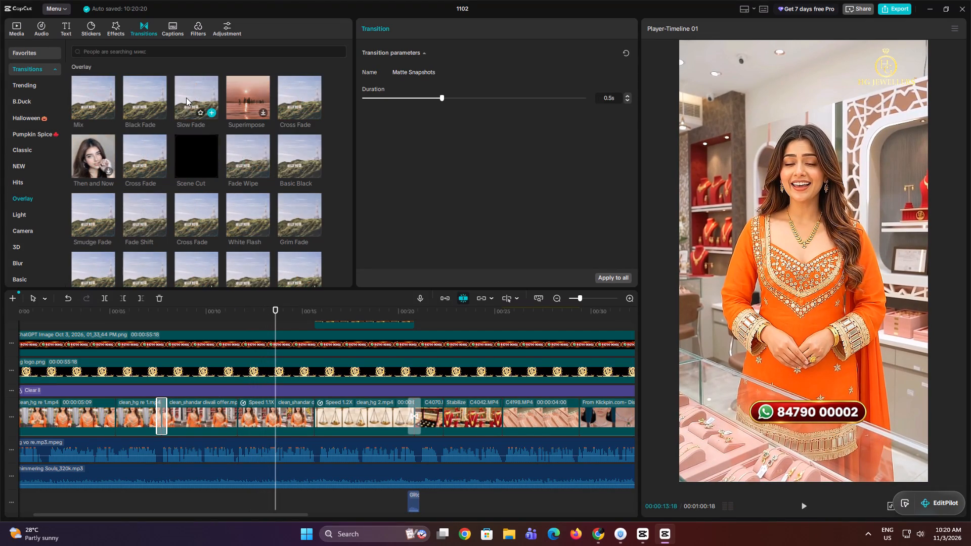
pyautogui.moveTo(80, 96); pyautogui.dragTo(229, 417)
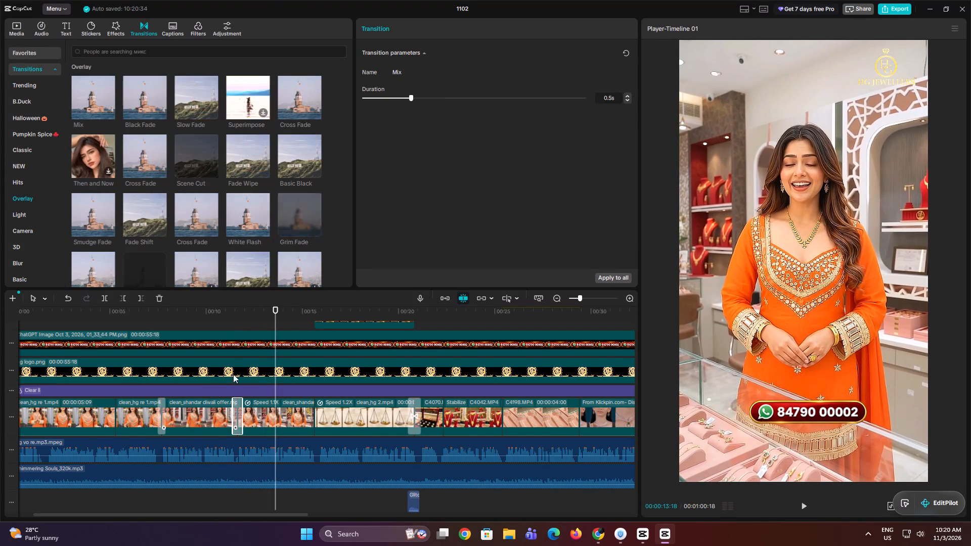
pyautogui.click(227, 314)
pyautogui.press('space')
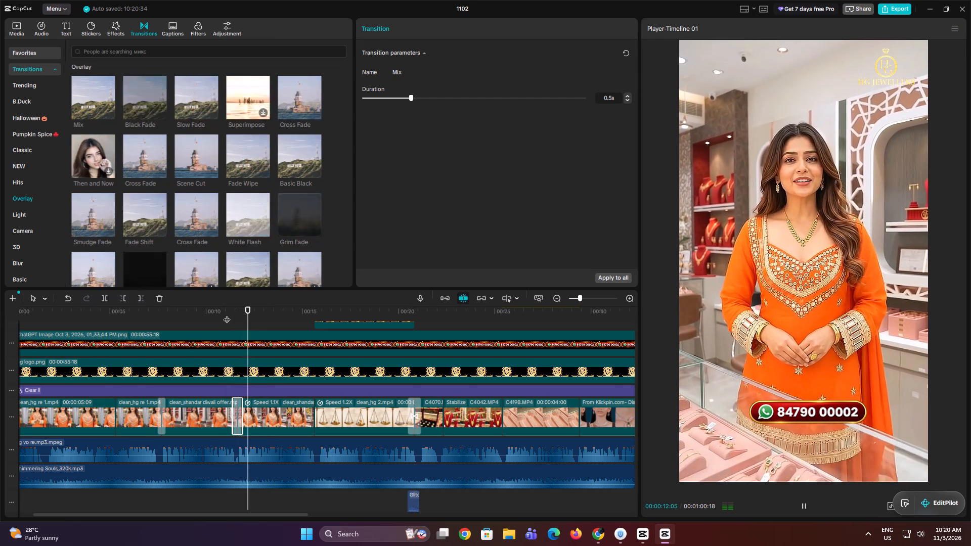
pyautogui.press('space')
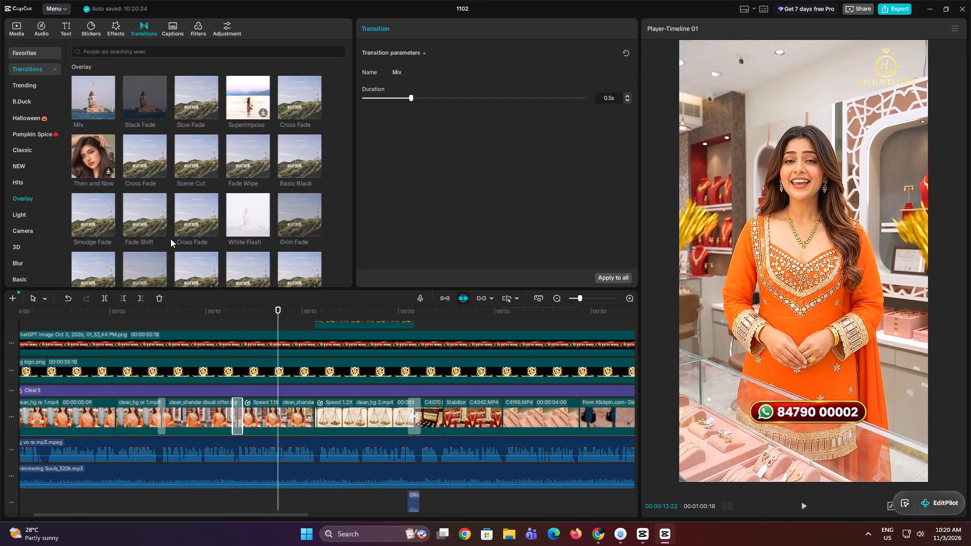
# Search sound effects for "party popper effect", audition several results, and add Multiple party popper(1199157) at about 13.7 seconds.
pyautogui.press('Left')
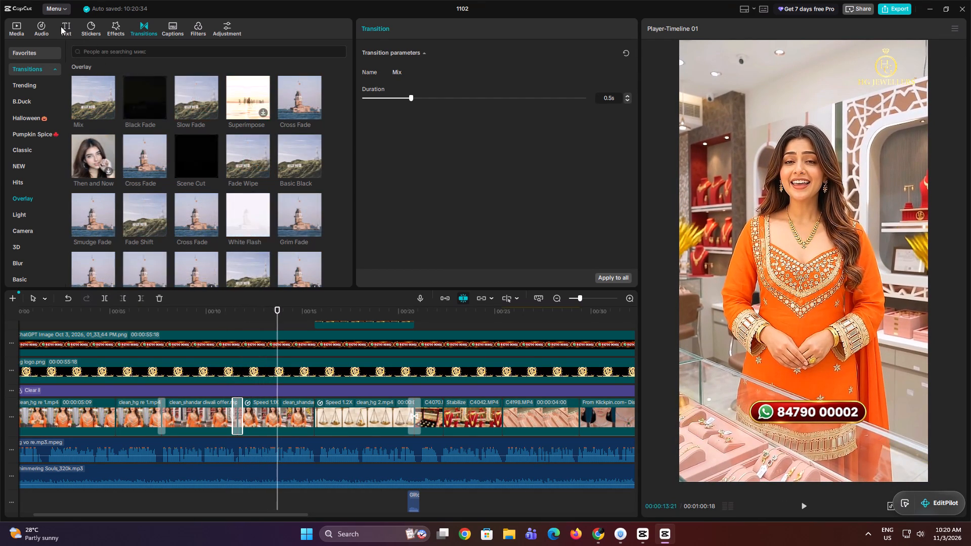
pyautogui.click(19, 24)
pyautogui.click(51, 28)
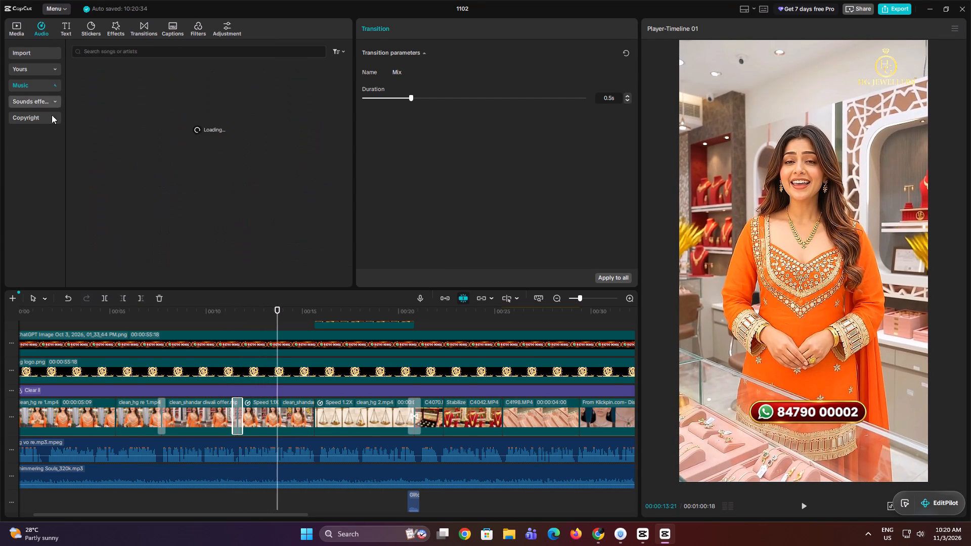
pyautogui.click(113, 55)
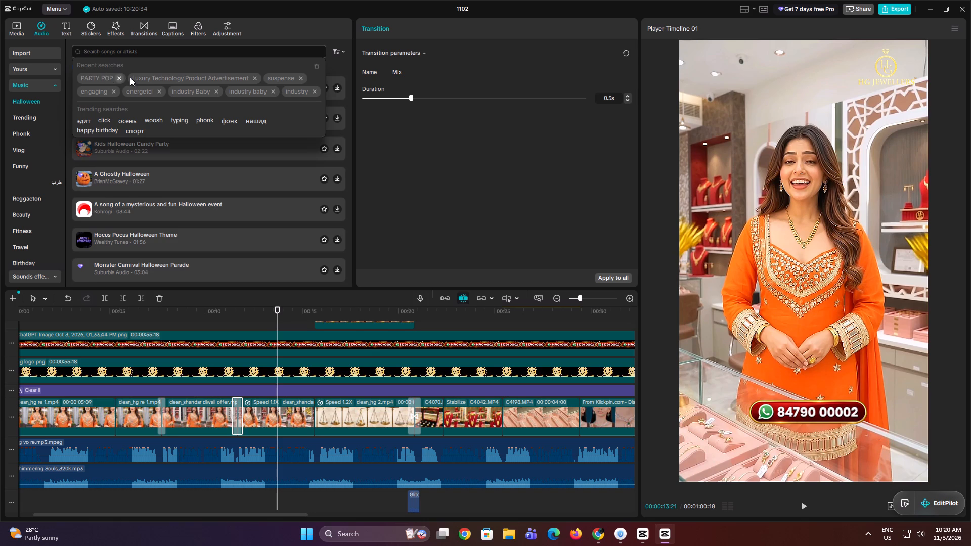
pyautogui.click(103, 75)
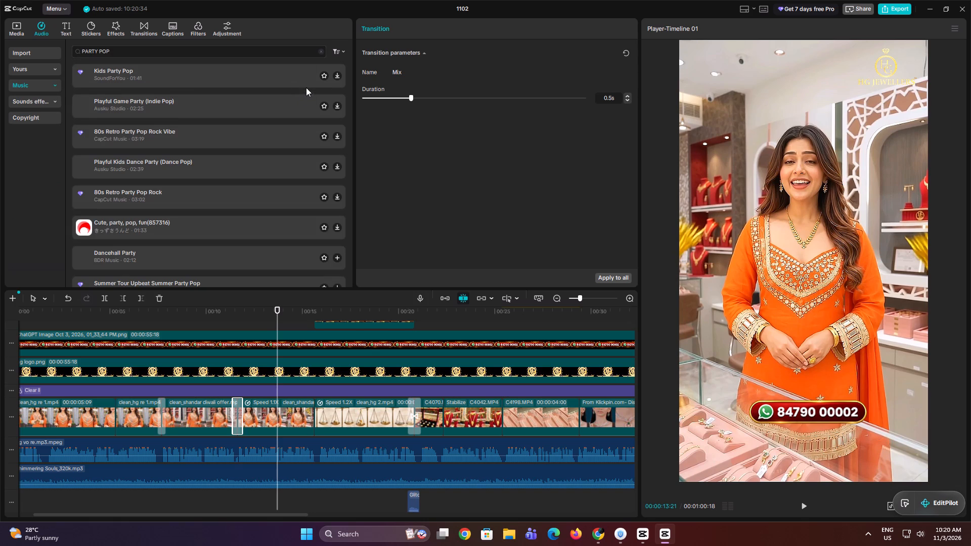
pyautogui.click(33, 104)
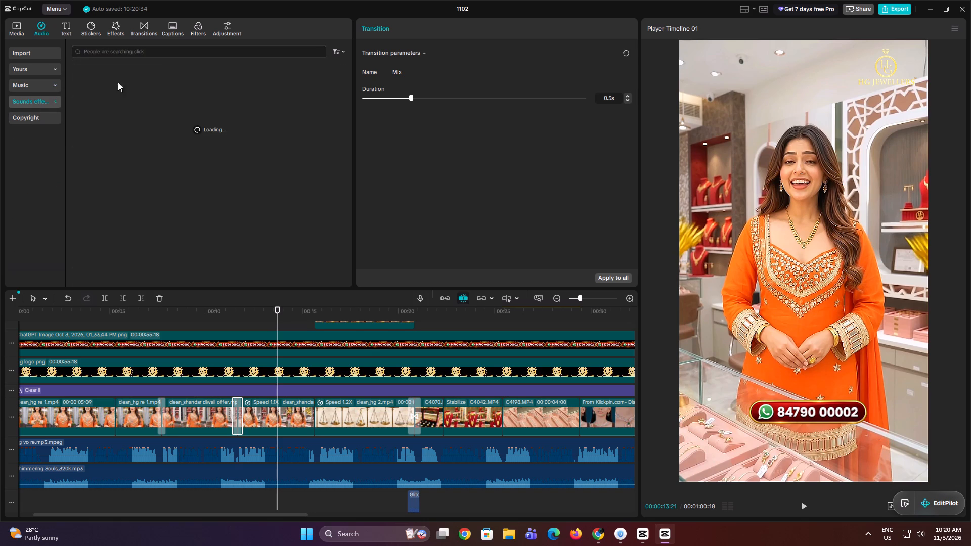
pyautogui.click(164, 55)
pyautogui.click(147, 81)
pyautogui.click(250, 76)
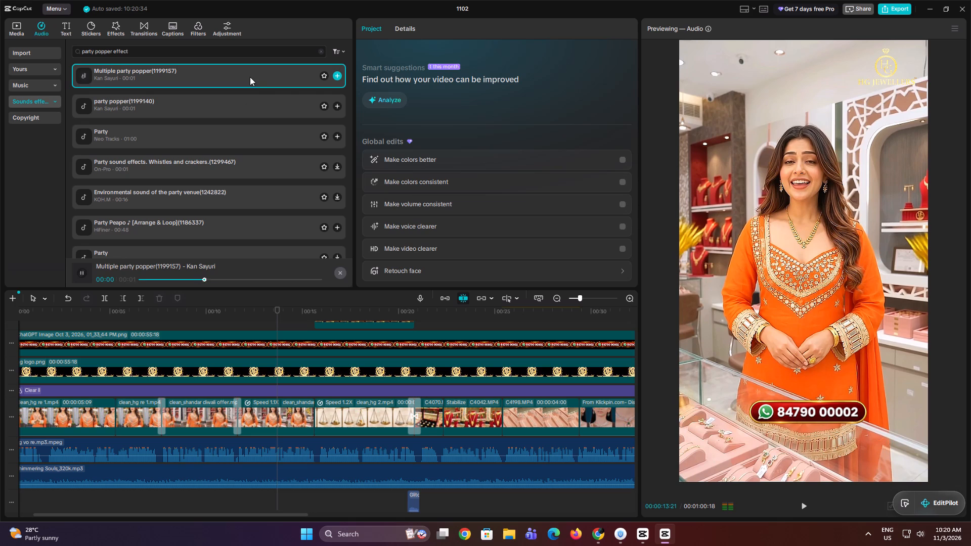
pyautogui.click(257, 103)
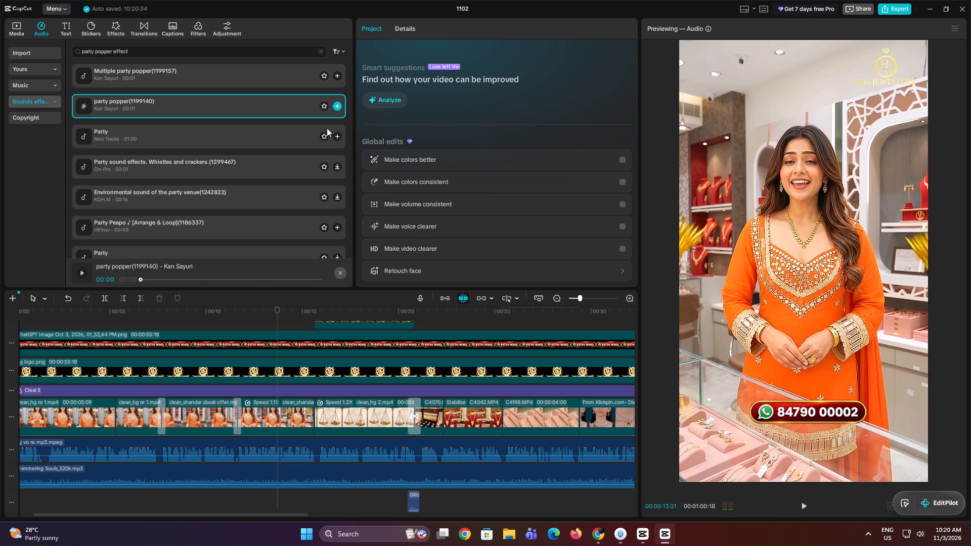
pyautogui.click(287, 139)
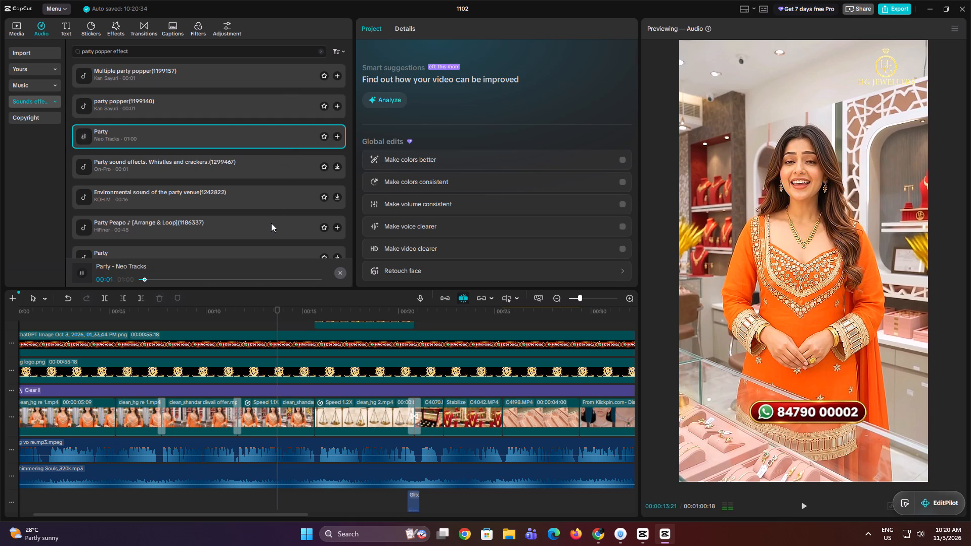
pyautogui.click(271, 224)
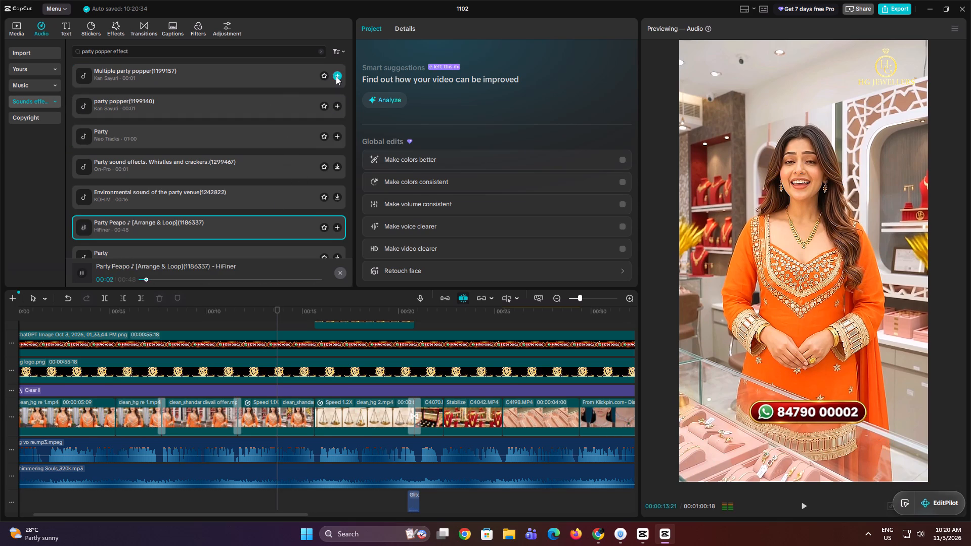
pyautogui.click(335, 76)
# Play back the section from about 13 seconds to check the party popper sound against the confetti.
pyautogui.press('space')
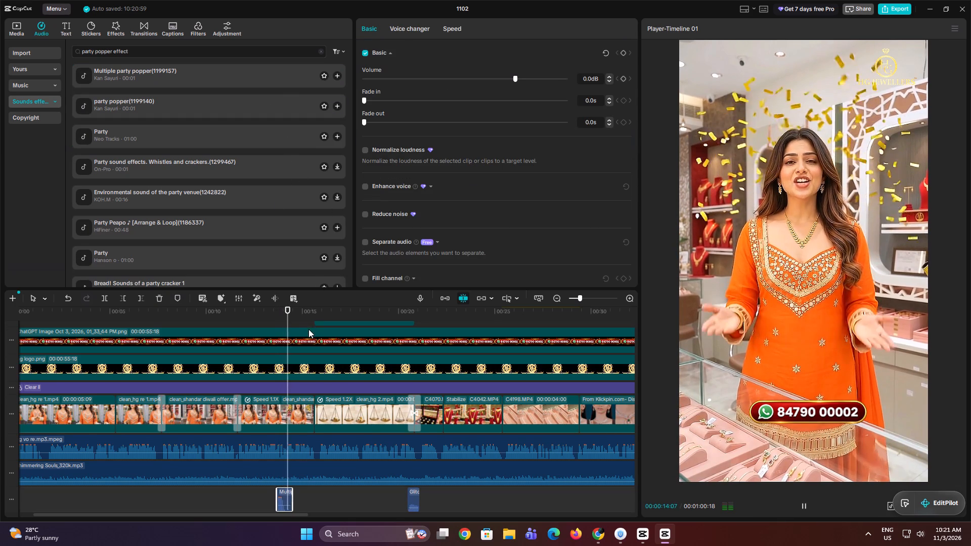
pyautogui.press('space')
pyautogui.click(263, 320)
pyautogui.press('space')
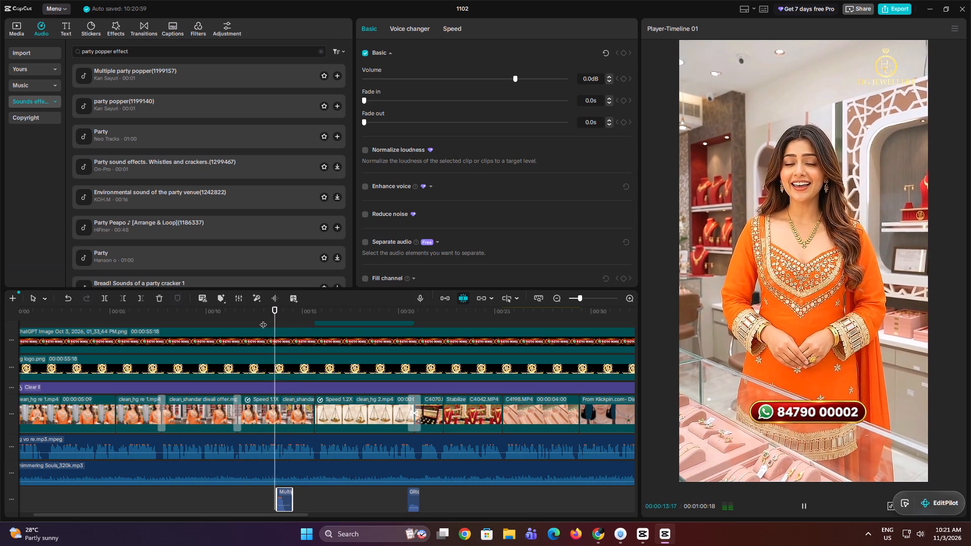
pyautogui.press('space')
pyautogui.click(261, 327)
pyautogui.moveTo(263, 323); pyautogui.dragTo(268, 322)
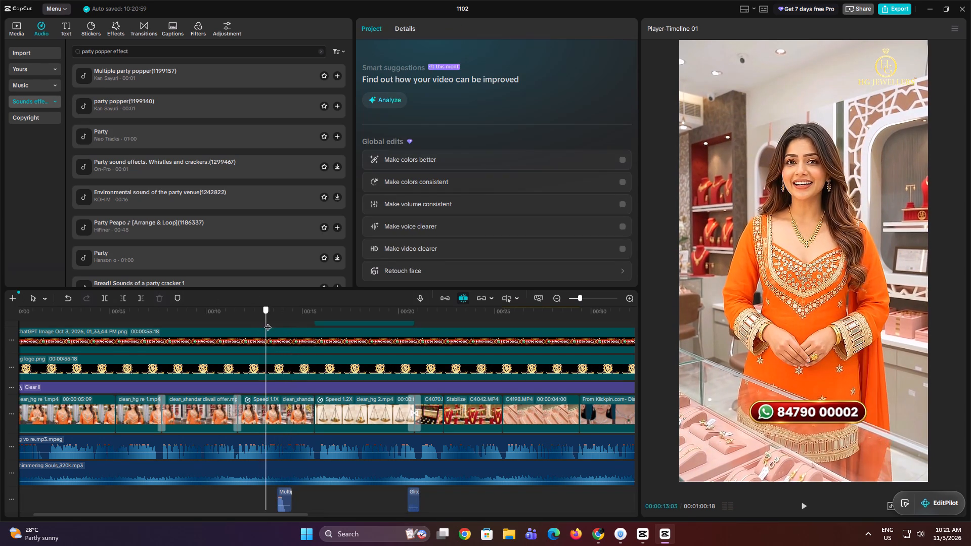
pyautogui.moveTo(268, 322); pyautogui.dragTo(278, 321)
pyautogui.press('space')
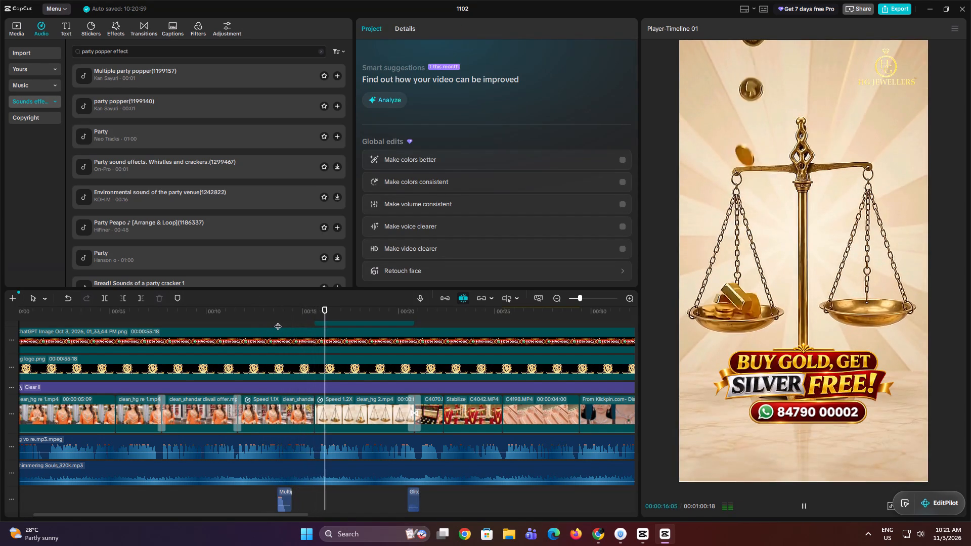
pyautogui.press('space')
# Add the Mix overlay transition between the 1.1X clip and the 1.2X scales clip at about 15 seconds and preview it.
pyautogui.click(22, 28)
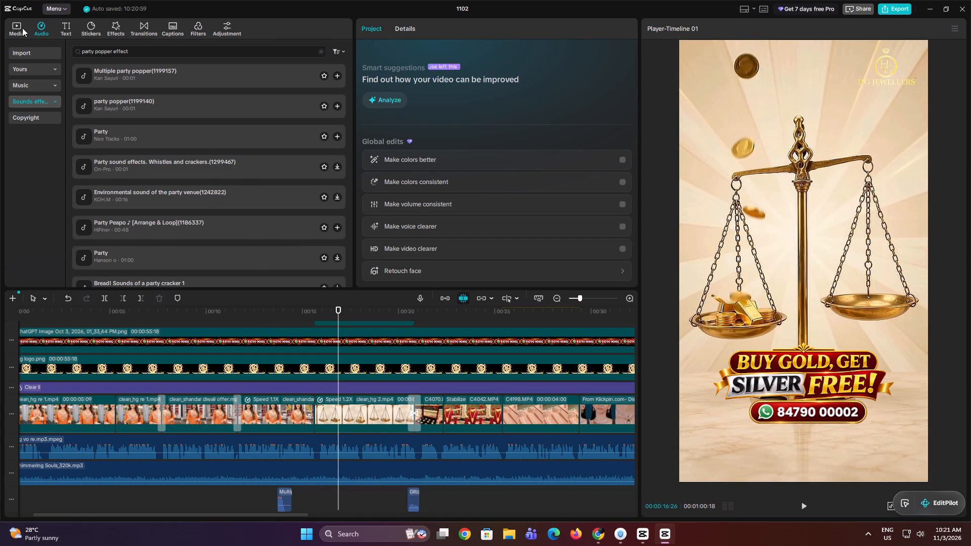
pyautogui.click(149, 29)
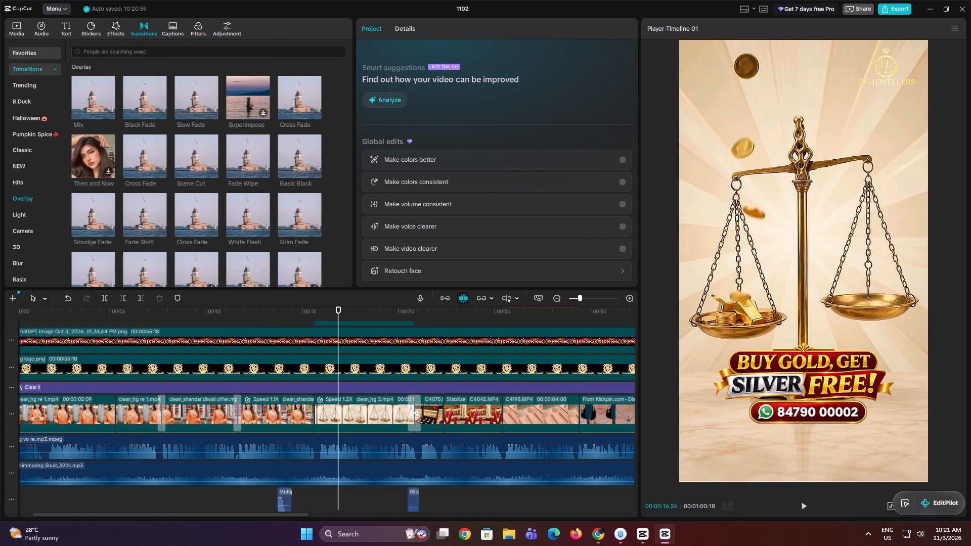
pyautogui.moveTo(92, 101); pyautogui.dragTo(293, 398)
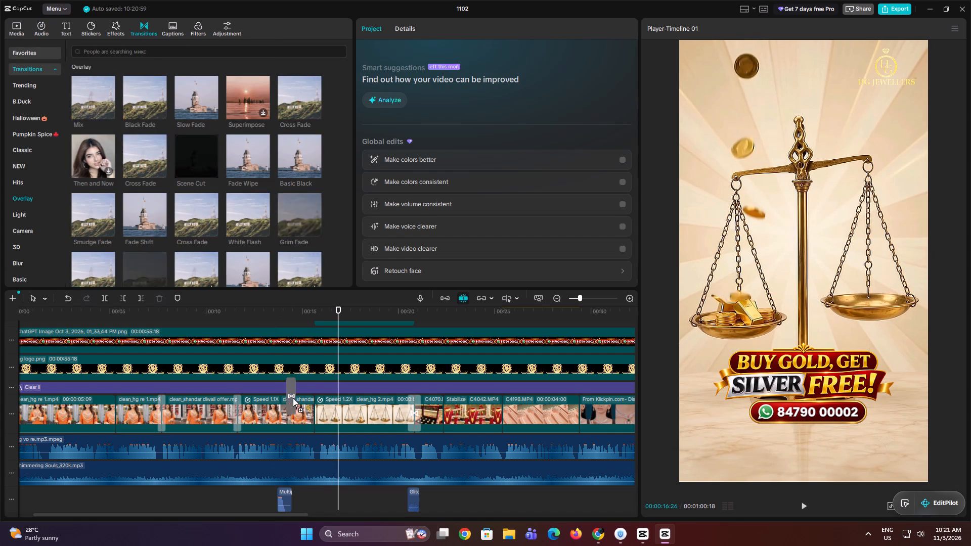
pyautogui.moveTo(293, 398); pyautogui.dragTo(309, 407)
pyautogui.click(308, 320)
pyautogui.press('space')
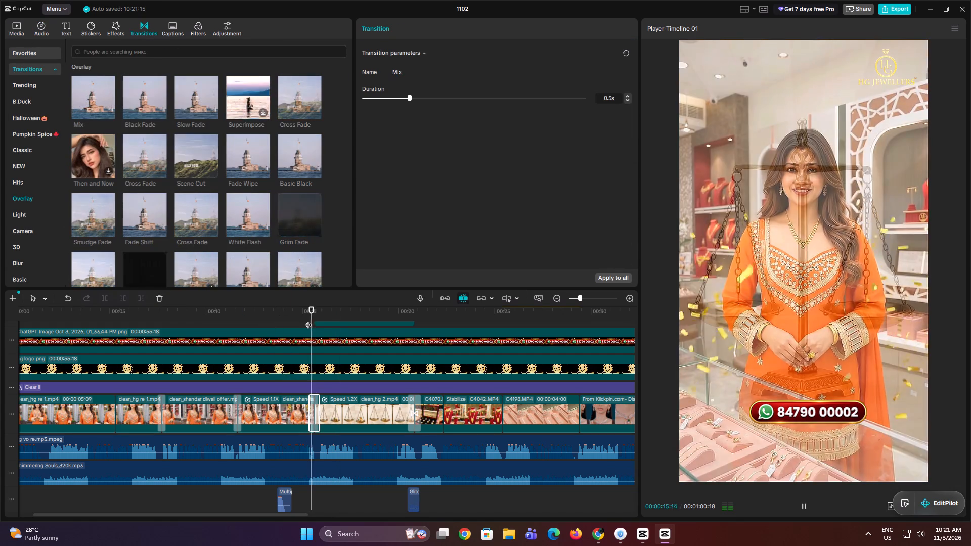
pyautogui.click(306, 320)
pyautogui.press('space')
pyautogui.press('space')
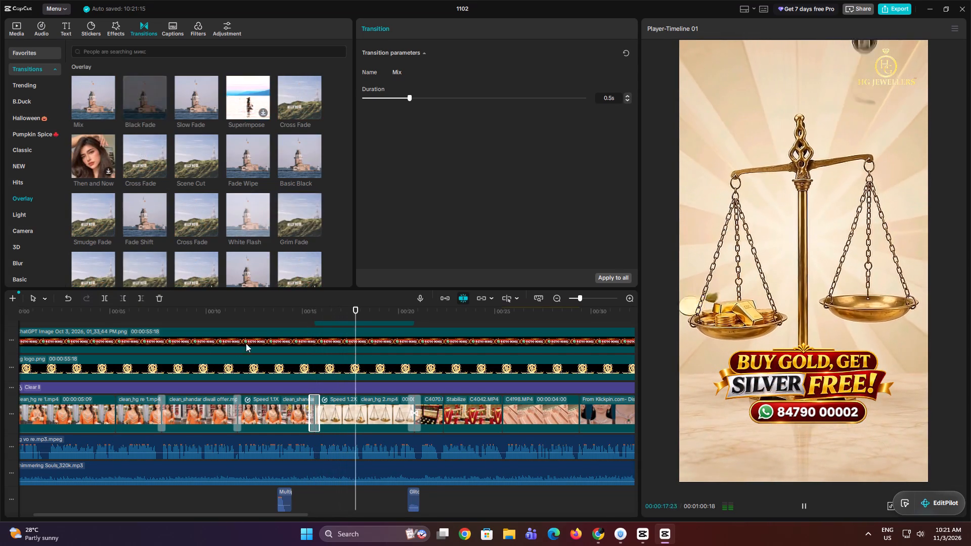
# Play back from about 5 seconds through the Matte Snapshots transition.
pyautogui.click(105, 318)
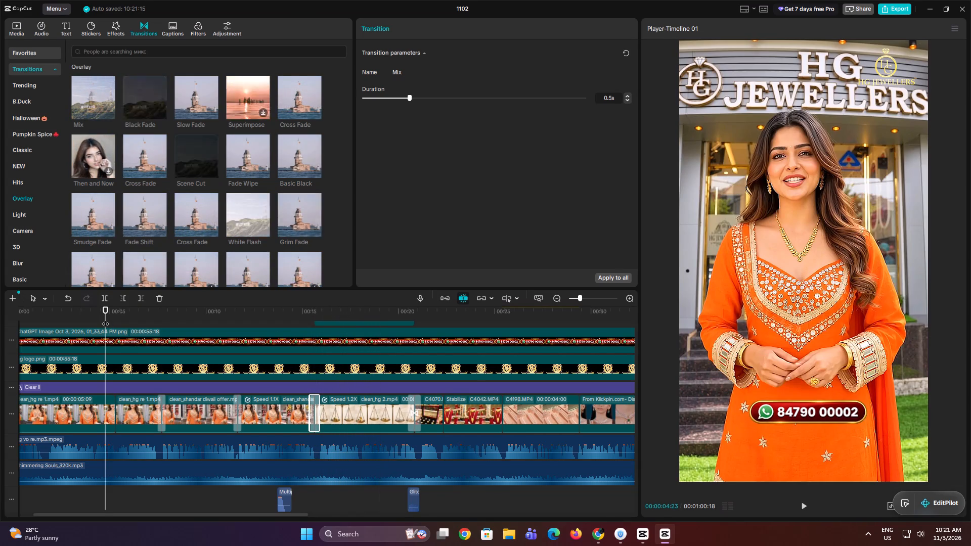
pyautogui.press('space')
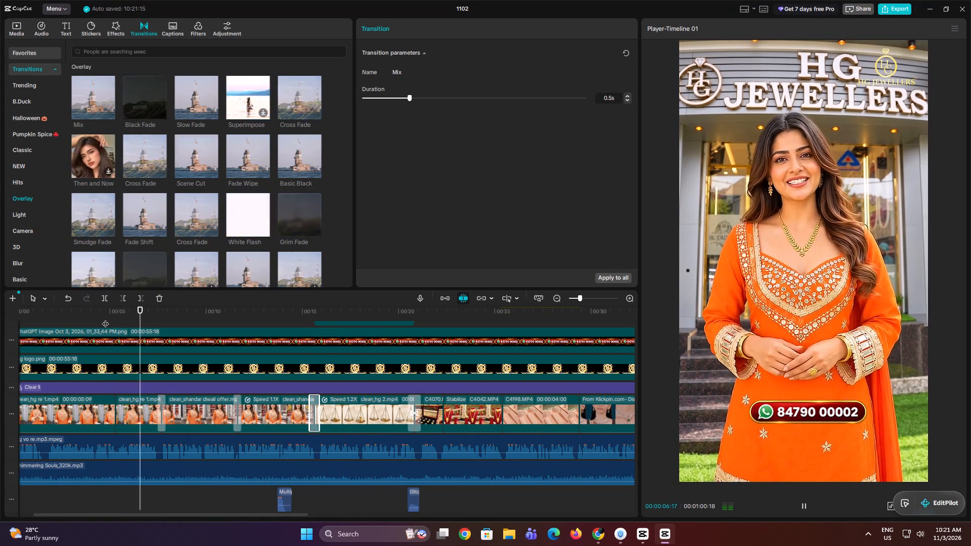
pyautogui.press('space')
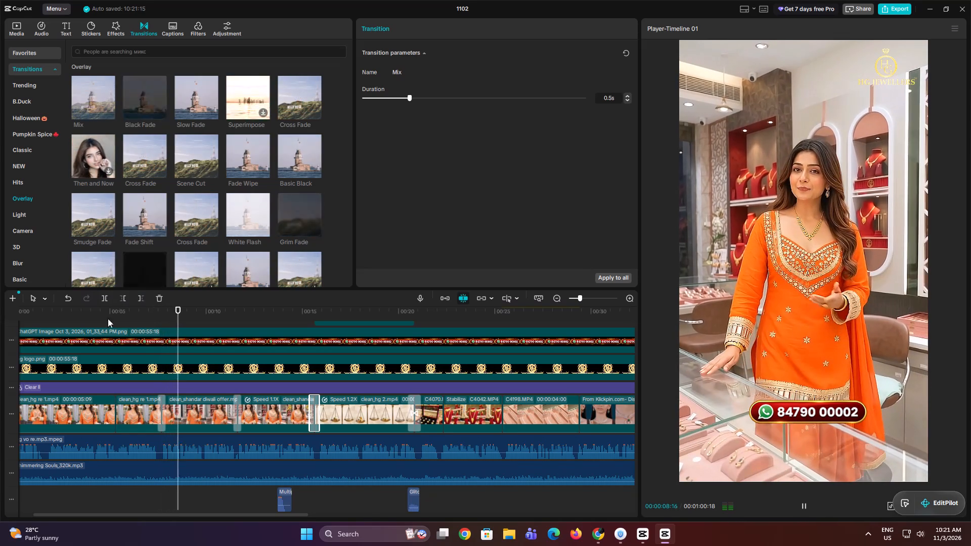
# Audition trending sound effects for the Matte Snapshots transition at about 7.5 seconds, from Magic reveal down to Woosh.
pyautogui.click(152, 317)
pyautogui.moveTo(152, 317); pyautogui.dragTo(158, 317)
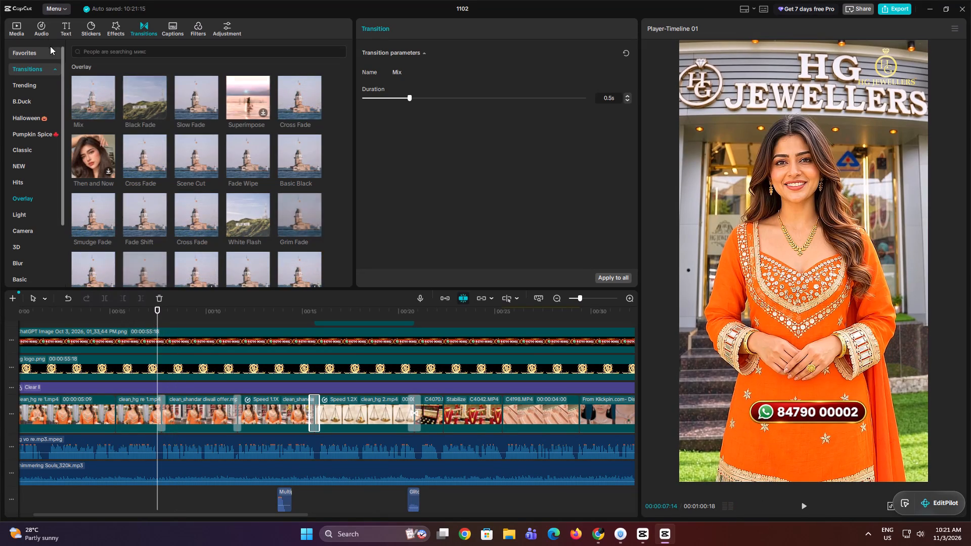
pyautogui.click(46, 27)
pyautogui.click(323, 51)
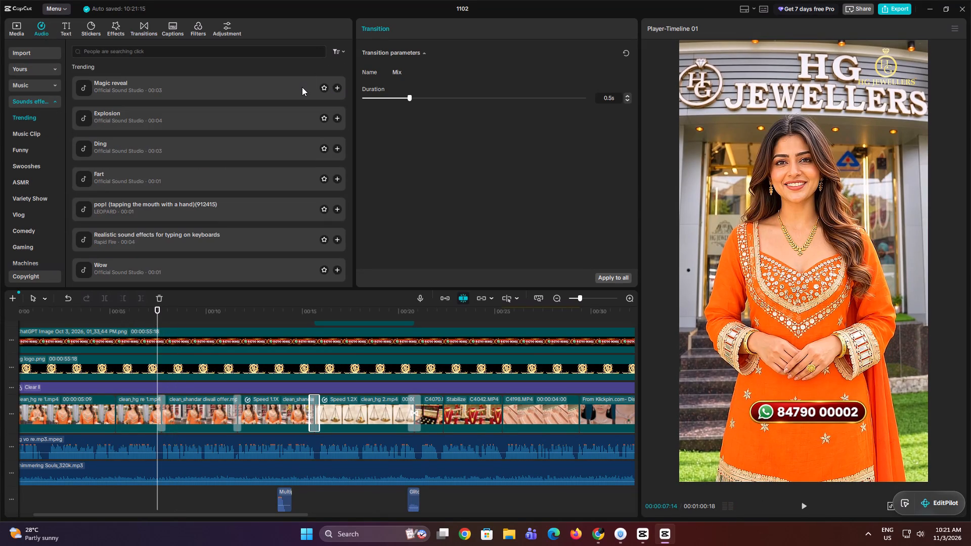
pyautogui.click(301, 89)
pyautogui.click(262, 114)
pyautogui.click(247, 153)
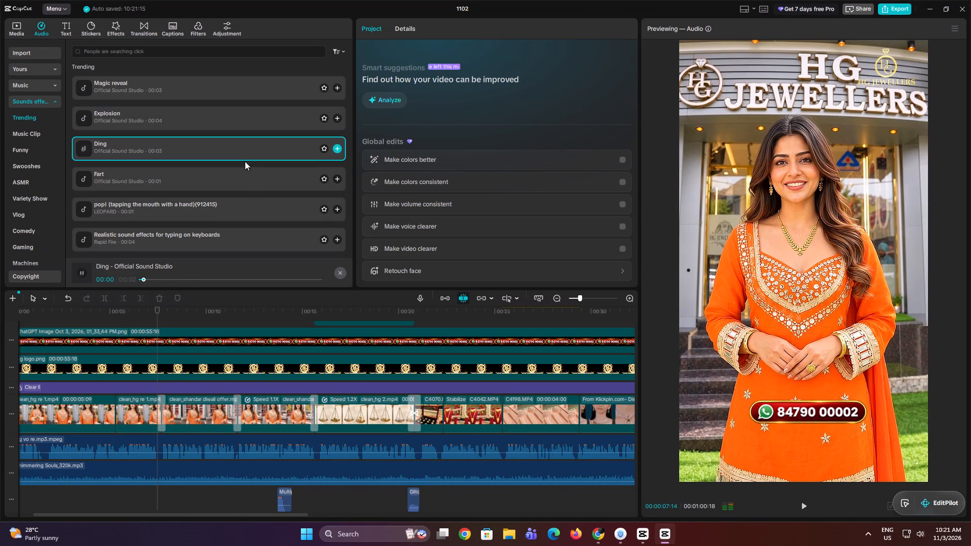
pyautogui.click(244, 186)
pyautogui.click(246, 217)
pyautogui.scroll(-2, 246, 227)
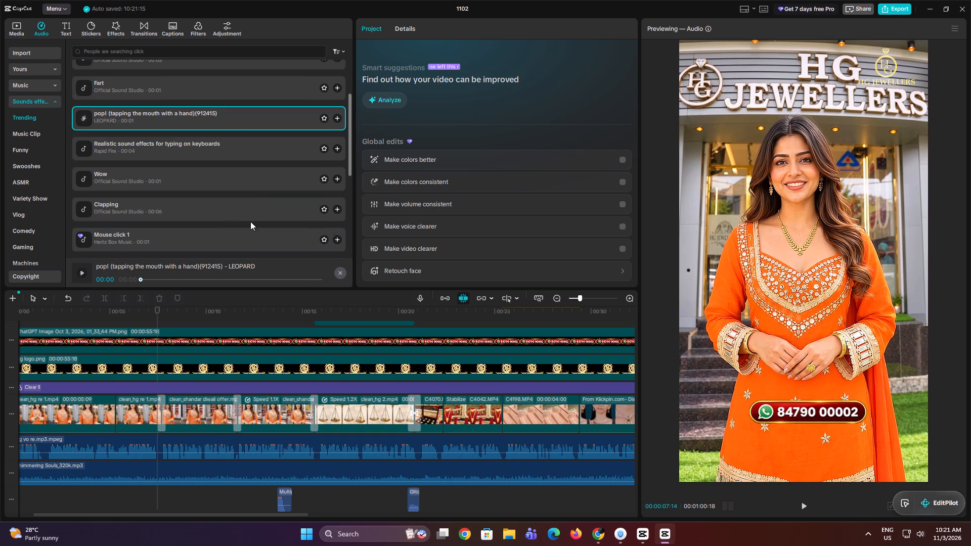
pyautogui.click(254, 177)
pyautogui.click(244, 209)
pyautogui.click(244, 224)
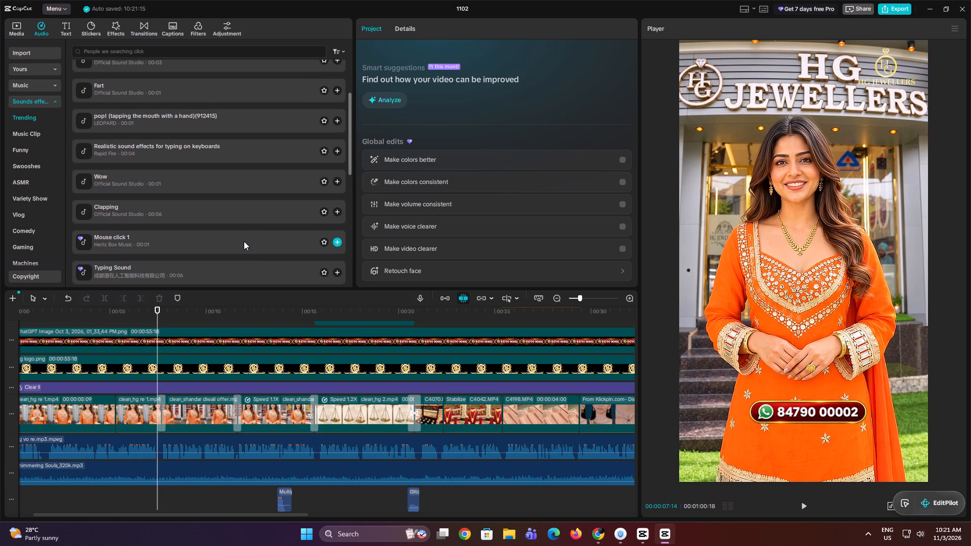
pyautogui.click(244, 241)
pyautogui.scroll(-2, 244, 241)
pyautogui.click(253, 223)
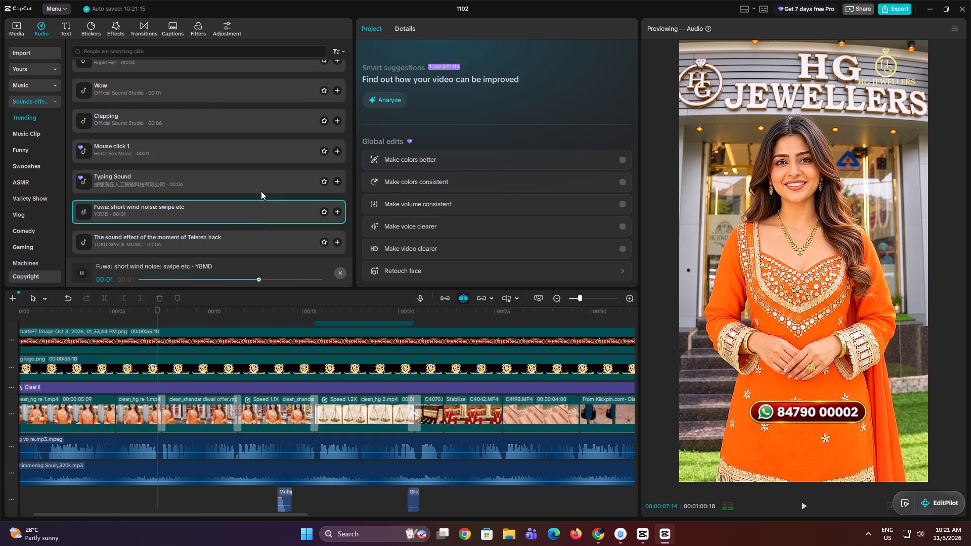
pyautogui.click(261, 191)
pyautogui.scroll(-4, 261, 191)
pyautogui.click(266, 178)
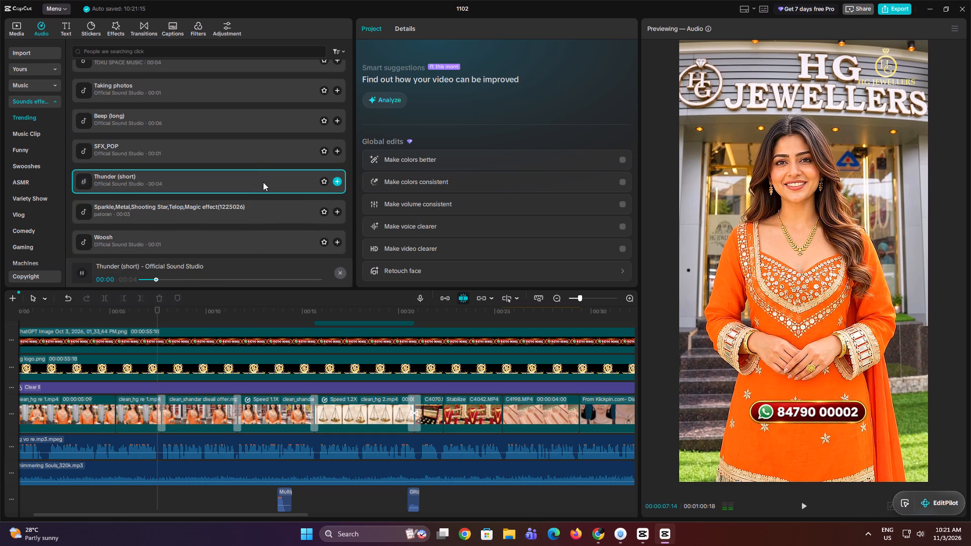
pyautogui.click(251, 145)
pyautogui.click(253, 121)
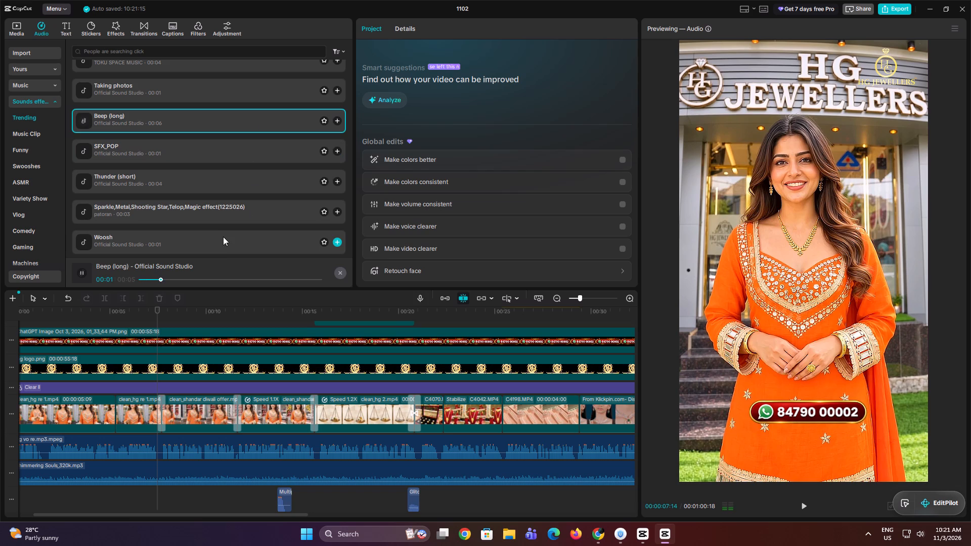
pyautogui.click(223, 237)
pyautogui.scroll(-4, 223, 237)
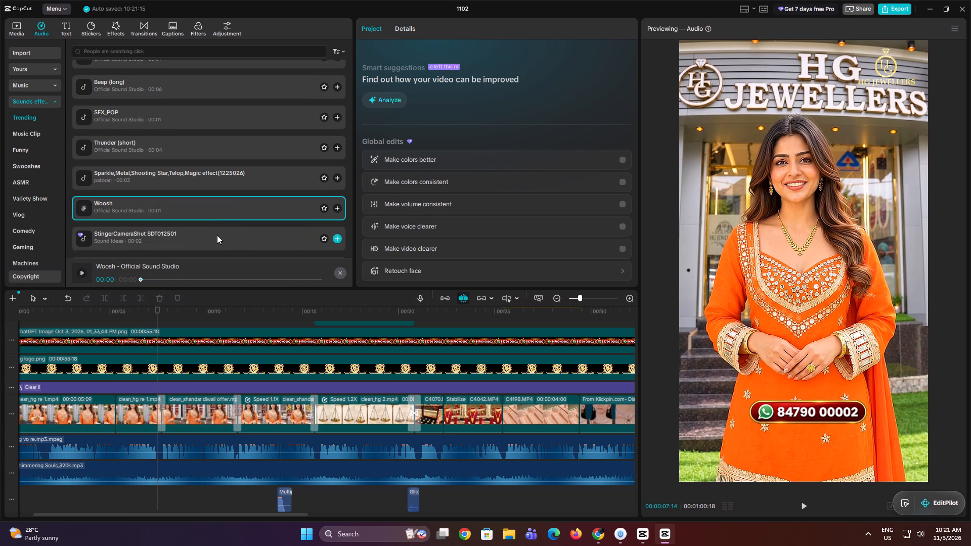
# Add the StingerCameraShut SDT012501 sound at about 7.5 seconds, shift it slightly earlier to match the transition, and play it back.
pyautogui.click(217, 235)
pyautogui.scroll(-4, 217, 235)
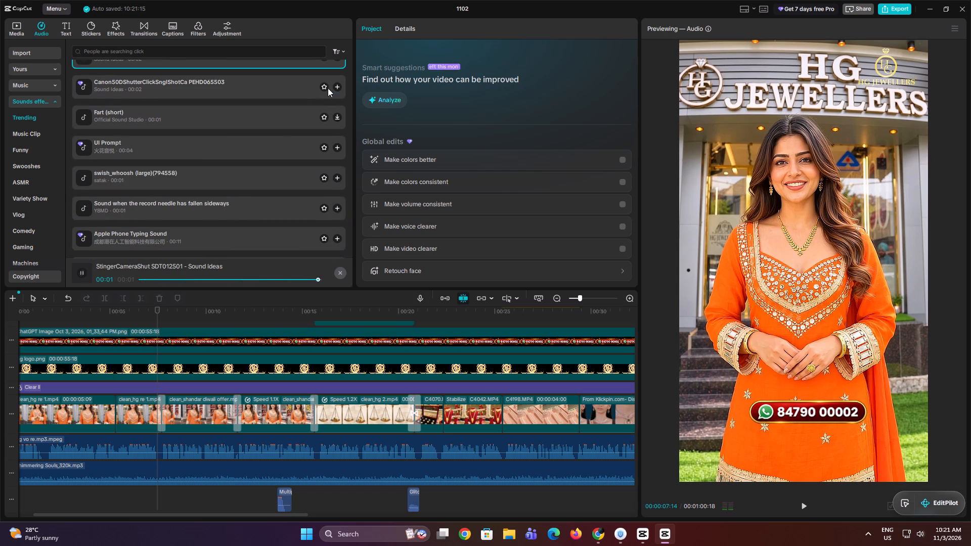
pyautogui.scroll(1, 320, 113)
pyautogui.click(335, 100)
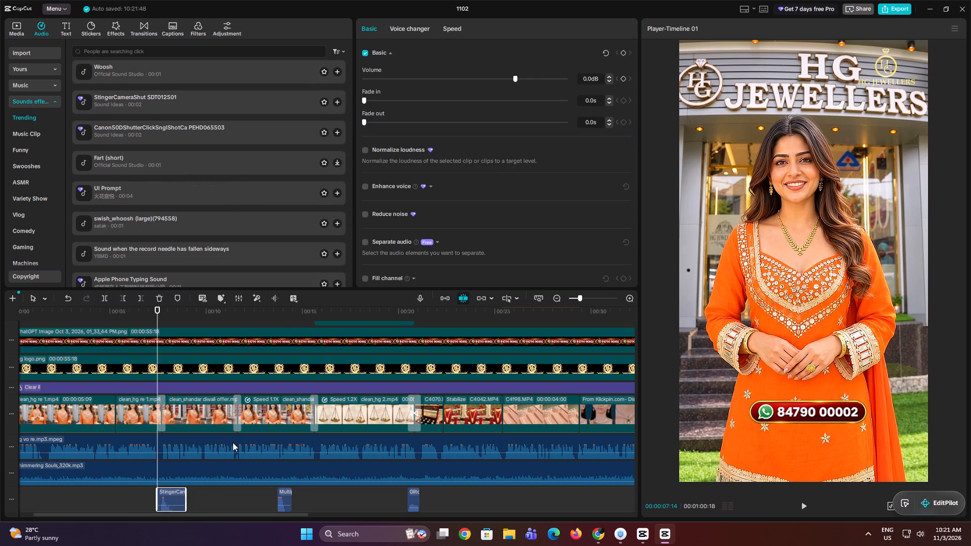
pyautogui.click(178, 494)
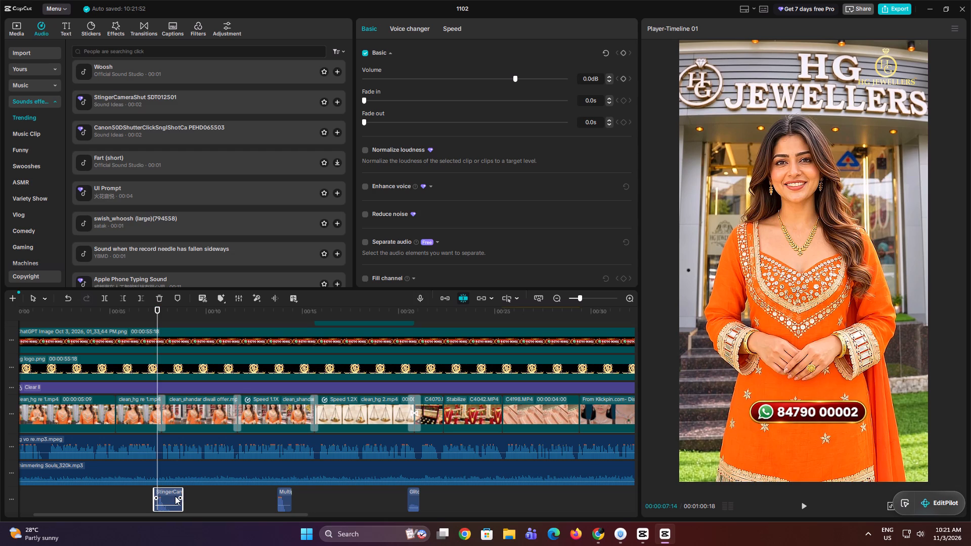
pyautogui.press('space')
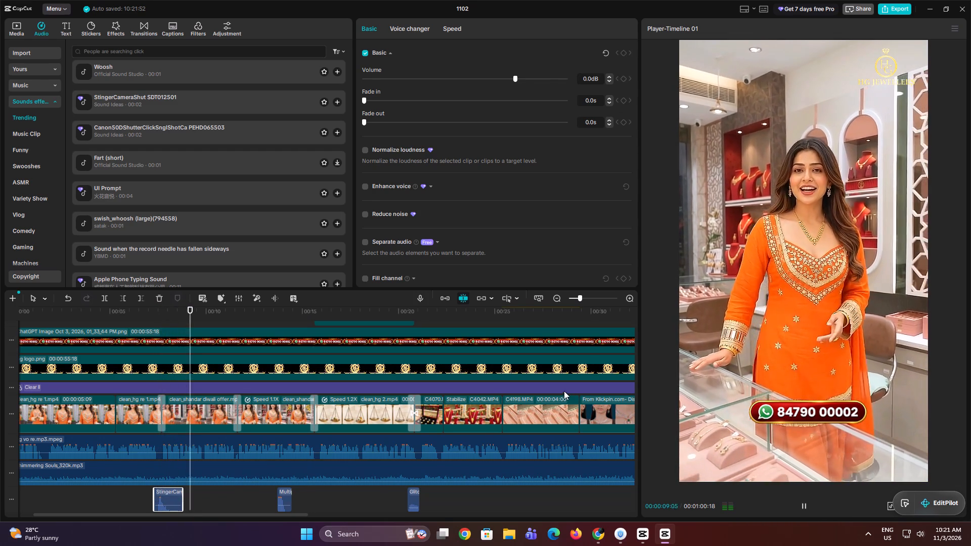
# Keyframe the first clip's scale so it starts enlarged and eases down to 100% in about the first second, and preview it.
pyautogui.click(579, 299)
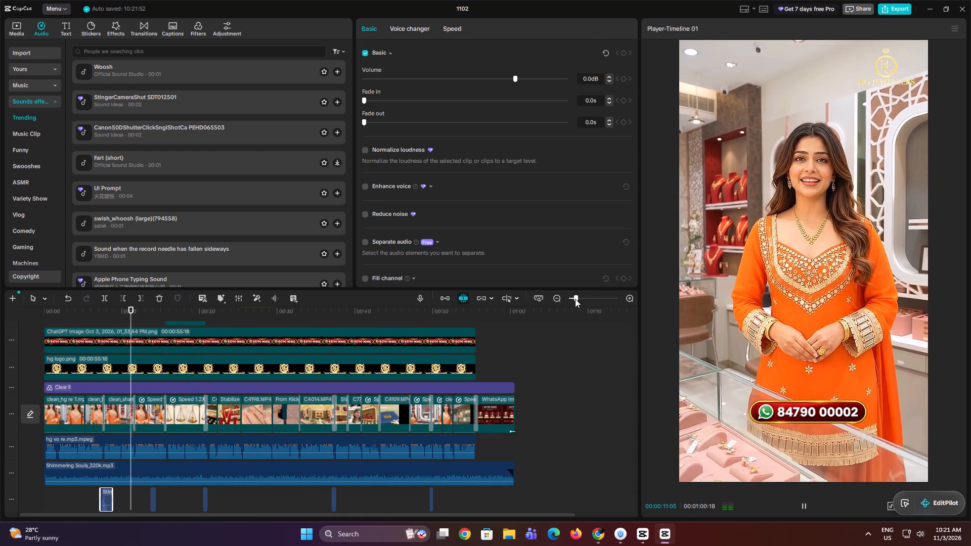
pyautogui.click(79, 311)
pyautogui.moveTo(79, 311); pyautogui.dragTo(16, 335)
pyautogui.press('space')
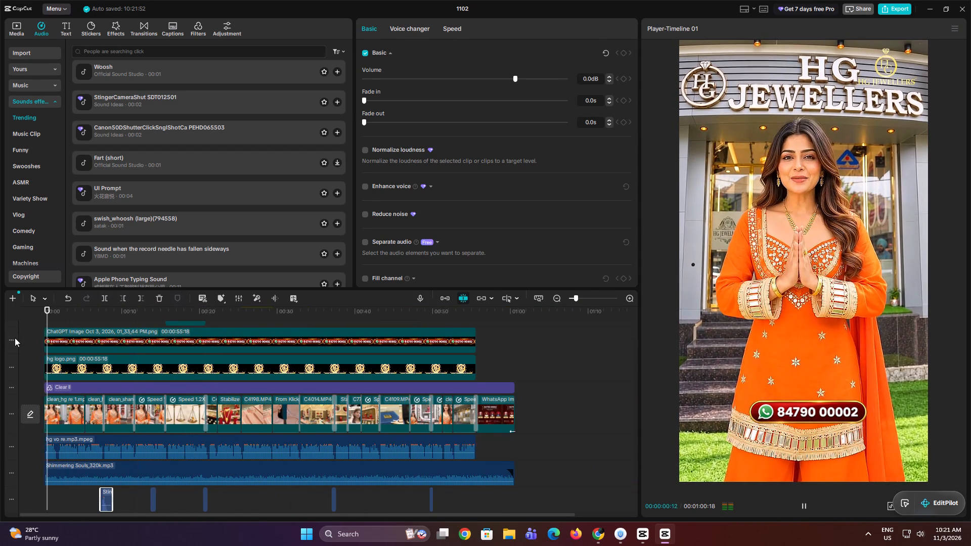
pyautogui.press('space')
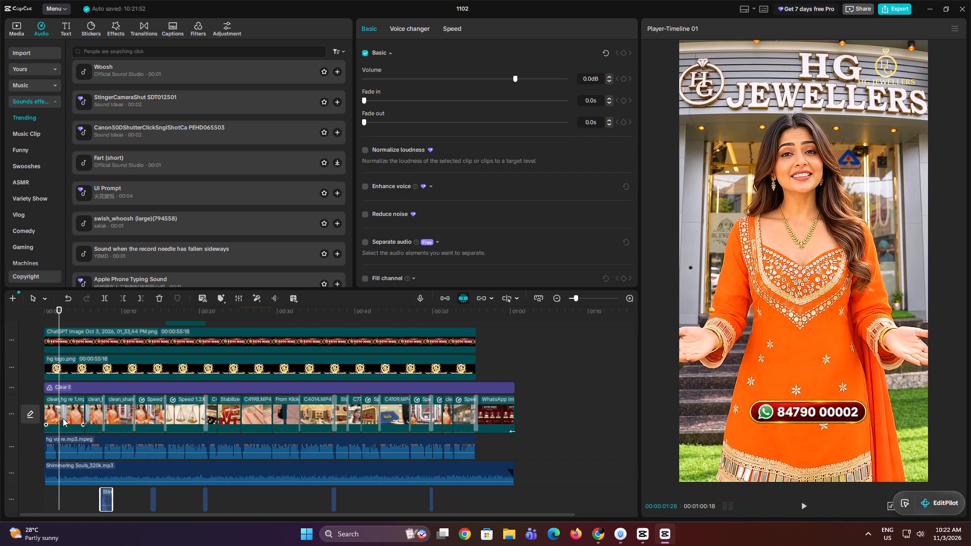
pyautogui.click(63, 418)
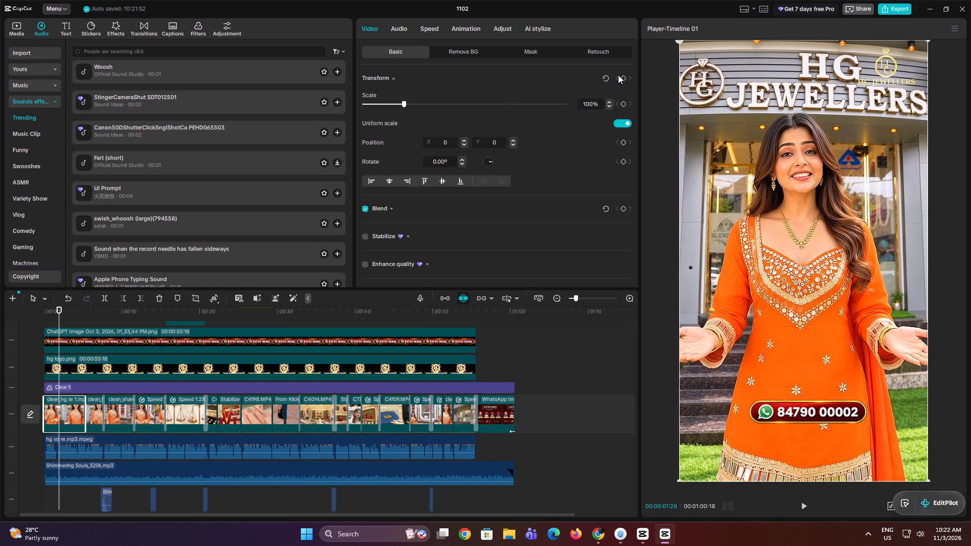
pyautogui.click(623, 77)
pyautogui.moveTo(60, 315); pyautogui.dragTo(29, 325)
pyautogui.moveTo(399, 100); pyautogui.dragTo(416, 103)
pyautogui.moveTo(58, 416); pyautogui.dragTo(54, 416)
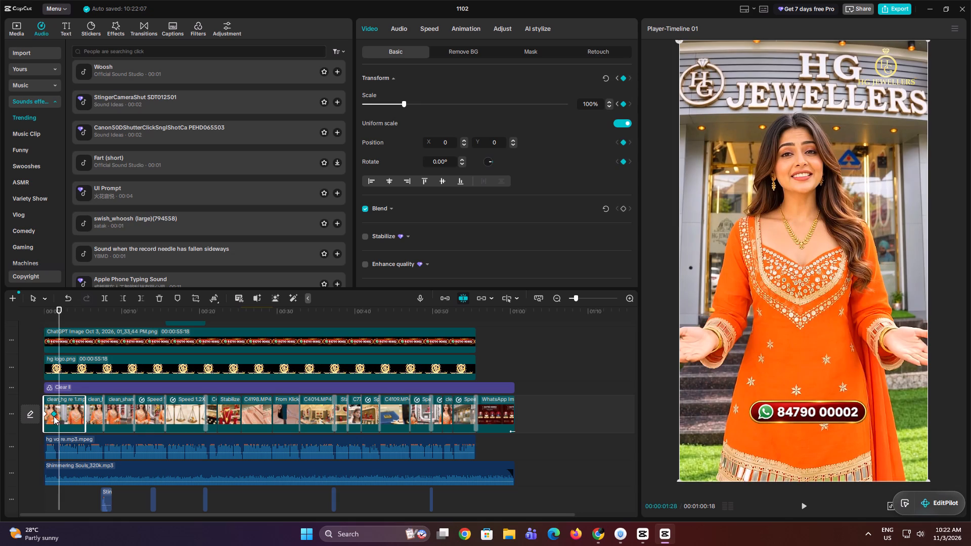
pyautogui.moveTo(54, 416); pyautogui.dragTo(53, 417)
pyautogui.moveTo(61, 315); pyautogui.dragTo(25, 328)
pyautogui.press('space')
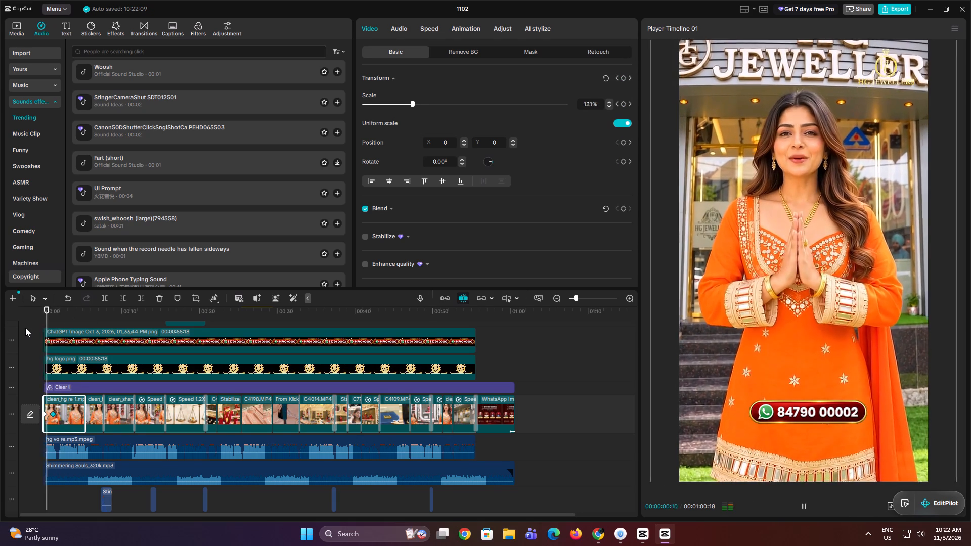
pyautogui.press('space')
# Move the first clip's 100% scale keyframe slightly earlier to quicken the opening zoom-out, and replay the opening.
pyautogui.click(53, 415)
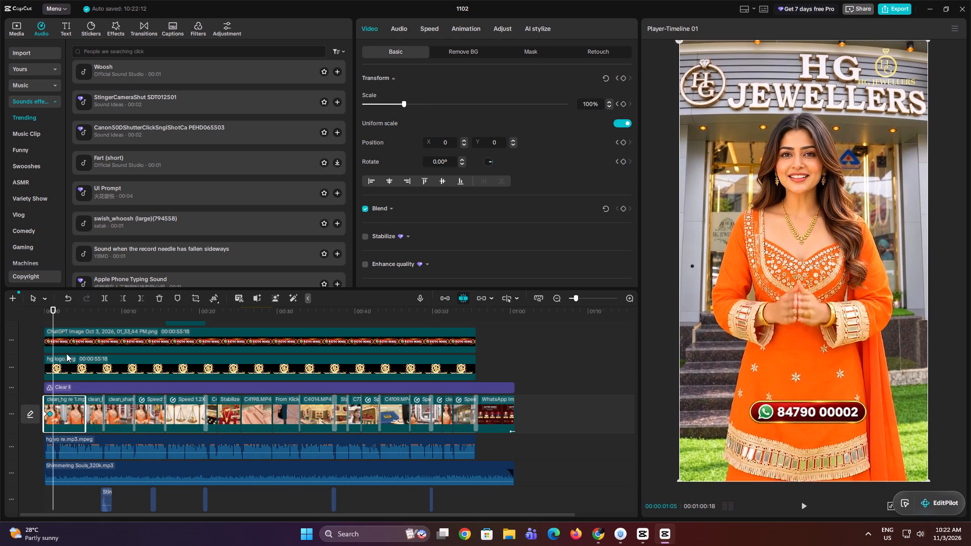
pyautogui.click(68, 314)
pyautogui.moveTo(68, 314); pyautogui.dragTo(64, 317)
pyautogui.click(75, 323)
pyautogui.moveTo(75, 323); pyautogui.dragTo(56, 326)
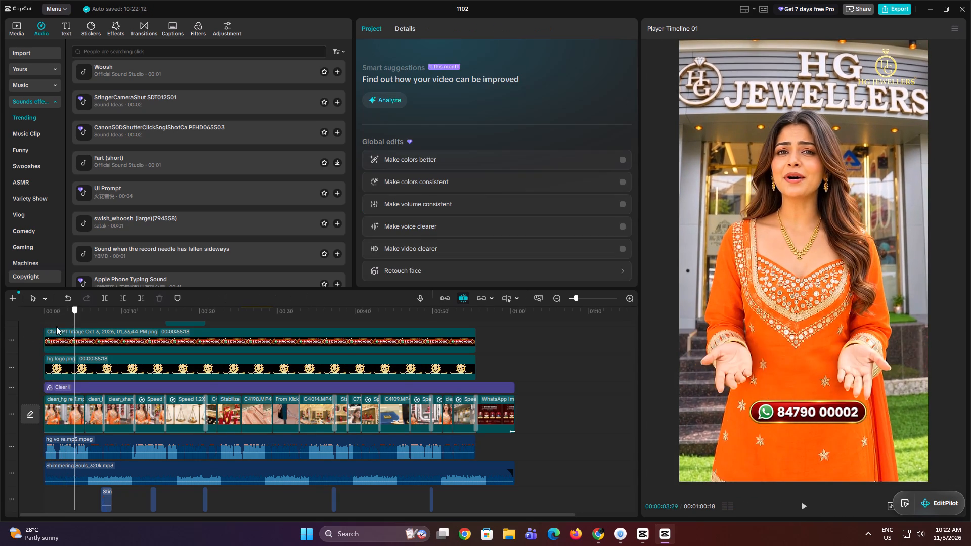
pyautogui.moveTo(56, 326); pyautogui.dragTo(5, 333)
pyautogui.press('space')
pyautogui.press('space')
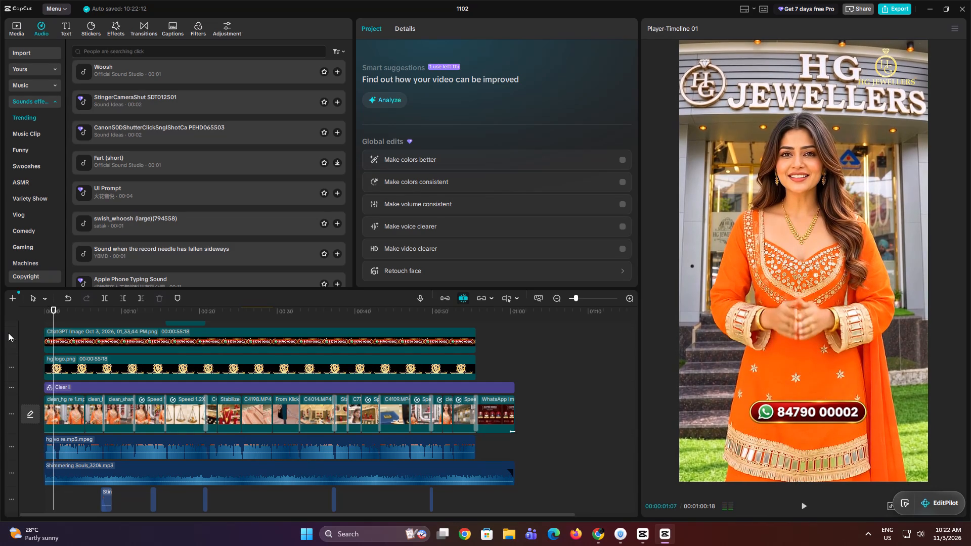
# Add the Magic reveal trending sound effect at the very start of the timeline.
pyautogui.moveTo(54, 319); pyautogui.dragTo(34, 322)
pyautogui.scroll(4, 239, 153)
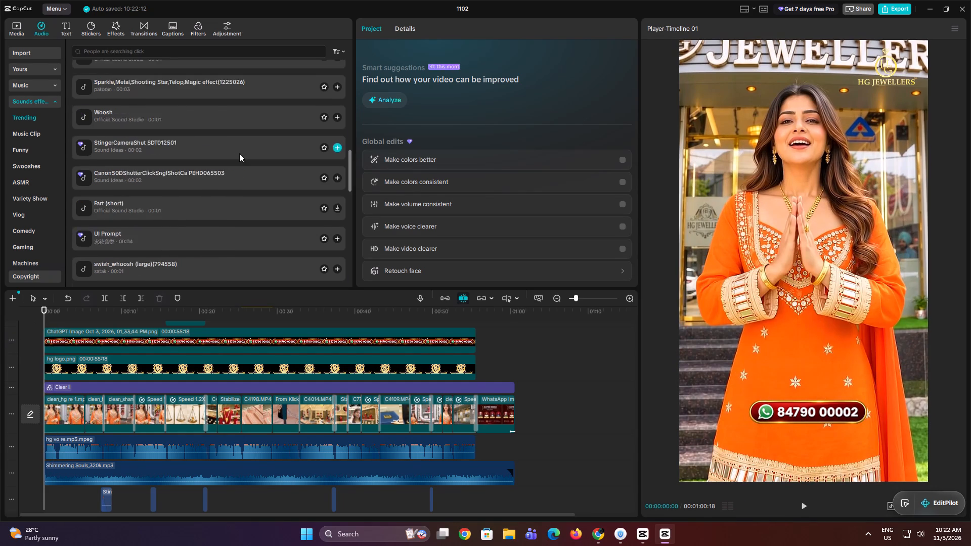
pyautogui.scroll(1, 239, 153)
pyautogui.scroll(8, 265, 114)
pyautogui.click(287, 85)
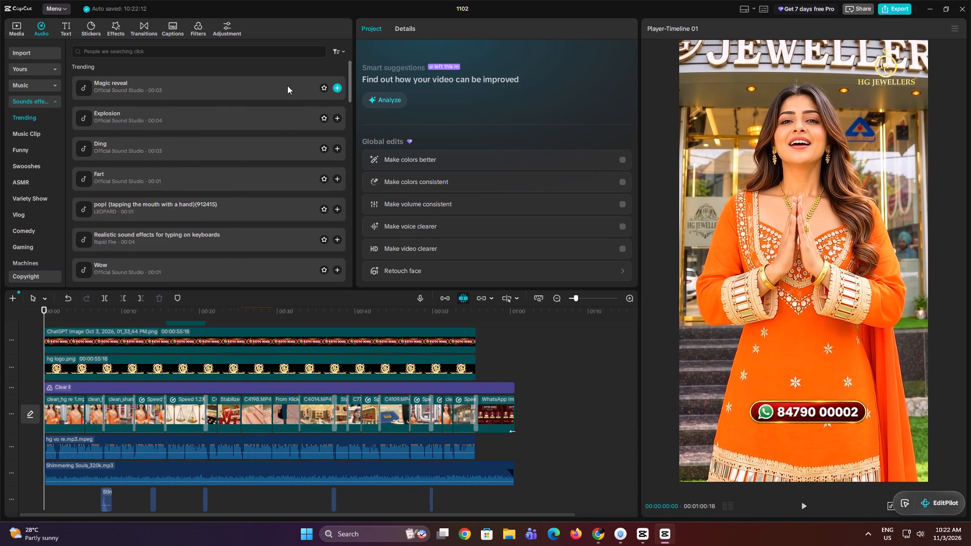
pyautogui.click(335, 84)
# Play back the promo from the start through the making-charge offers, and return to the Diamond Jewellery 40% offer at about 30 seconds.
pyautogui.press('space')
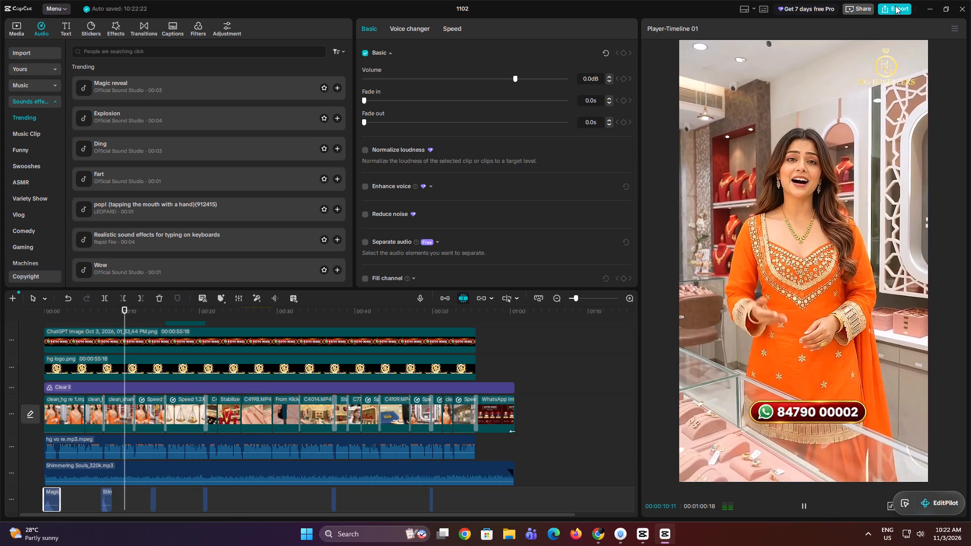
pyautogui.scroll(8, 350, 489)
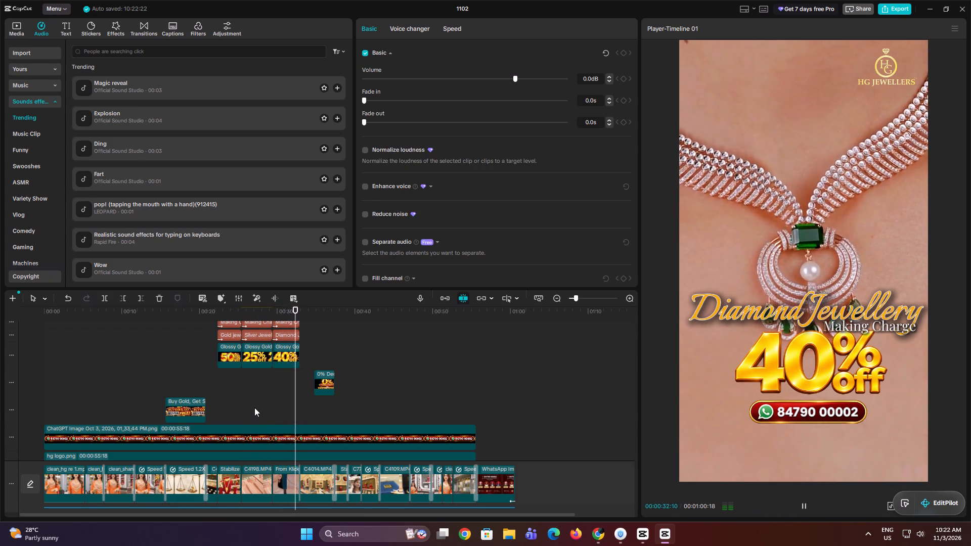
pyautogui.press('space')
pyautogui.click(277, 387)
pyautogui.moveTo(277, 387); pyautogui.dragTo(275, 387)
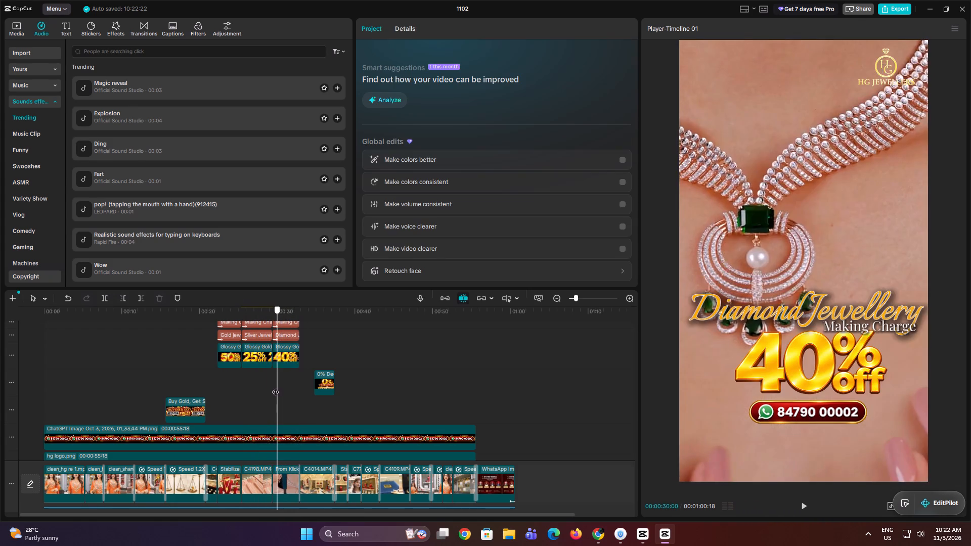
# Select the Diamond Jewellery title and its Making Charge text over the 40% offer and nudge them together slightly in the frame.
pyautogui.moveTo(275, 387); pyautogui.dragTo(291, 399)
pyautogui.moveTo(312, 320); pyautogui.dragTo(301, 331)
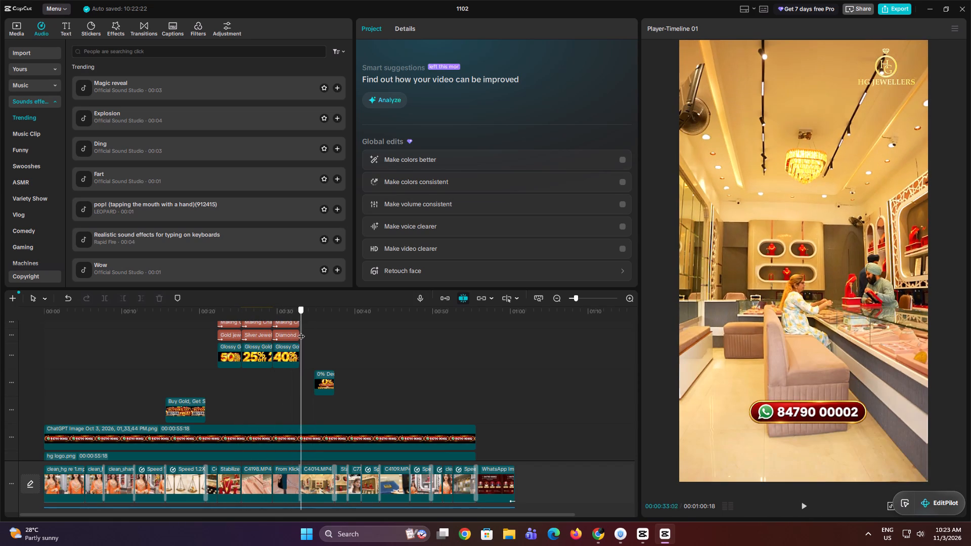
pyautogui.moveTo(301, 331); pyautogui.dragTo(297, 334)
pyautogui.click(299, 307)
pyautogui.click(294, 307)
pyautogui.scroll(2, 330, 332)
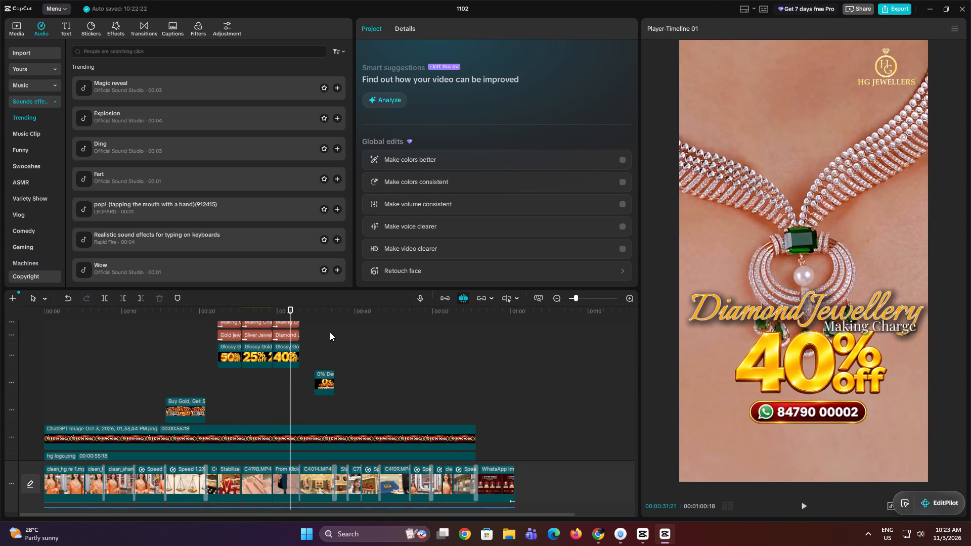
pyautogui.moveTo(322, 339); pyautogui.dragTo(296, 363)
pyautogui.moveTo(907, 334); pyautogui.dragTo(912, 328)
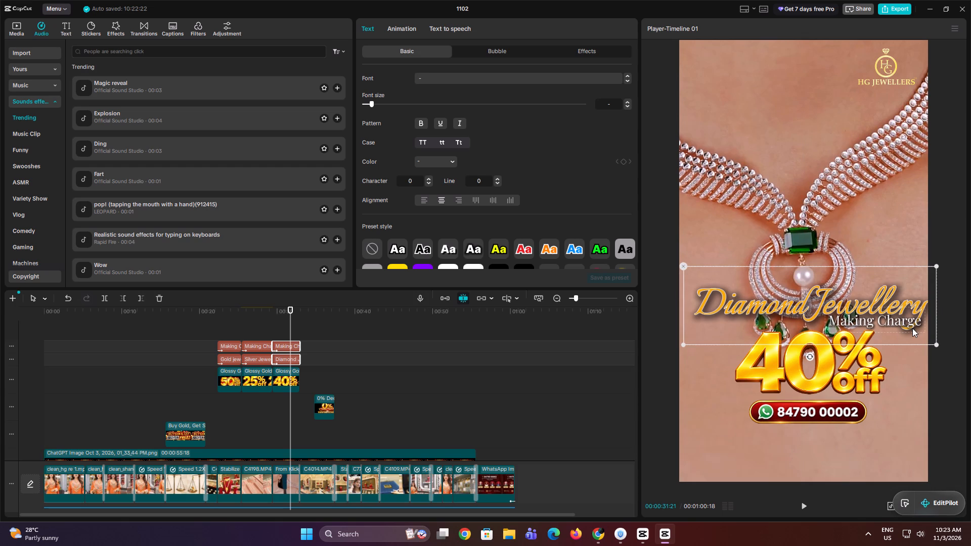
pyautogui.moveTo(912, 328); pyautogui.dragTo(908, 328)
# Play back the promo from the Diamond Jewellery offer through the old gold exchange offer to the presenter's ending at about 51 seconds.
pyautogui.press('space')
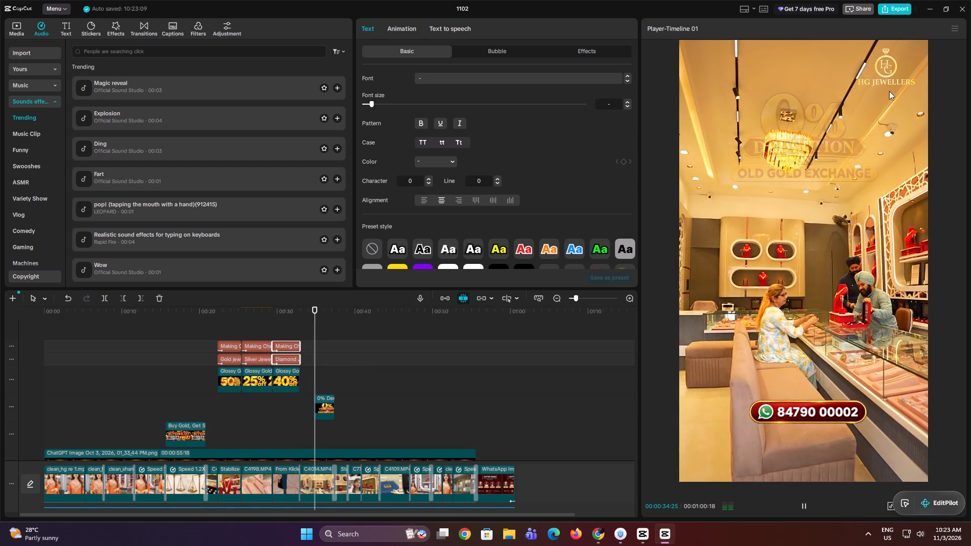
pyautogui.press('space')
pyautogui.click(895, 6)
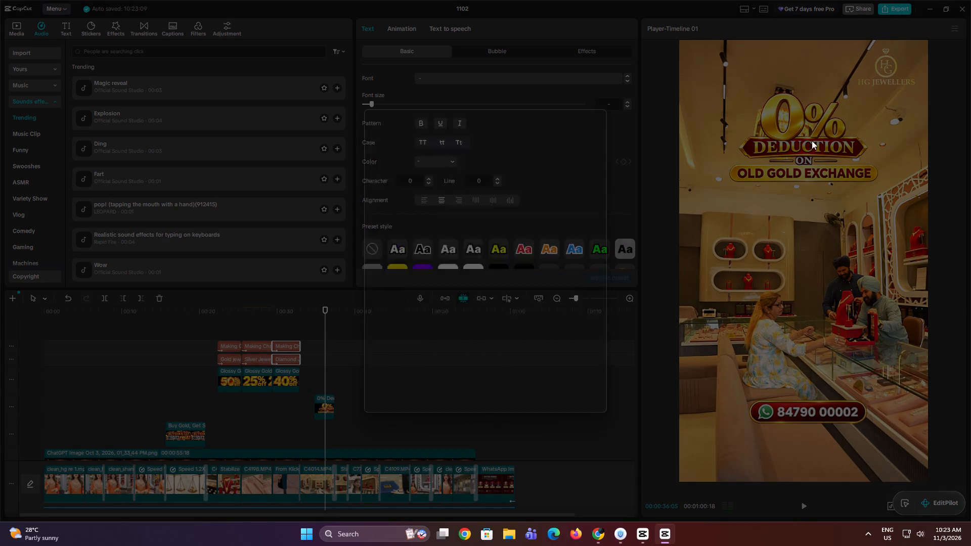
pyautogui.click(414, 397)
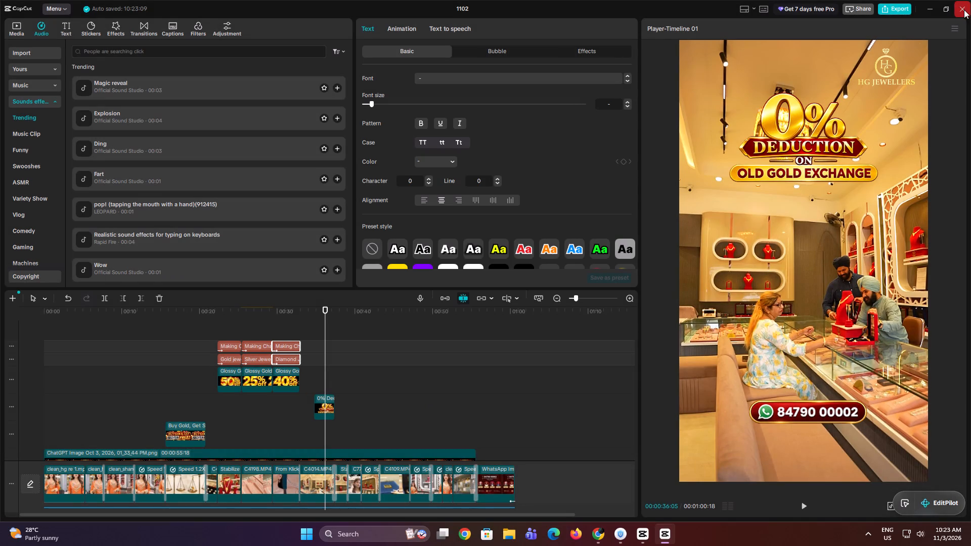
pyautogui.press('space')
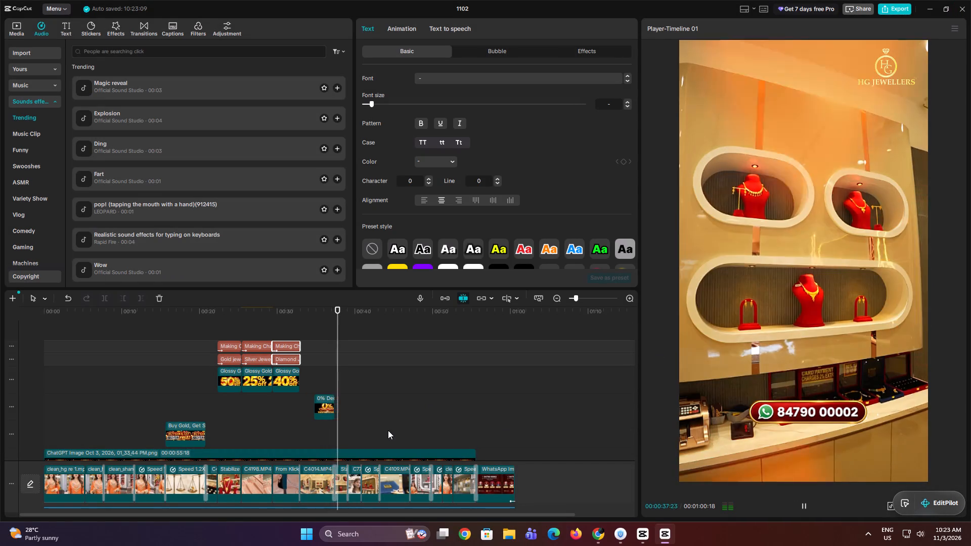
pyautogui.scroll(-6, 388, 430)
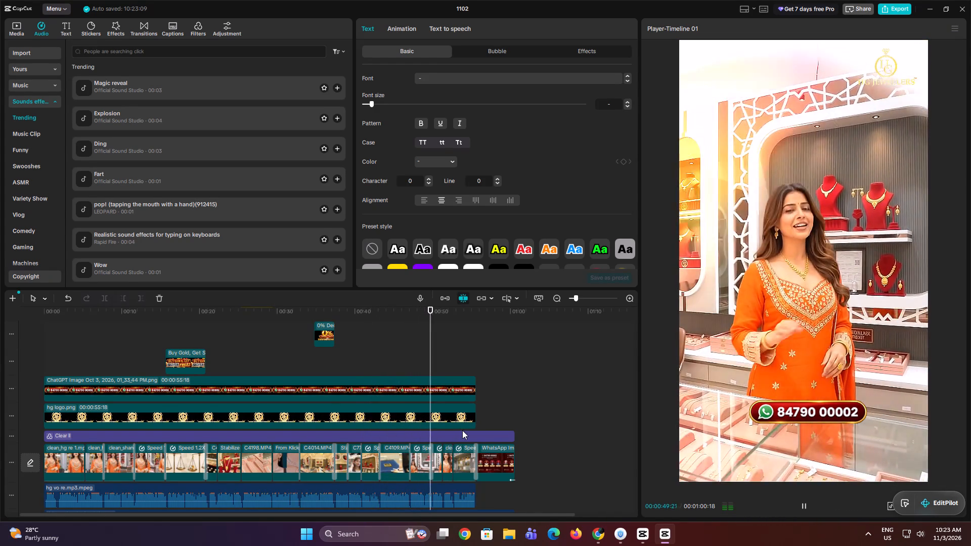
pyautogui.press('space')
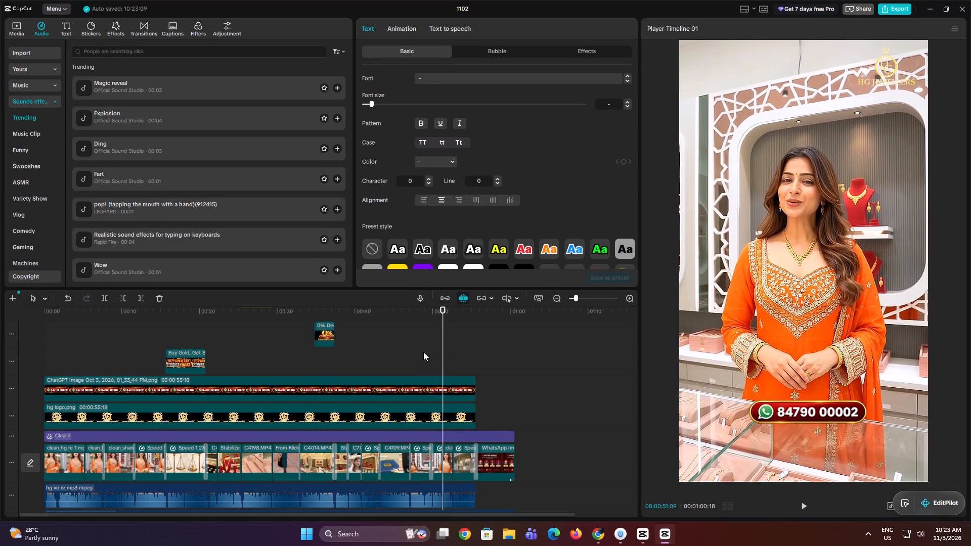
# Review the first clean_ending hg clip and its cut to the following presenter clip at about 49 to 50 seconds.
pyautogui.click(423, 352)
pyautogui.moveTo(578, 299); pyautogui.dragTo(591, 301)
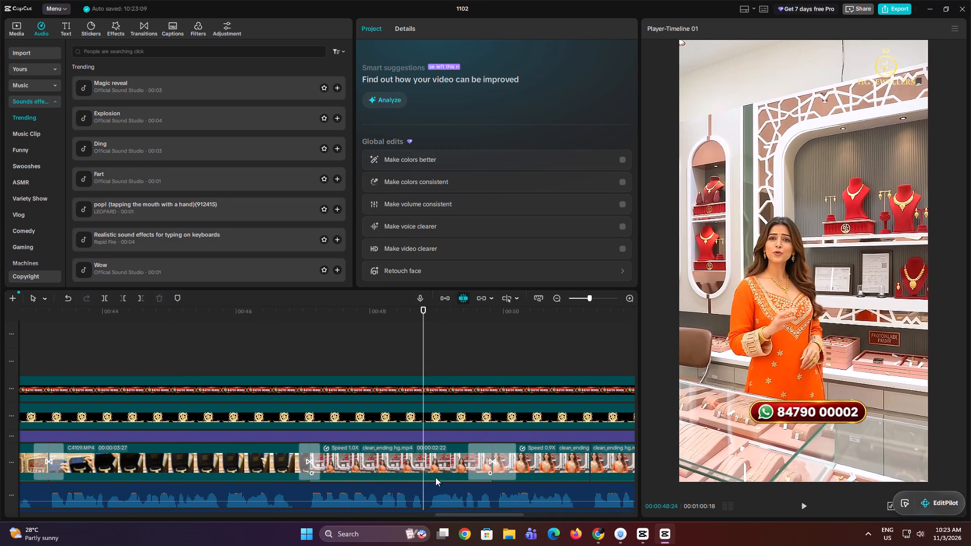
pyautogui.click(415, 472)
pyautogui.press('space')
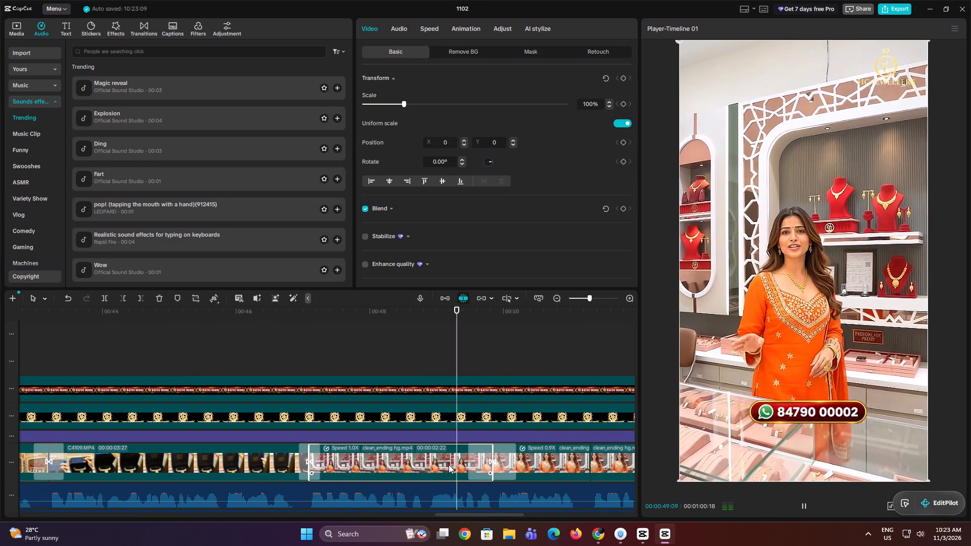
pyautogui.press('space')
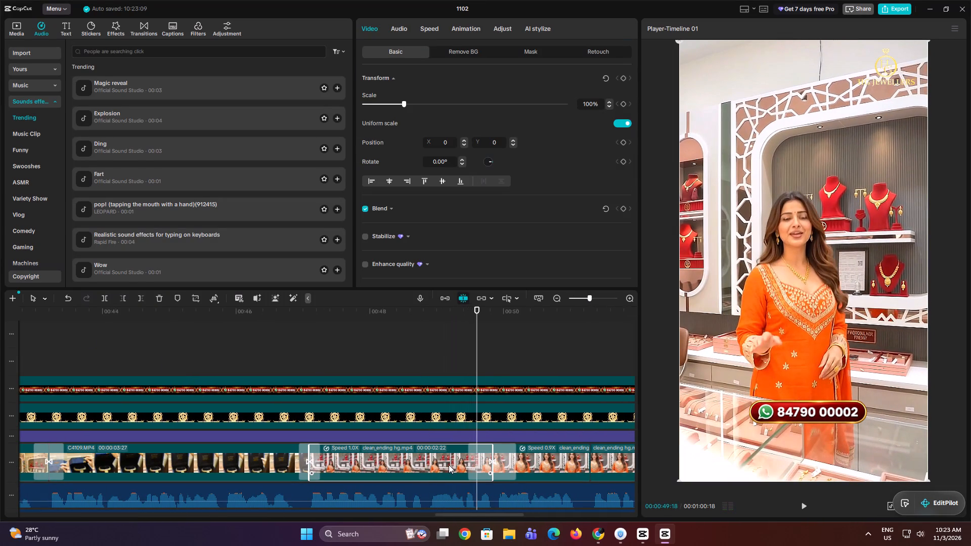
pyautogui.press('space')
pyautogui.press('space')
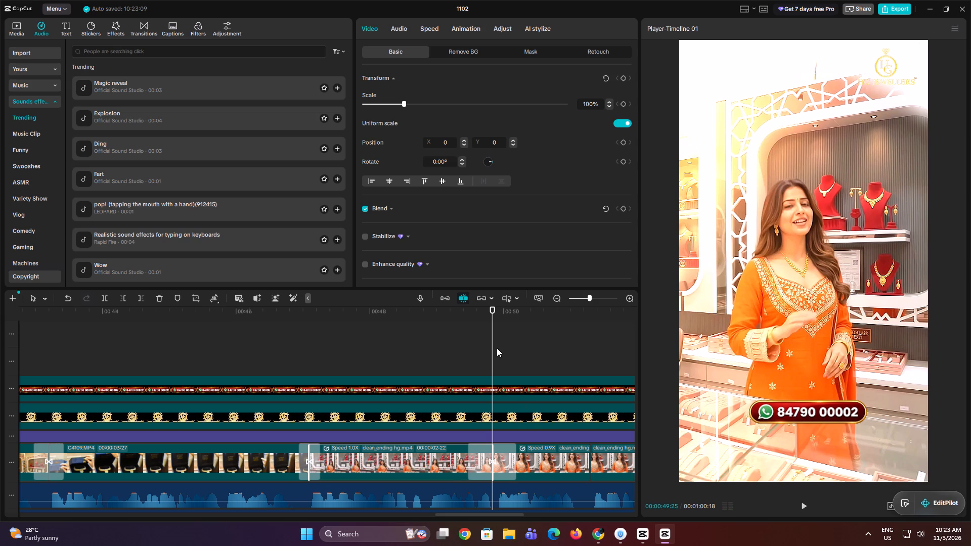
# Trim the end of the first clean_ending hg clip back to 00:00:49:19, clearing the Glass Flare transition from the cut.
pyautogui.moveTo(492, 332); pyautogui.dragTo(486, 334)
pyautogui.moveTo(486, 334); pyautogui.dragTo(481, 336)
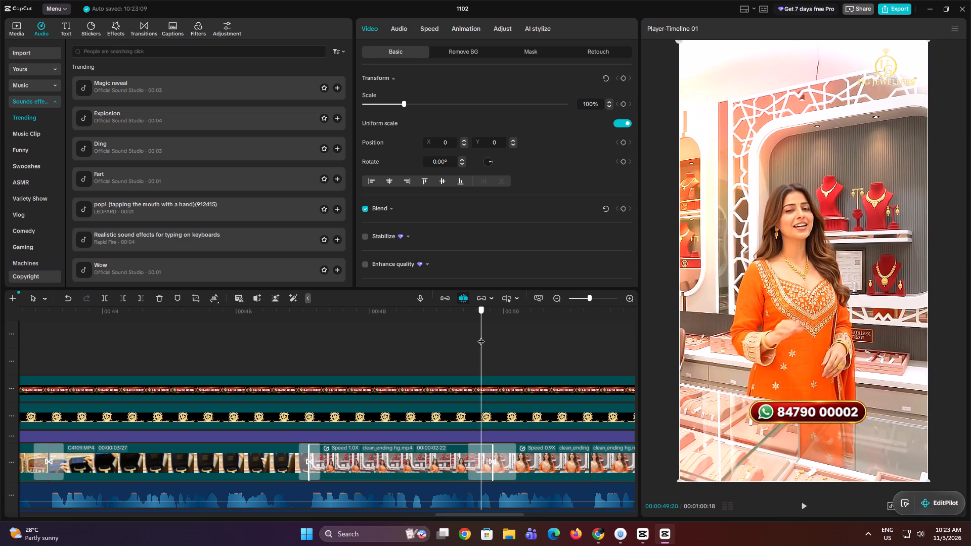
pyautogui.moveTo(481, 336); pyautogui.dragTo(478, 338)
pyautogui.click(463, 470)
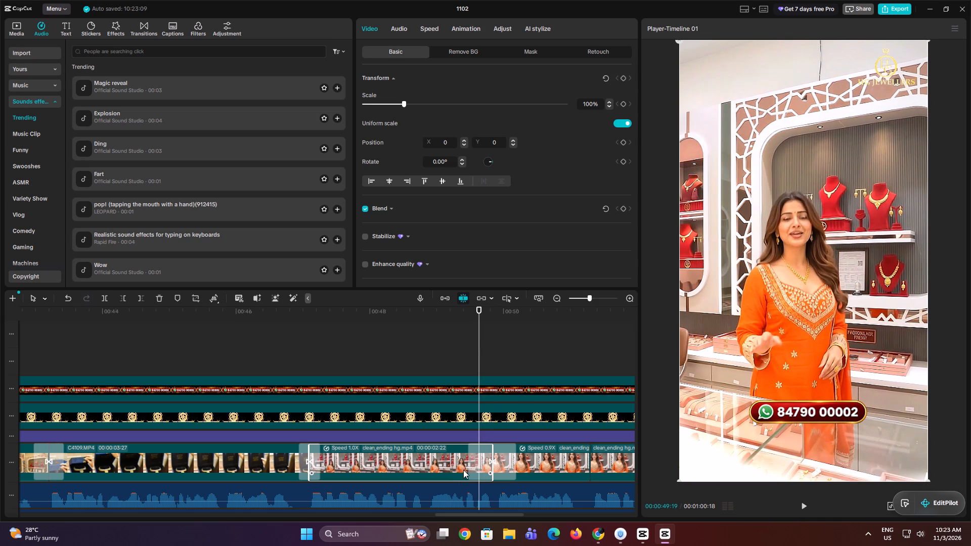
pyautogui.press('w')
pyautogui.click(463, 470)
pyautogui.press('w')
pyautogui.click(495, 456)
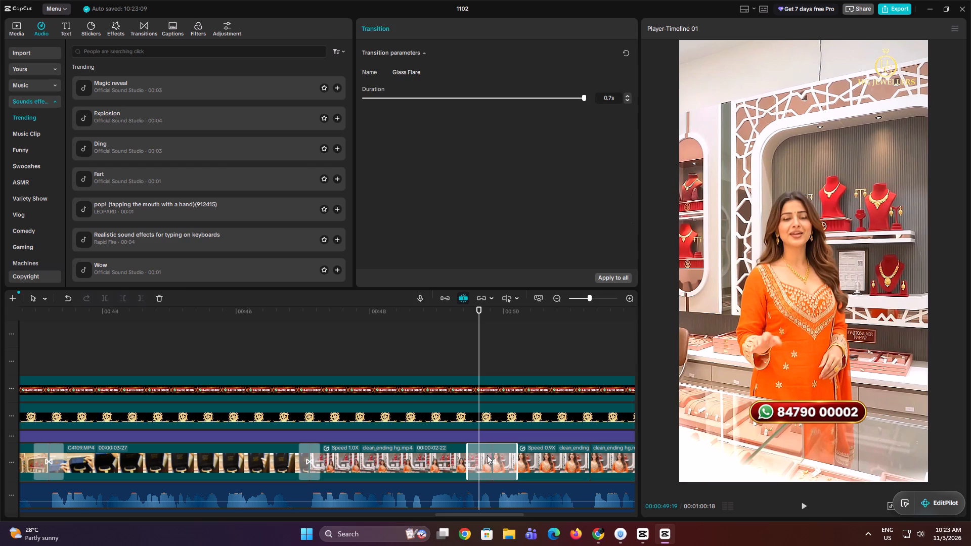
pyautogui.moveTo(470, 455); pyautogui.dragTo(489, 457)
pyautogui.click(478, 460)
pyautogui.press('w')
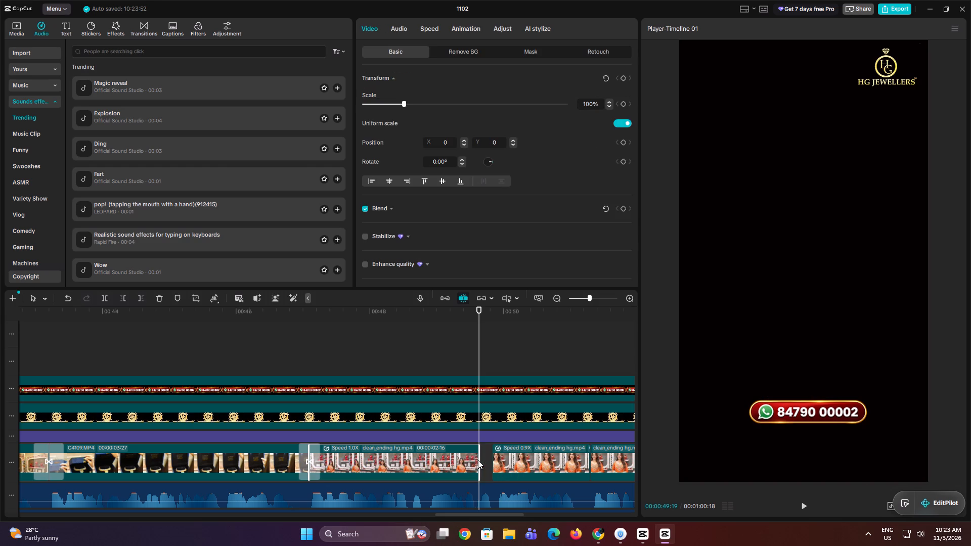
# Slow the trimmed clean_ending hg clip to a 2.8 s duration to close the gap before the next clip, and preview it.
pyautogui.click(434, 28)
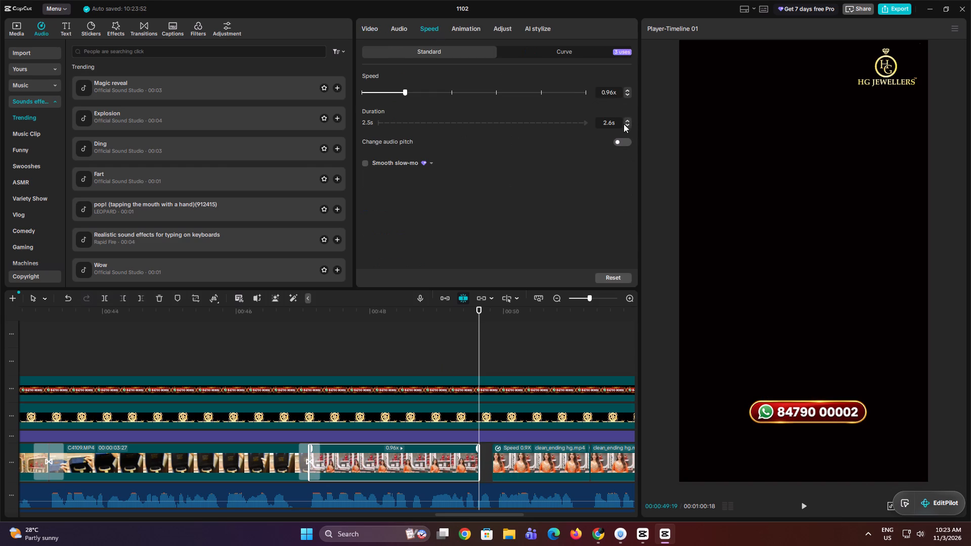
pyautogui.click(626, 120)
pyautogui.click(626, 120)
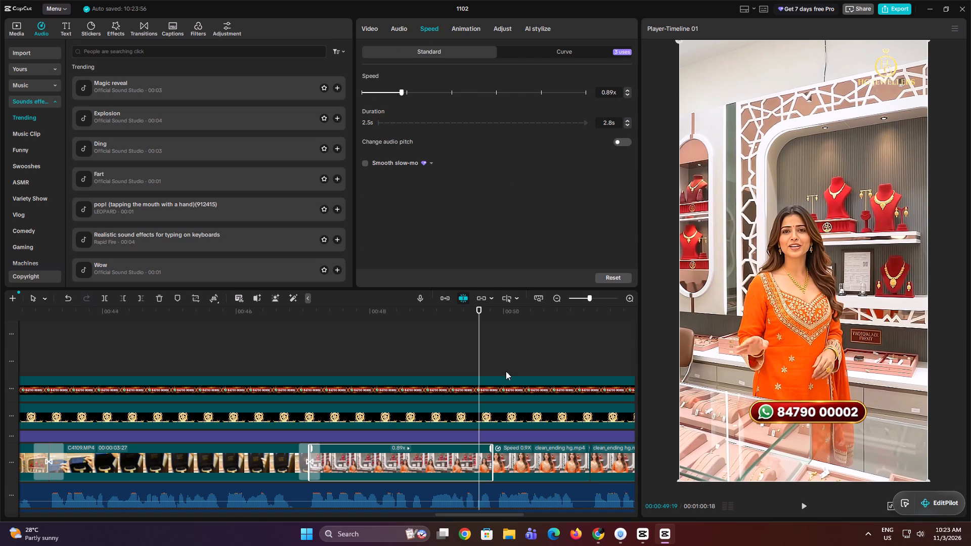
pyautogui.click(318, 350)
pyautogui.press('space')
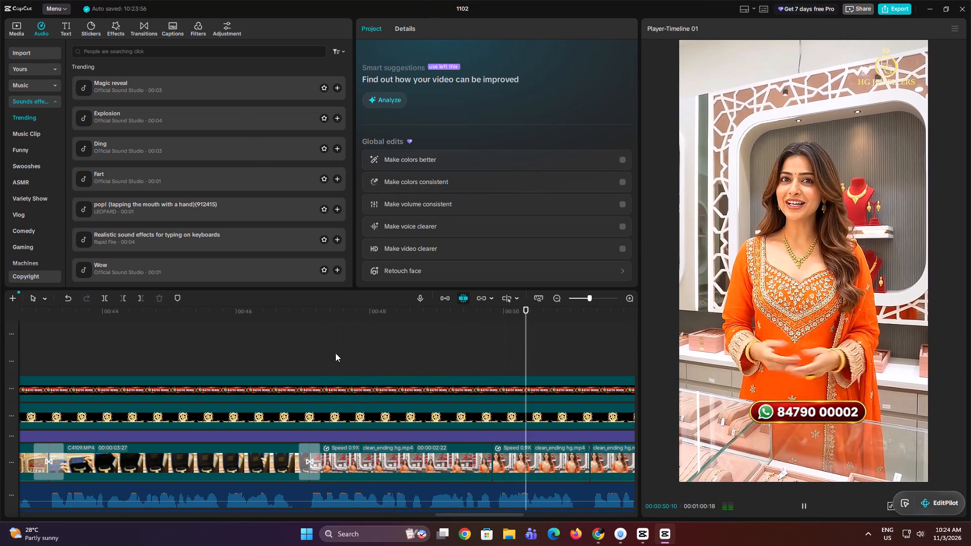
pyautogui.press('space')
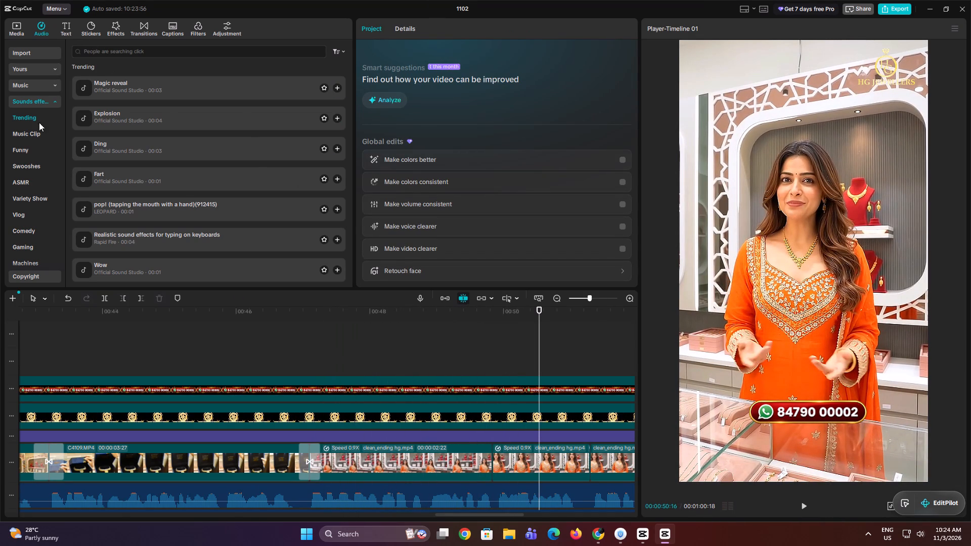
# Add the Heat Flares light transition between the first two clean_ending hg clips, shorten it, and preview the cut.
pyautogui.click(19, 24)
pyautogui.click(72, 28)
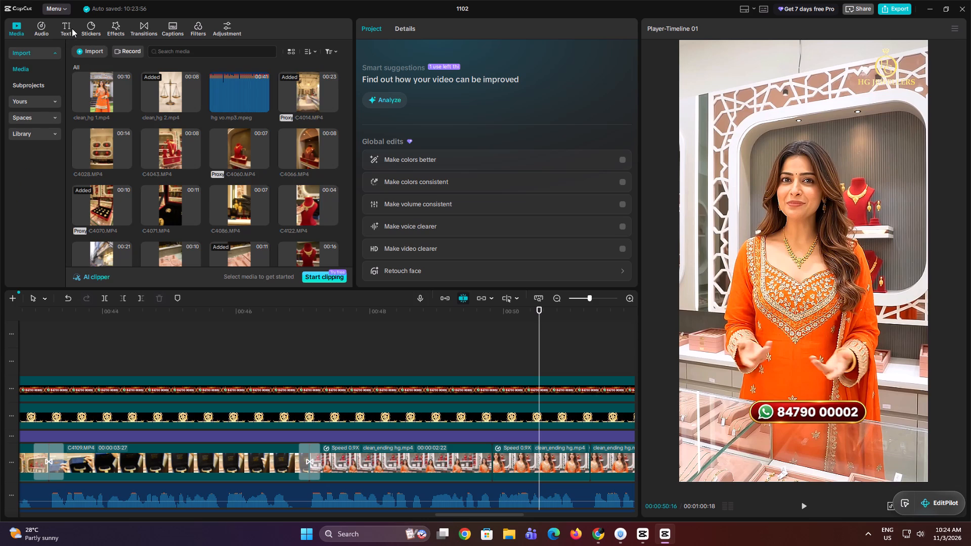
pyautogui.click(136, 27)
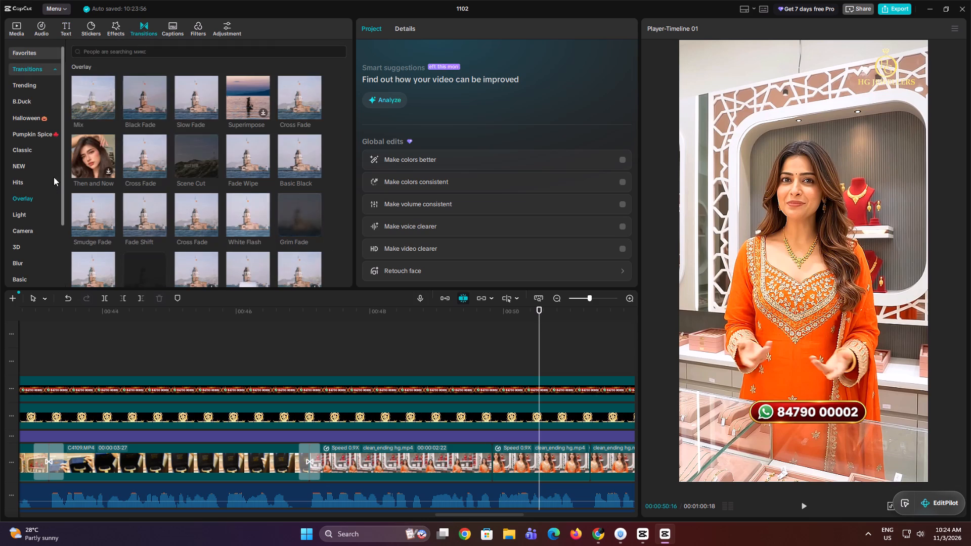
pyautogui.click(35, 213)
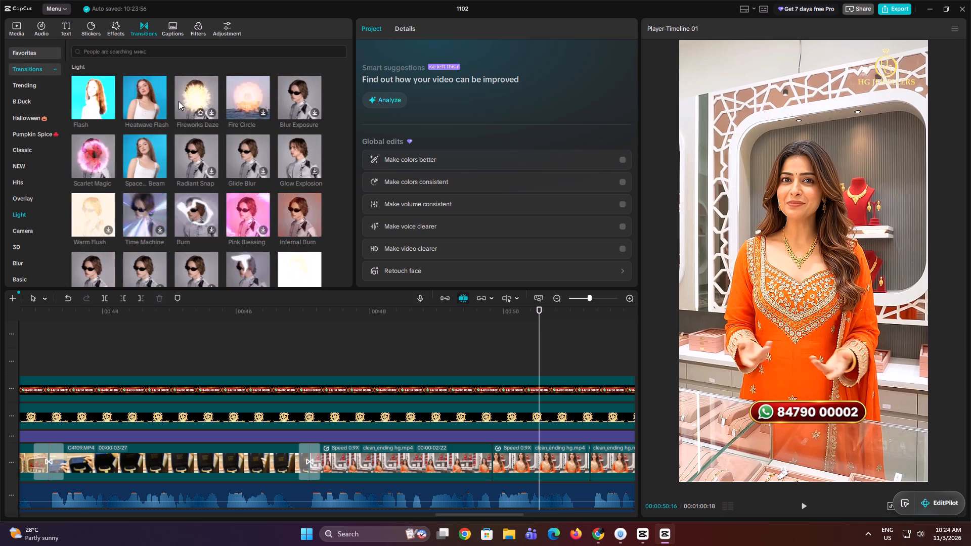
pyautogui.scroll(-7, 161, 155)
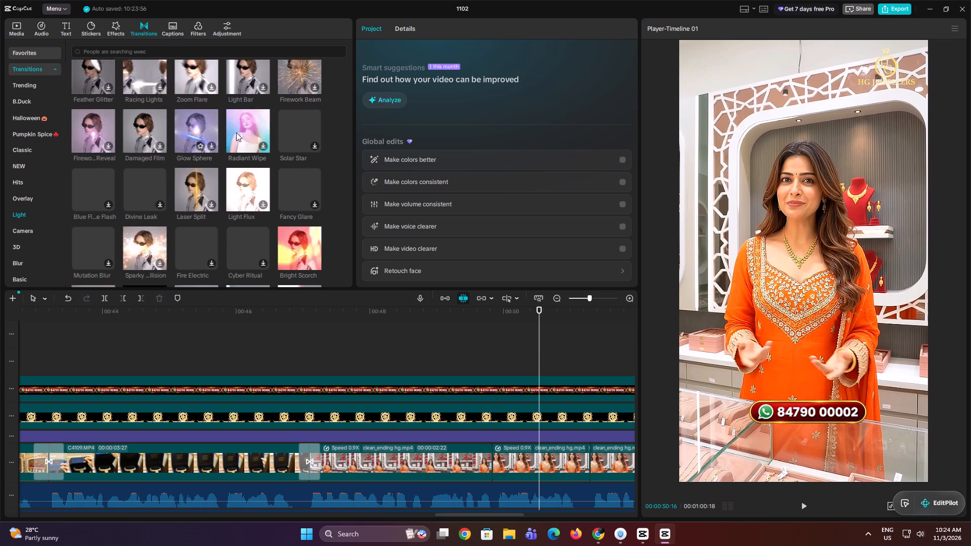
pyautogui.scroll(-5, 184, 165)
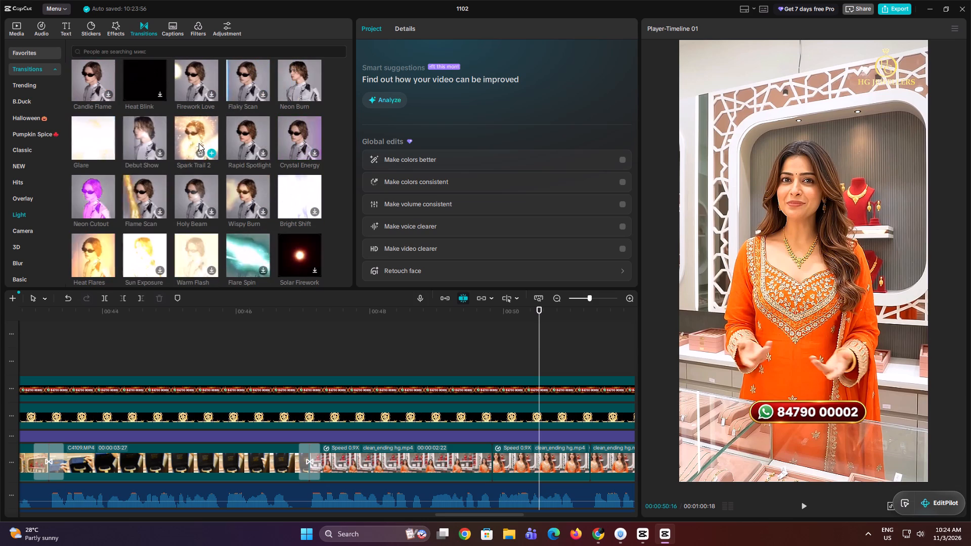
pyautogui.moveTo(99, 258); pyautogui.dragTo(470, 460)
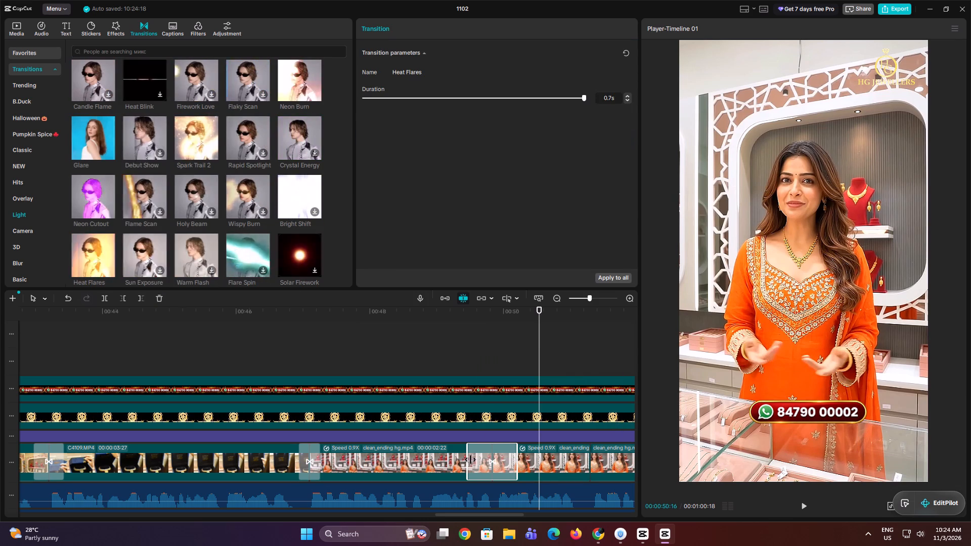
pyautogui.moveTo(469, 454); pyautogui.dragTo(482, 453)
pyautogui.click(464, 353)
pyautogui.scroll(-6, 464, 353)
pyautogui.press('space')
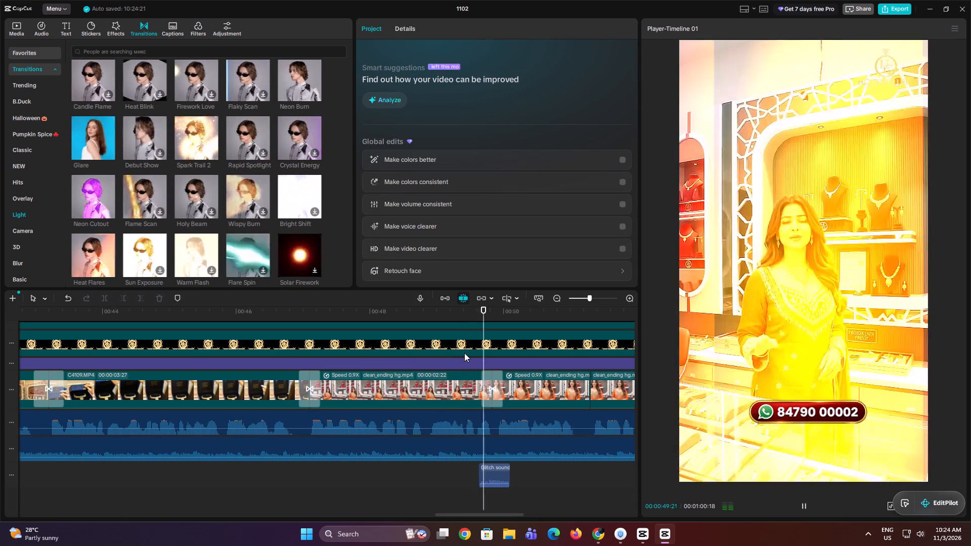
pyautogui.press('space')
# Lengthen the Heat Flares transition between the two clean_ending hg clips to 0.5 s.
pyautogui.click(488, 389)
pyautogui.moveTo(481, 384); pyautogui.dragTo(477, 384)
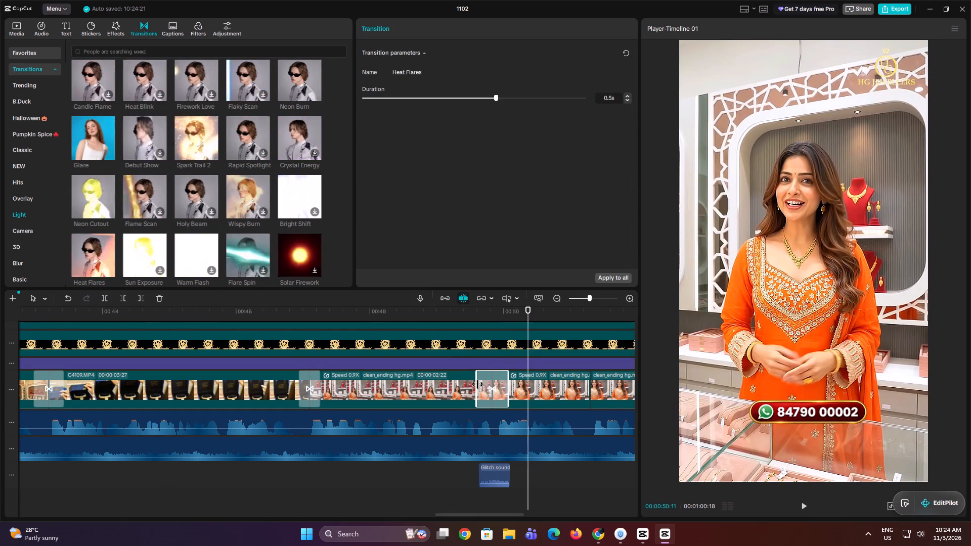
pyautogui.moveTo(477, 384); pyautogui.dragTo(476, 385)
# Play back the promo from before the Heat Flares transition through to the closing contact card.
pyautogui.click(451, 320)
pyautogui.press('space')
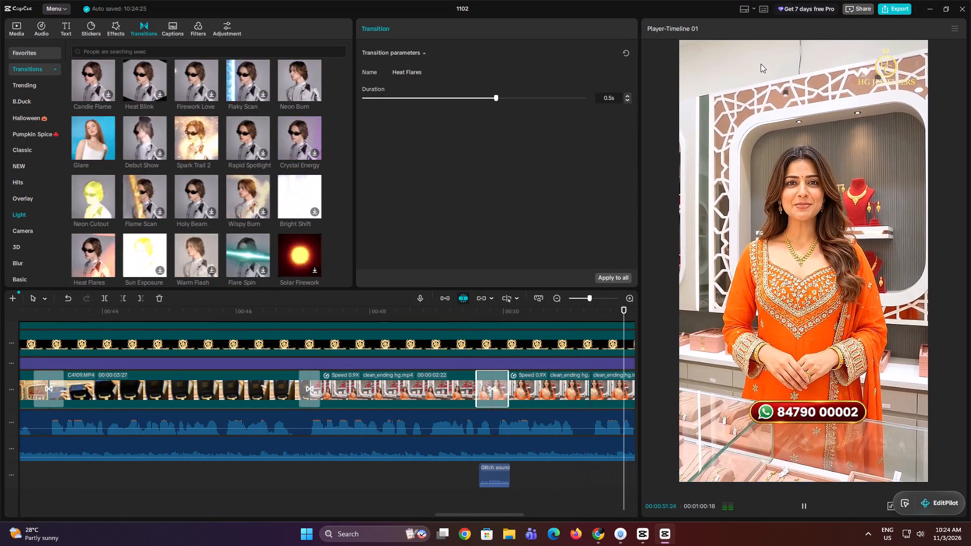
pyautogui.press('space')
pyautogui.press('space')
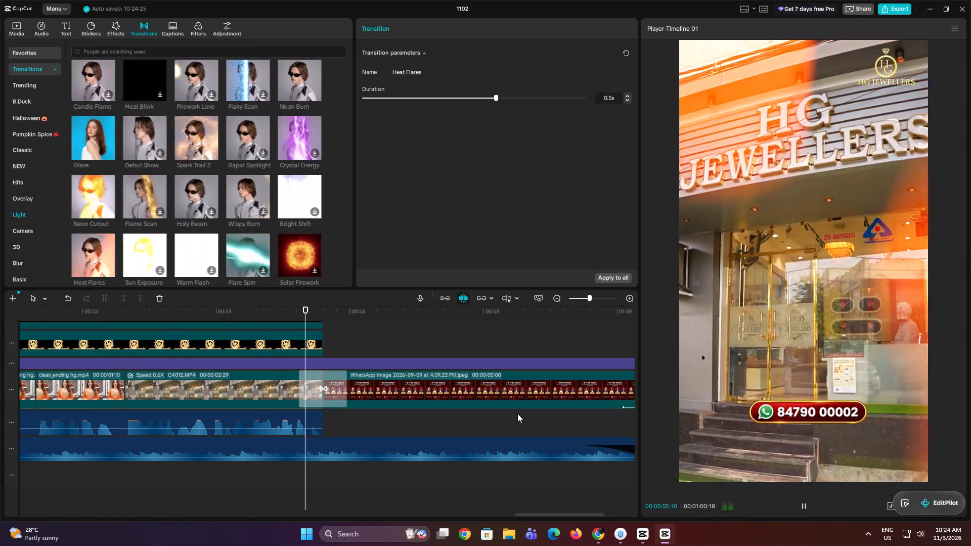
pyautogui.press('space')
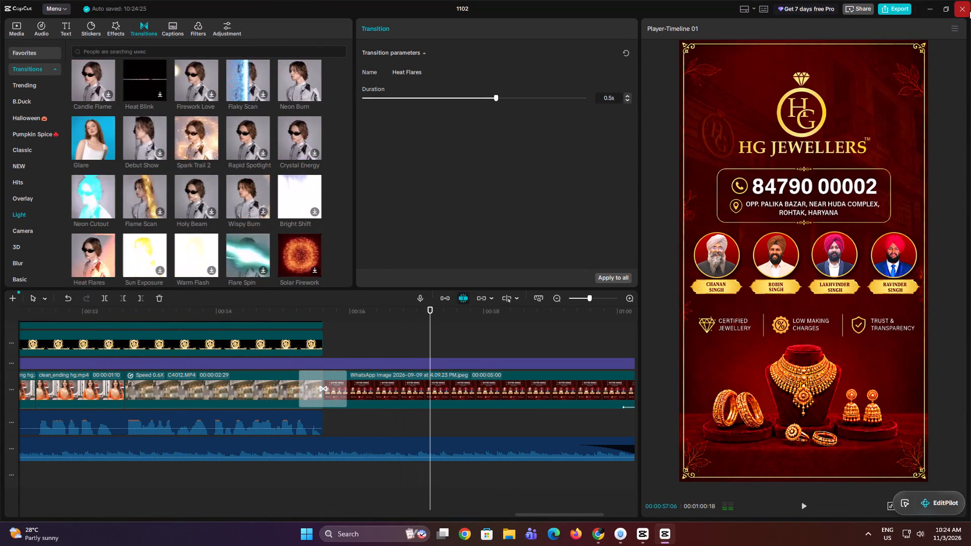
# Close the 1102 project and exit CapCut.
pyautogui.click(967, 9)
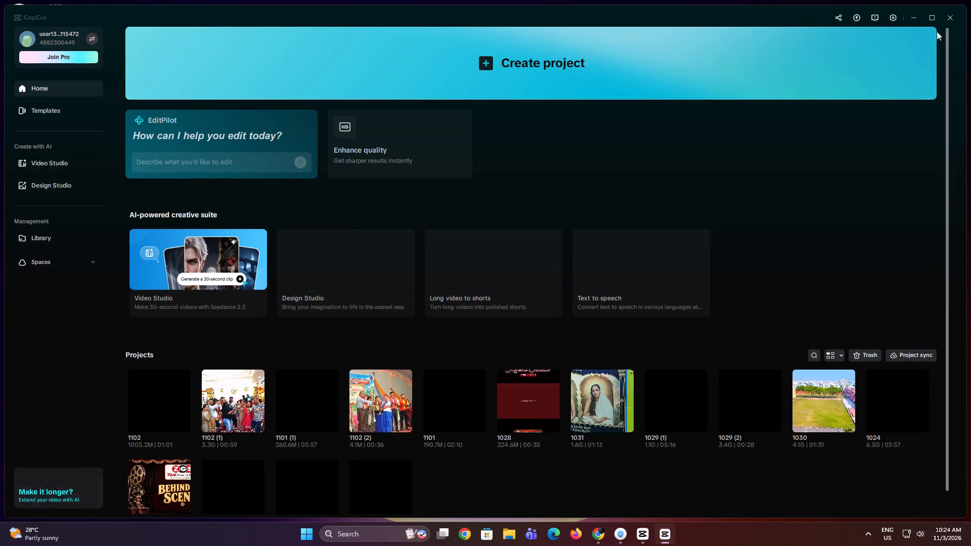
pyautogui.click(951, 20)
# Change the UrbanVPN connection location to Russia.
pyautogui.click(572, 141)
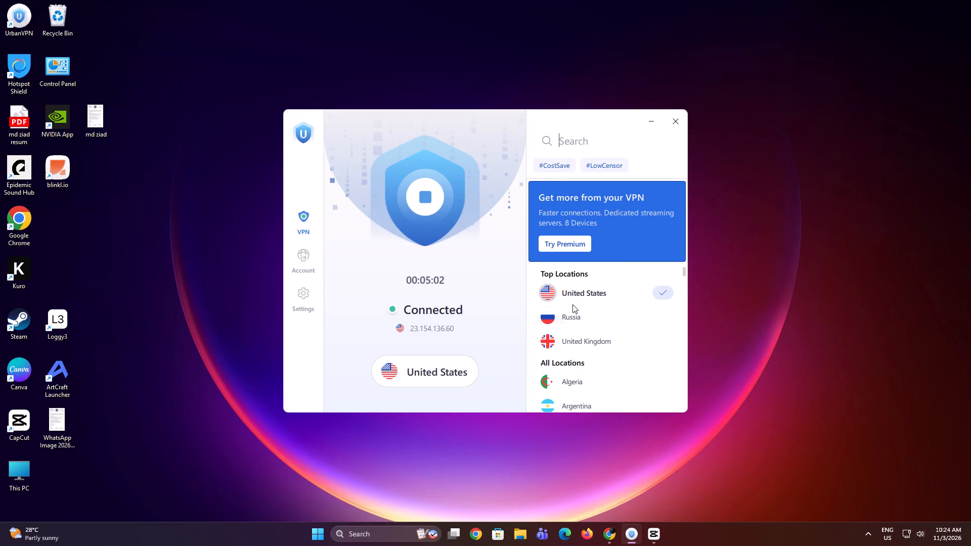
pyautogui.click(574, 320)
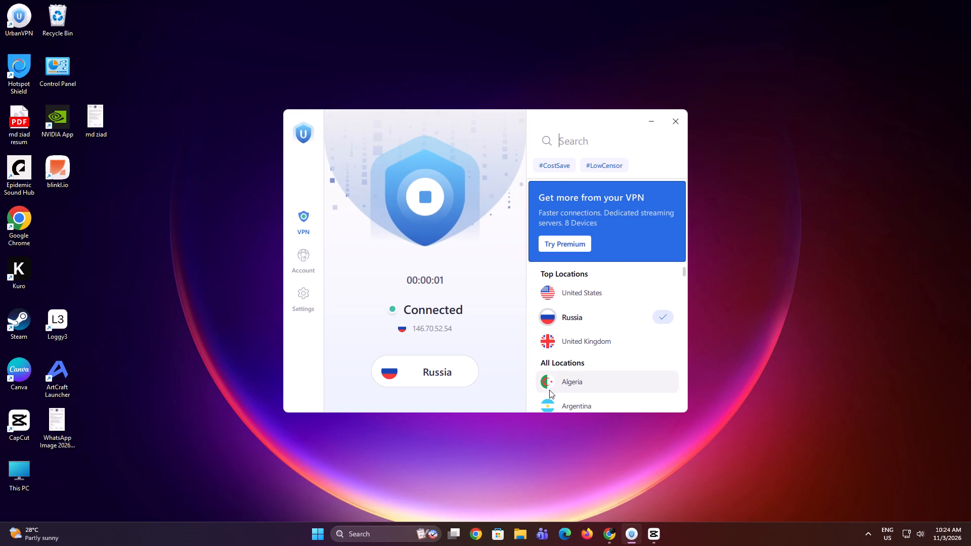
# Switch to CapCut, accept the environment test and open the 1102 project.
pyautogui.click(651, 532)
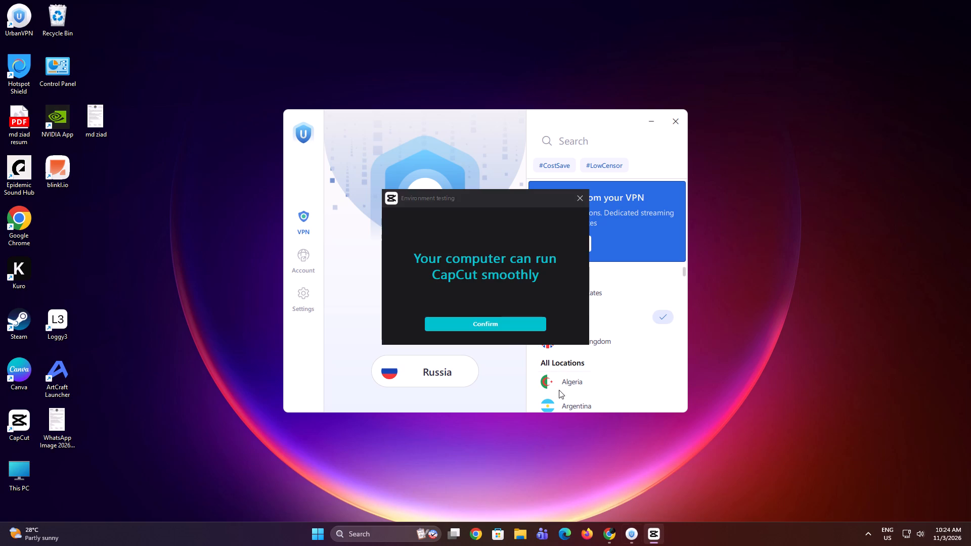
pyautogui.click(515, 330)
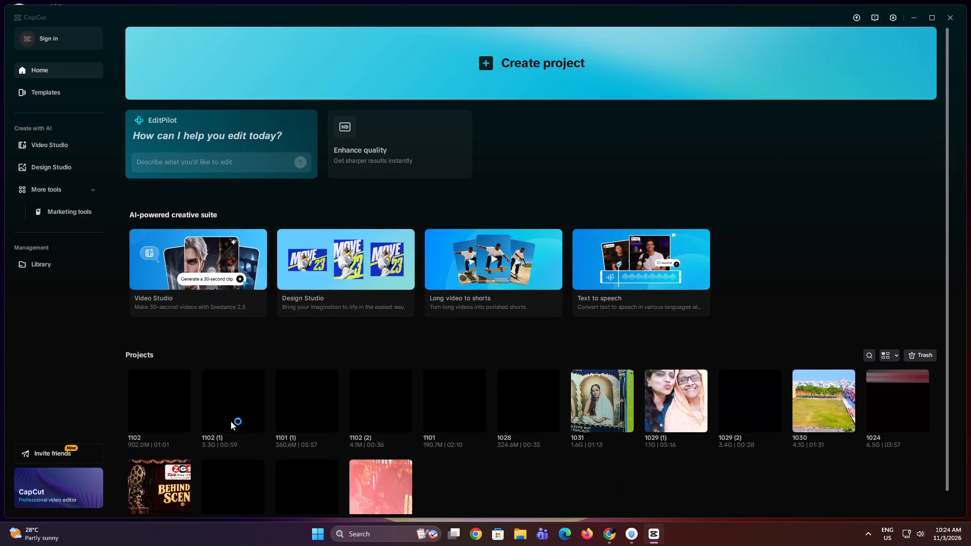
pyautogui.click(160, 397)
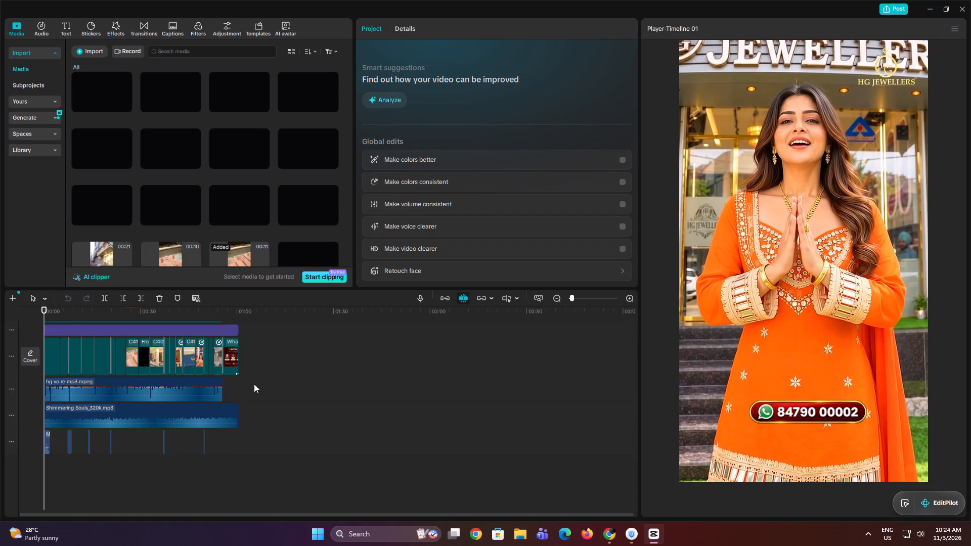
# Set the export out point at the end of the 1102 timeline, after the closing contact card.
pyautogui.doubleClick(250, 383)
pyautogui.scroll(8, 250, 383)
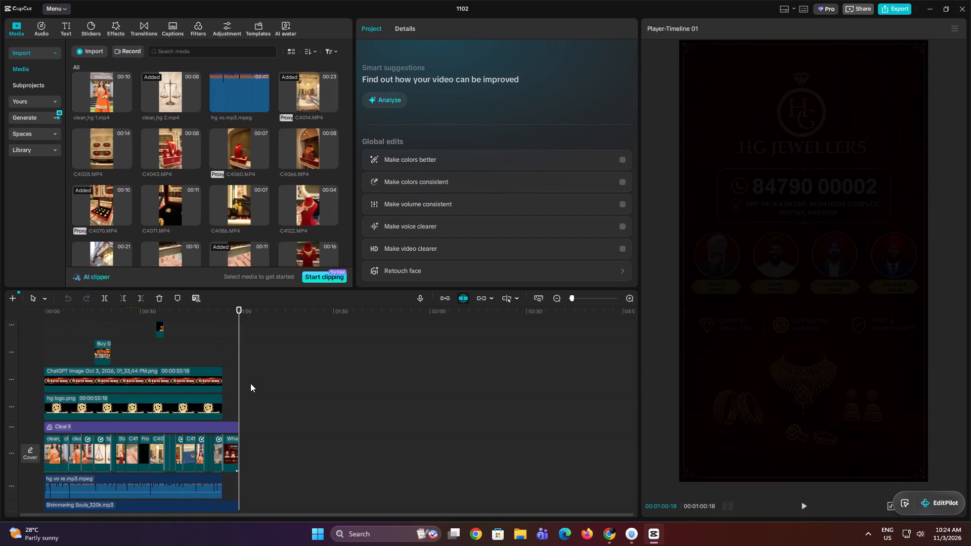
pyautogui.press('o')
# Export the promo as 1102 in 4K with recommended bit rate, H.264 codec, mp4 format and 30fps.
pyautogui.click(890, 5)
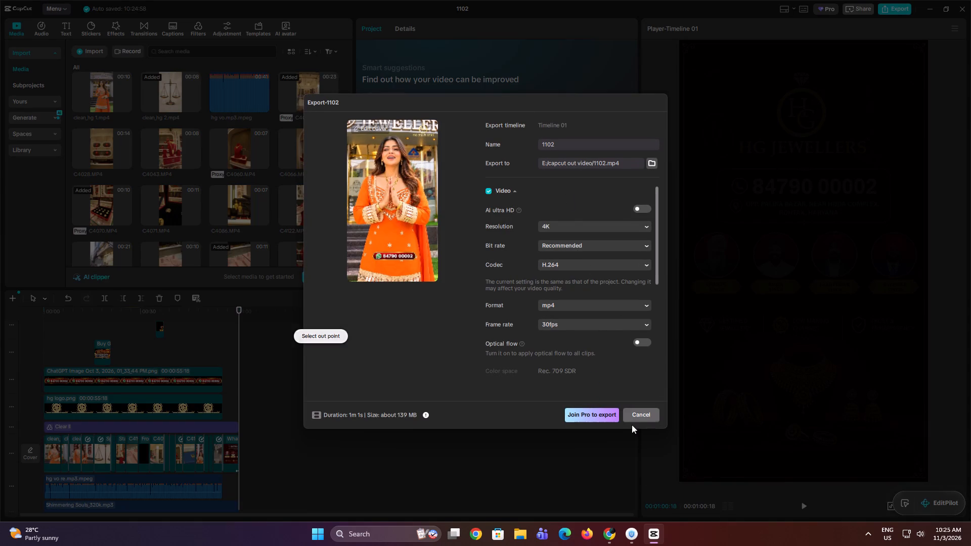
pyautogui.click(641, 419)
pyautogui.click(889, 12)
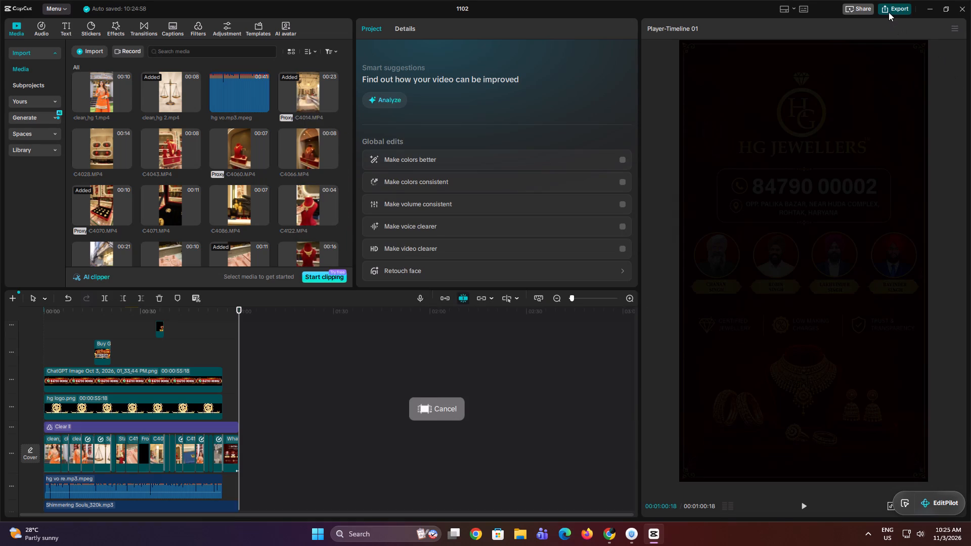
pyautogui.click(593, 422)
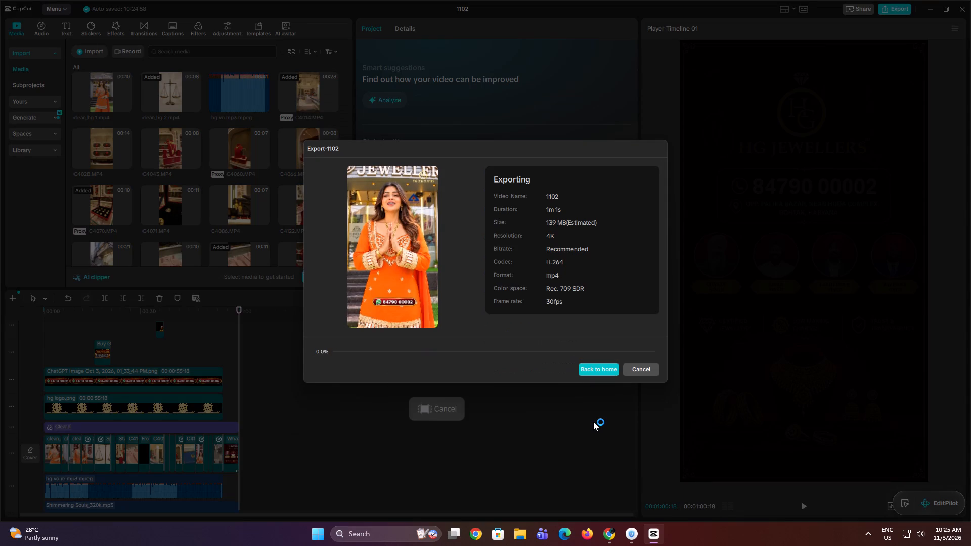
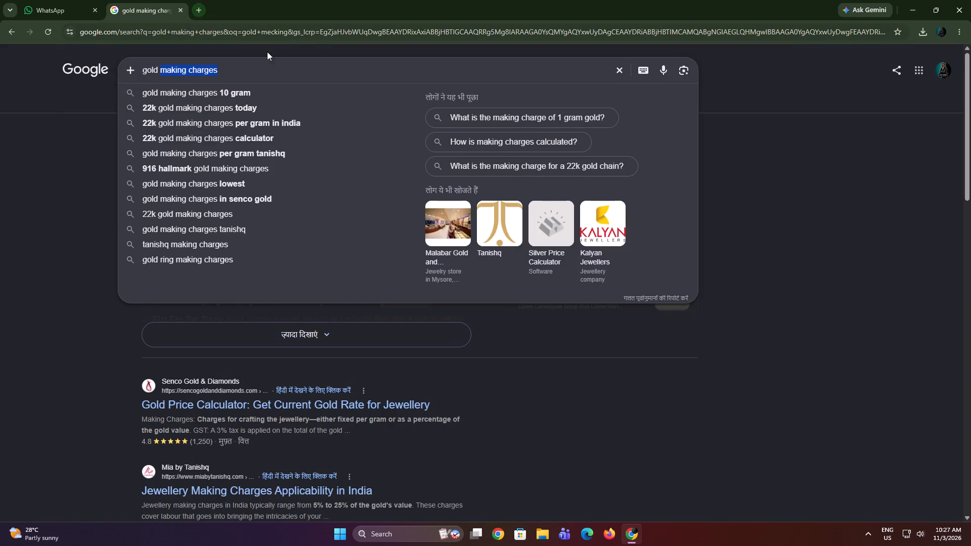
# Leave the gold making charges search, return to the desktop and launch Kuro.
pyautogui.click(806, 170)
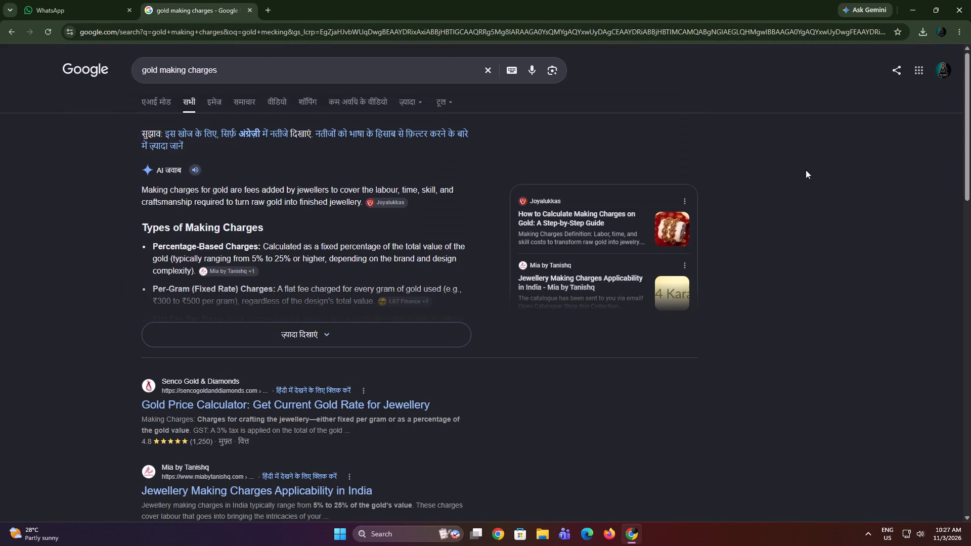
pyautogui.click(912, 13)
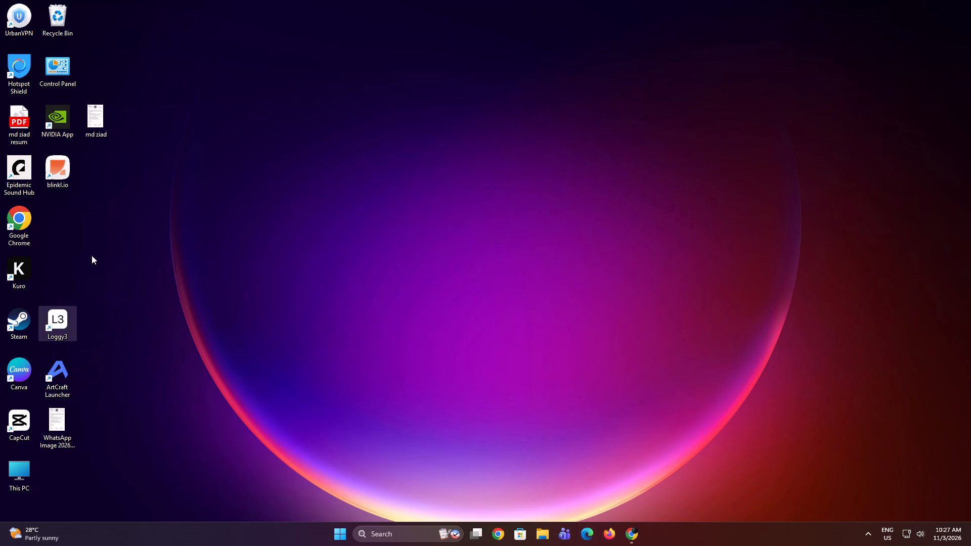
pyautogui.doubleClick(13, 275)
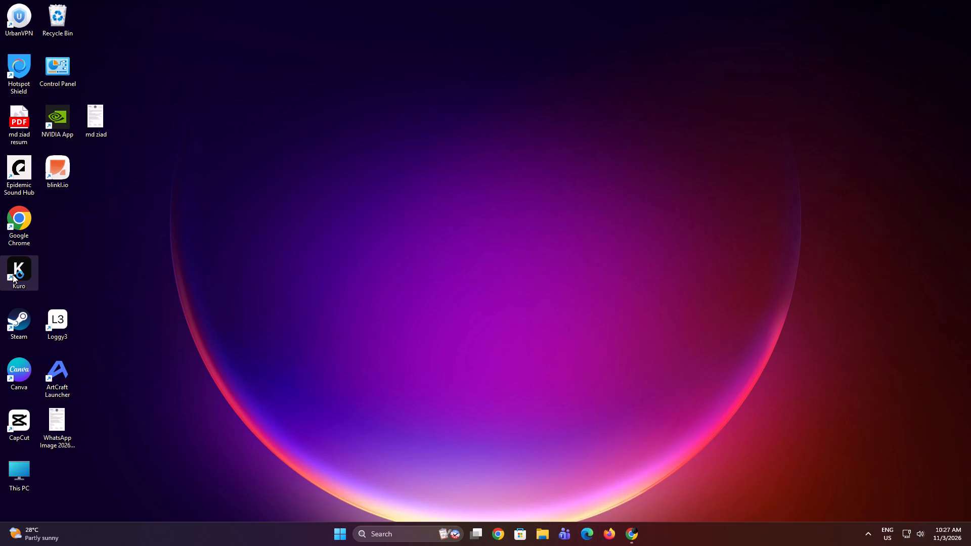
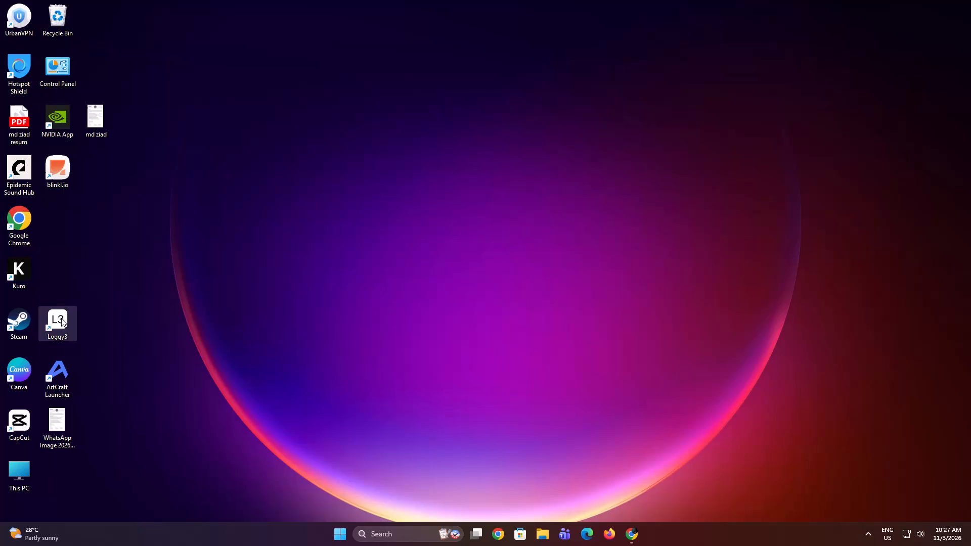
# Launch the Kuro application from the desktop.
pyautogui.doubleClick(20, 272)
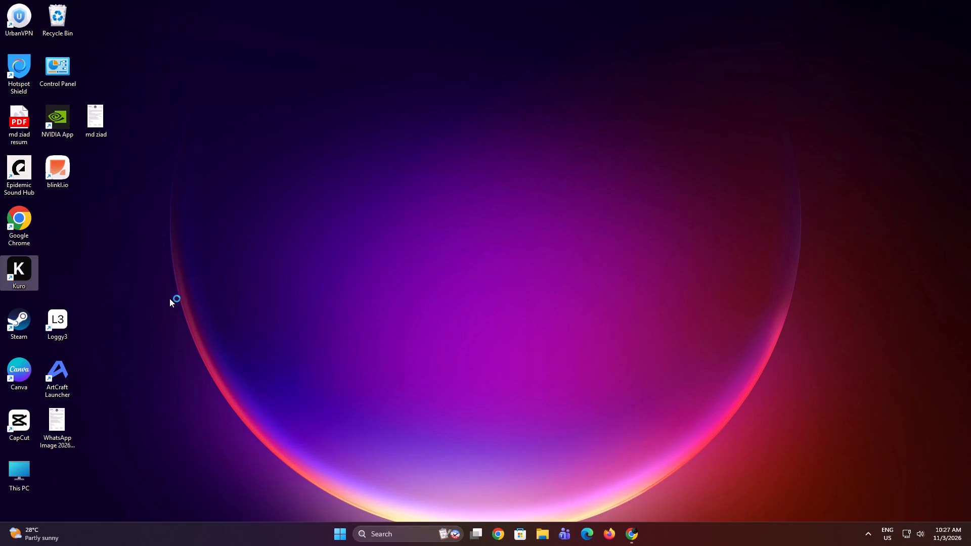